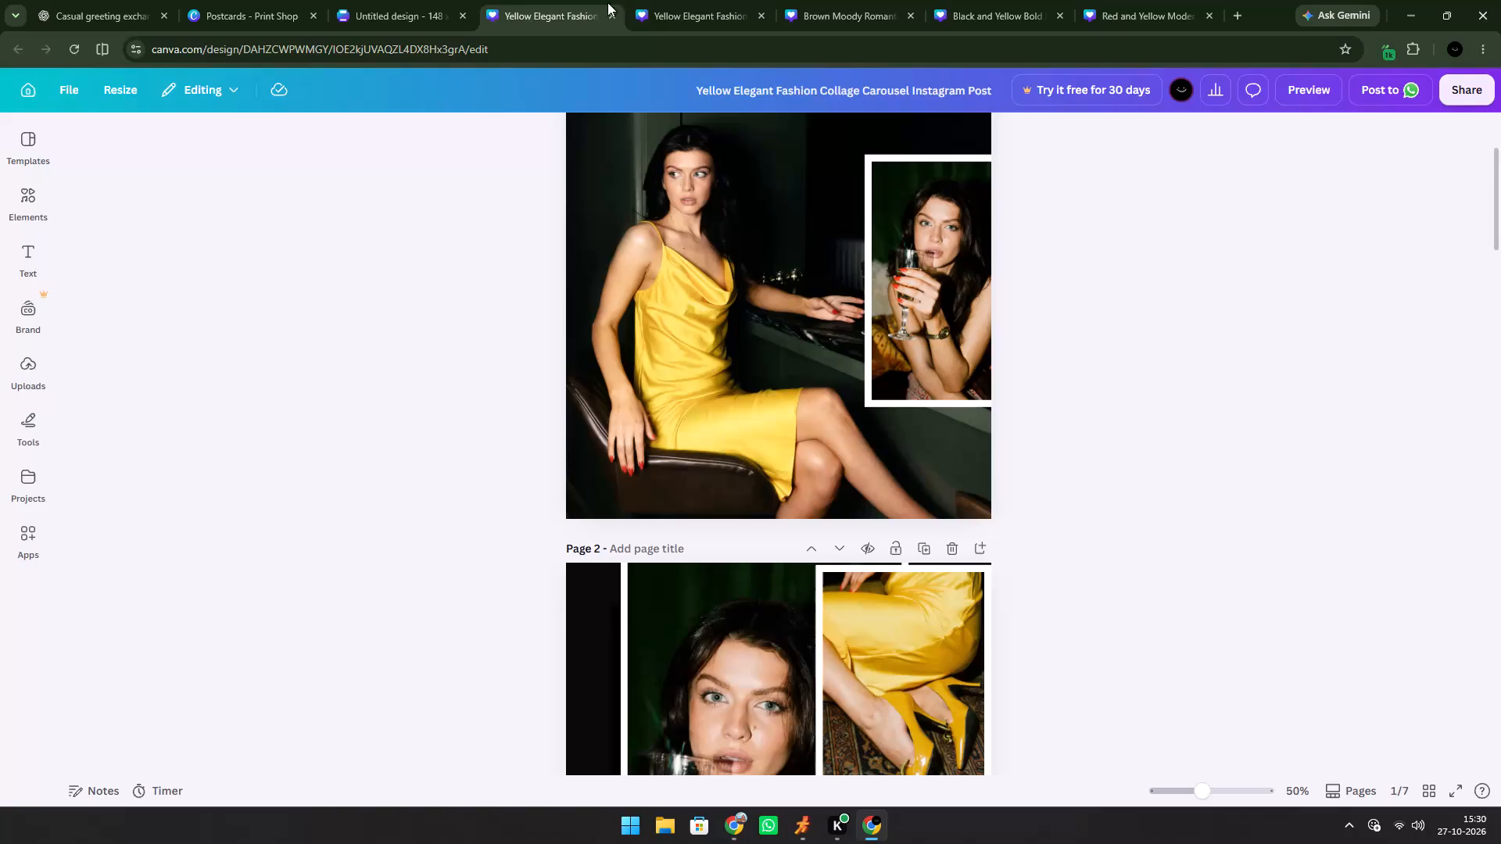
Erase the strip along the bottom edge of page 1's main yellow-dress photo, including the shoe, with the Pixel Eraser.
scroll(664, 251, down, 5)
scroll(693, 332, up, 3)
click(693, 336)
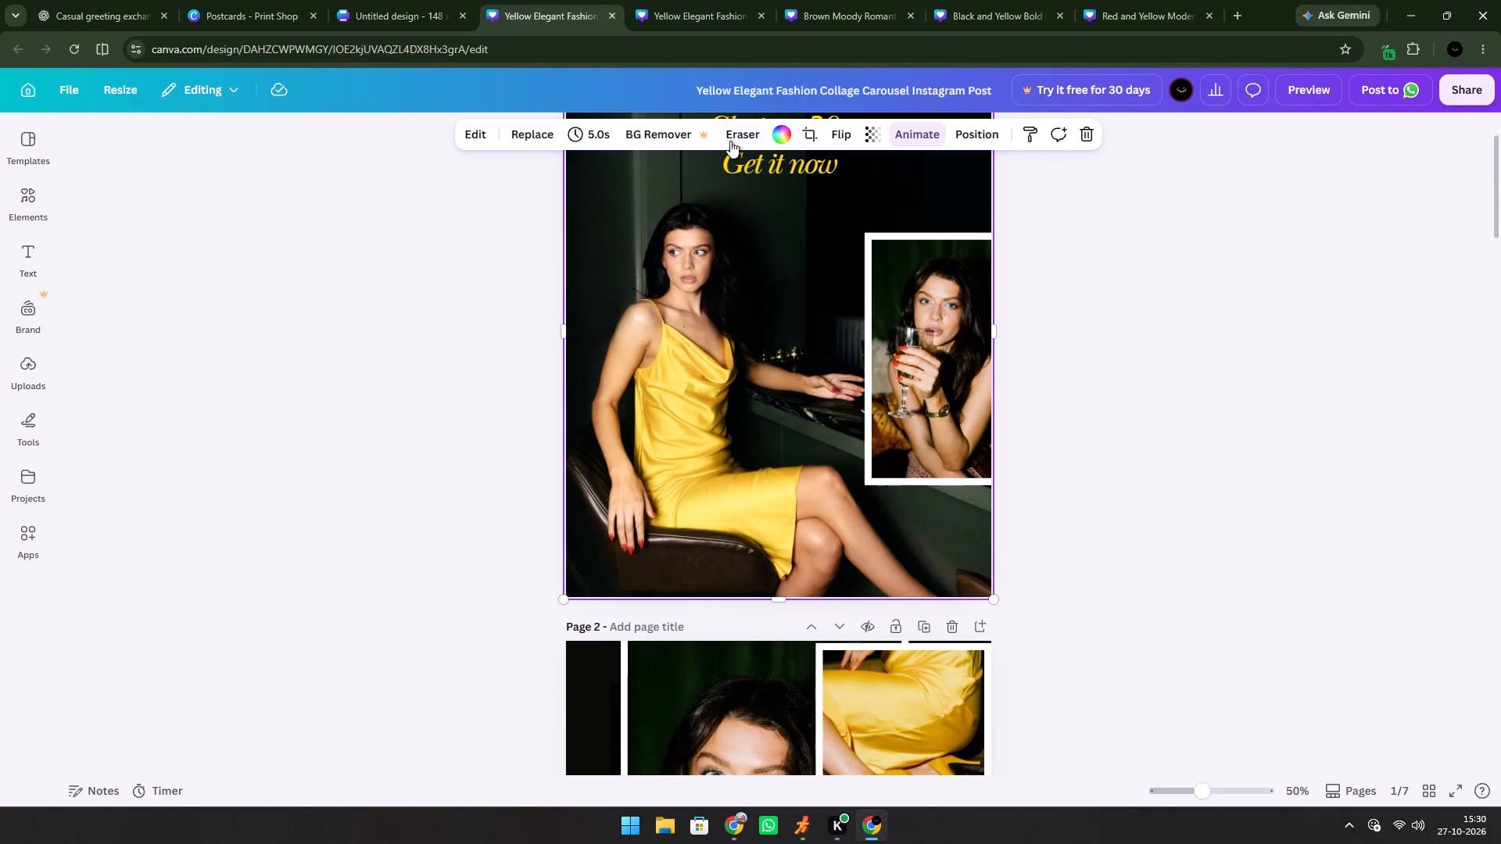
click(707, 147)
click(749, 136)
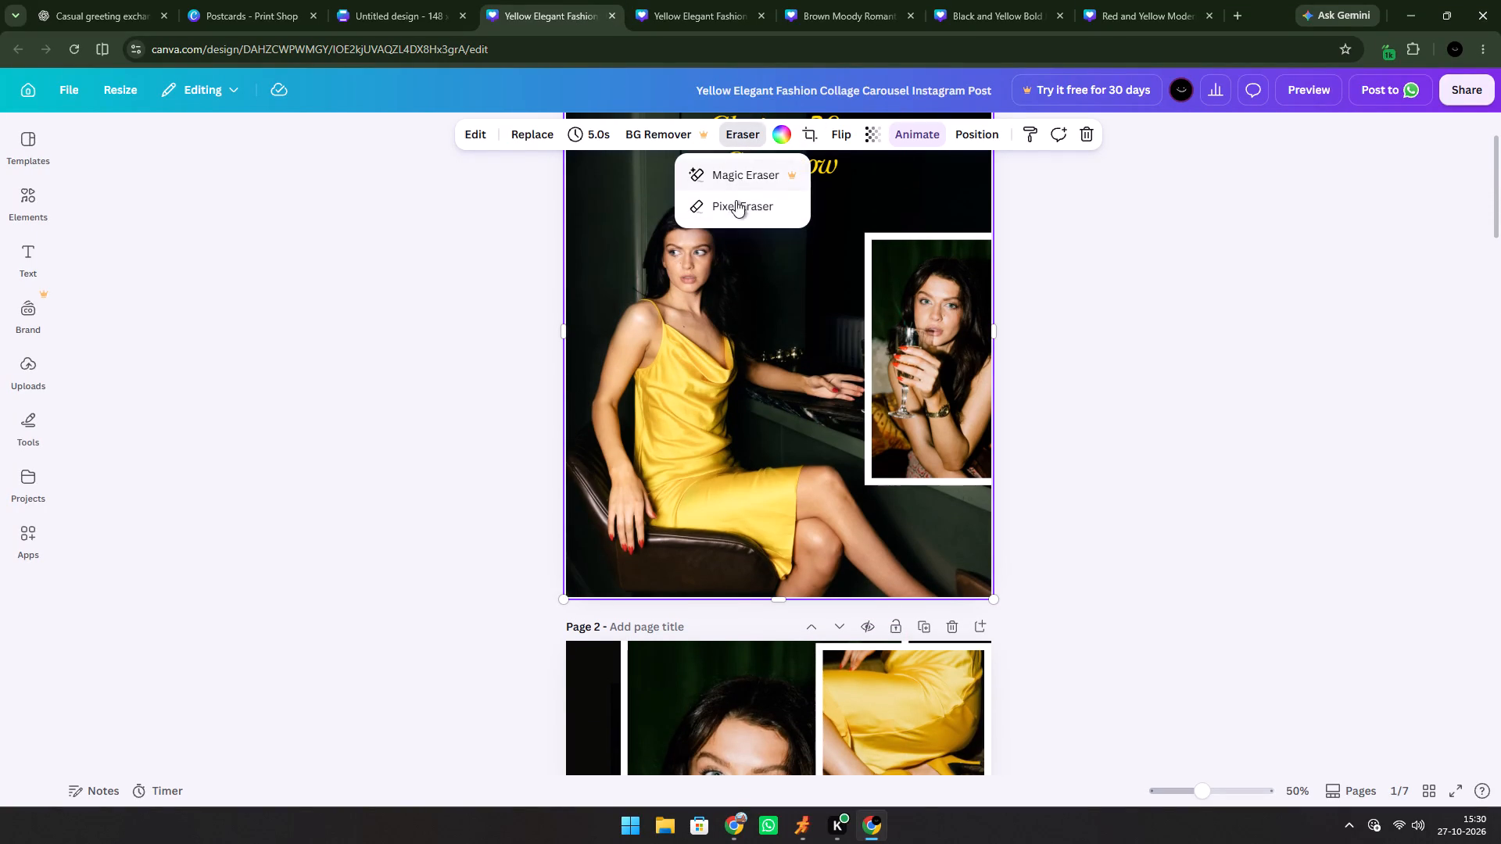
click(733, 208)
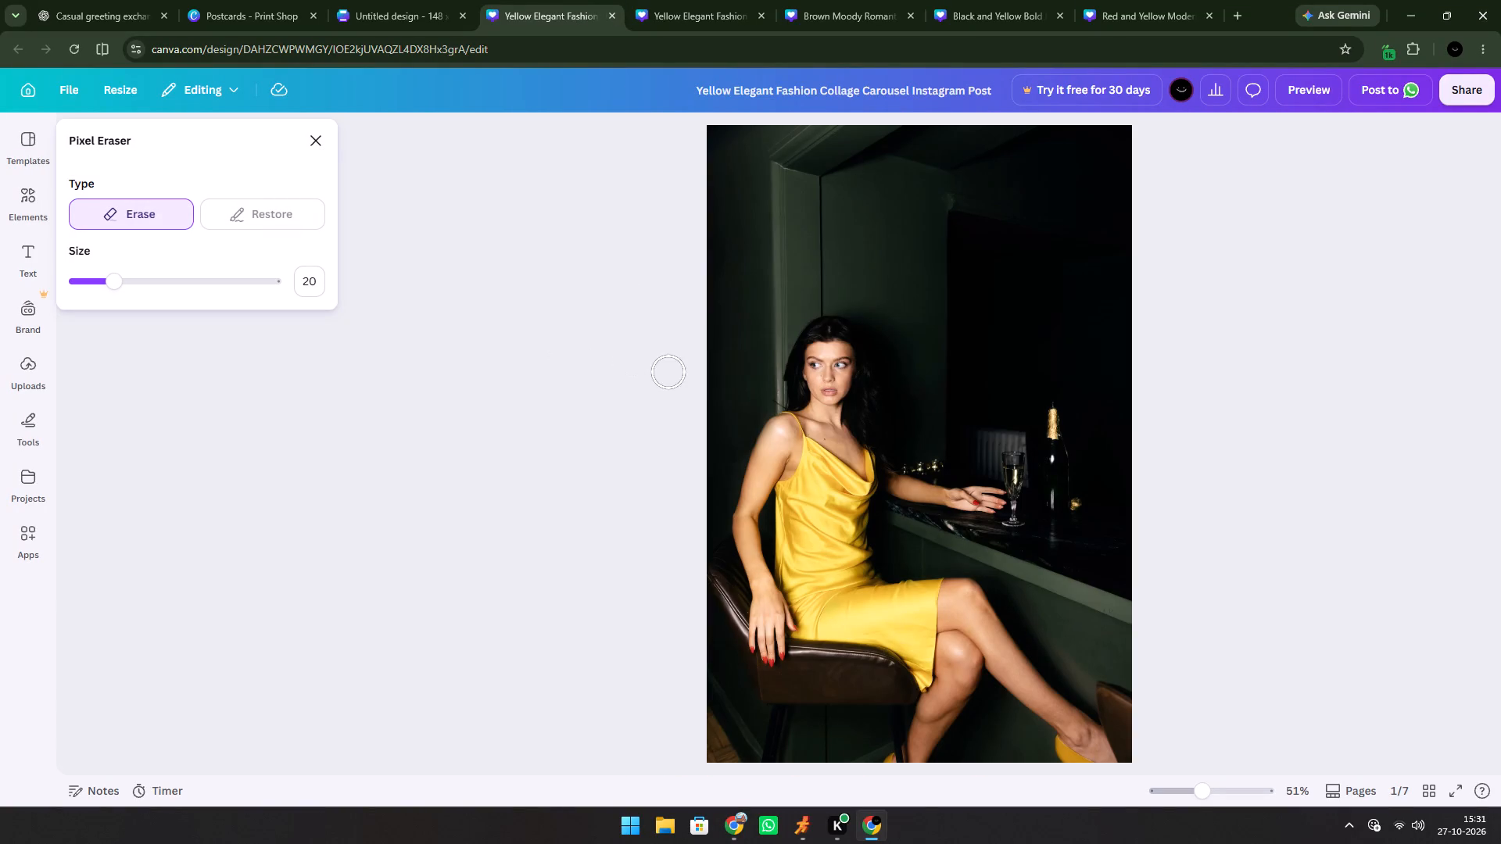
scroll(874, 424, down, 3)
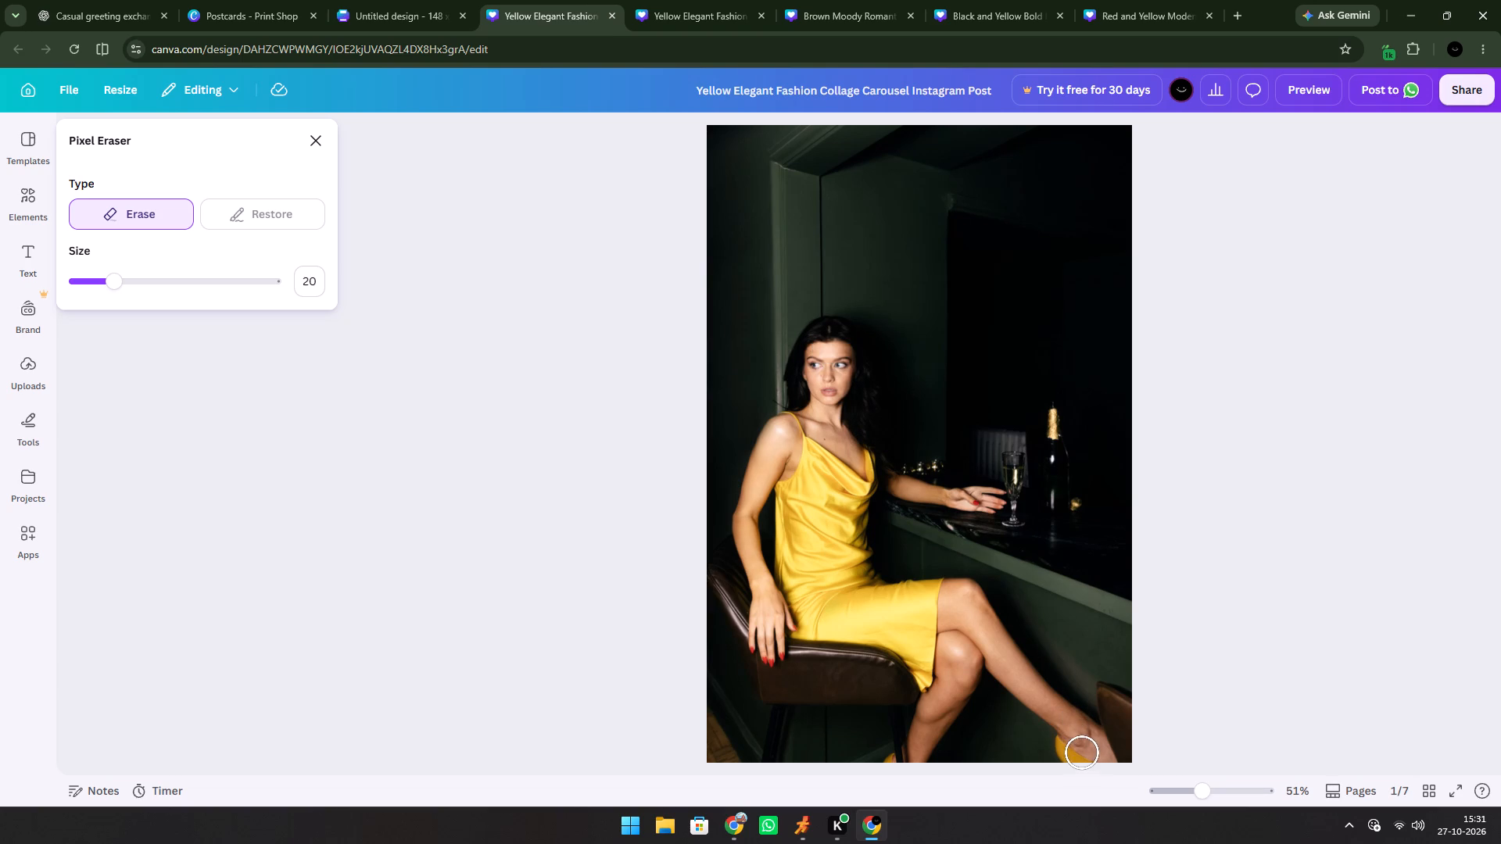
drag(1079, 744, 1116, 756)
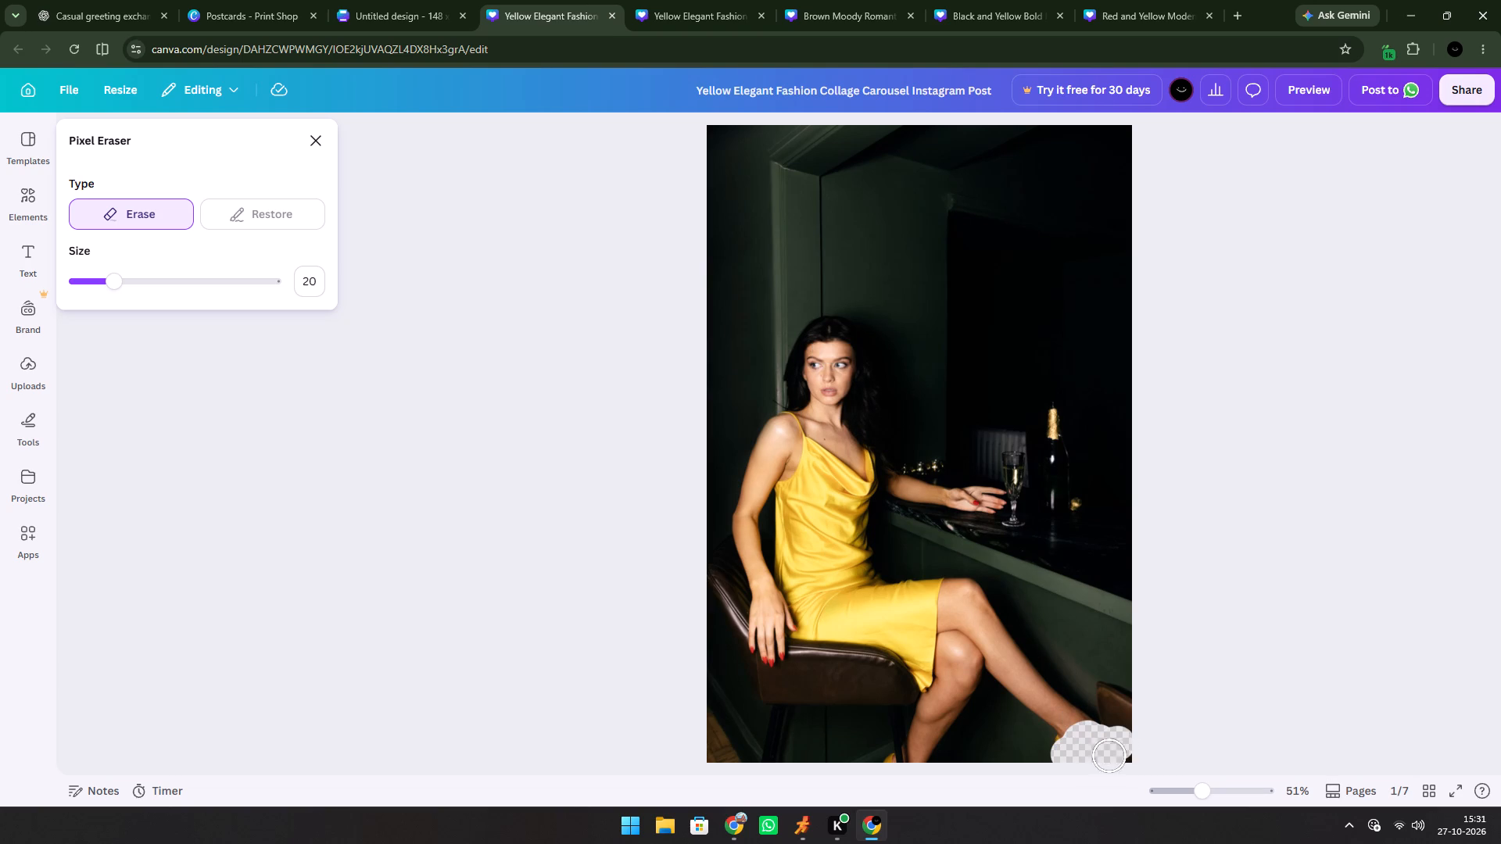
drag(1116, 756, 783, 756)
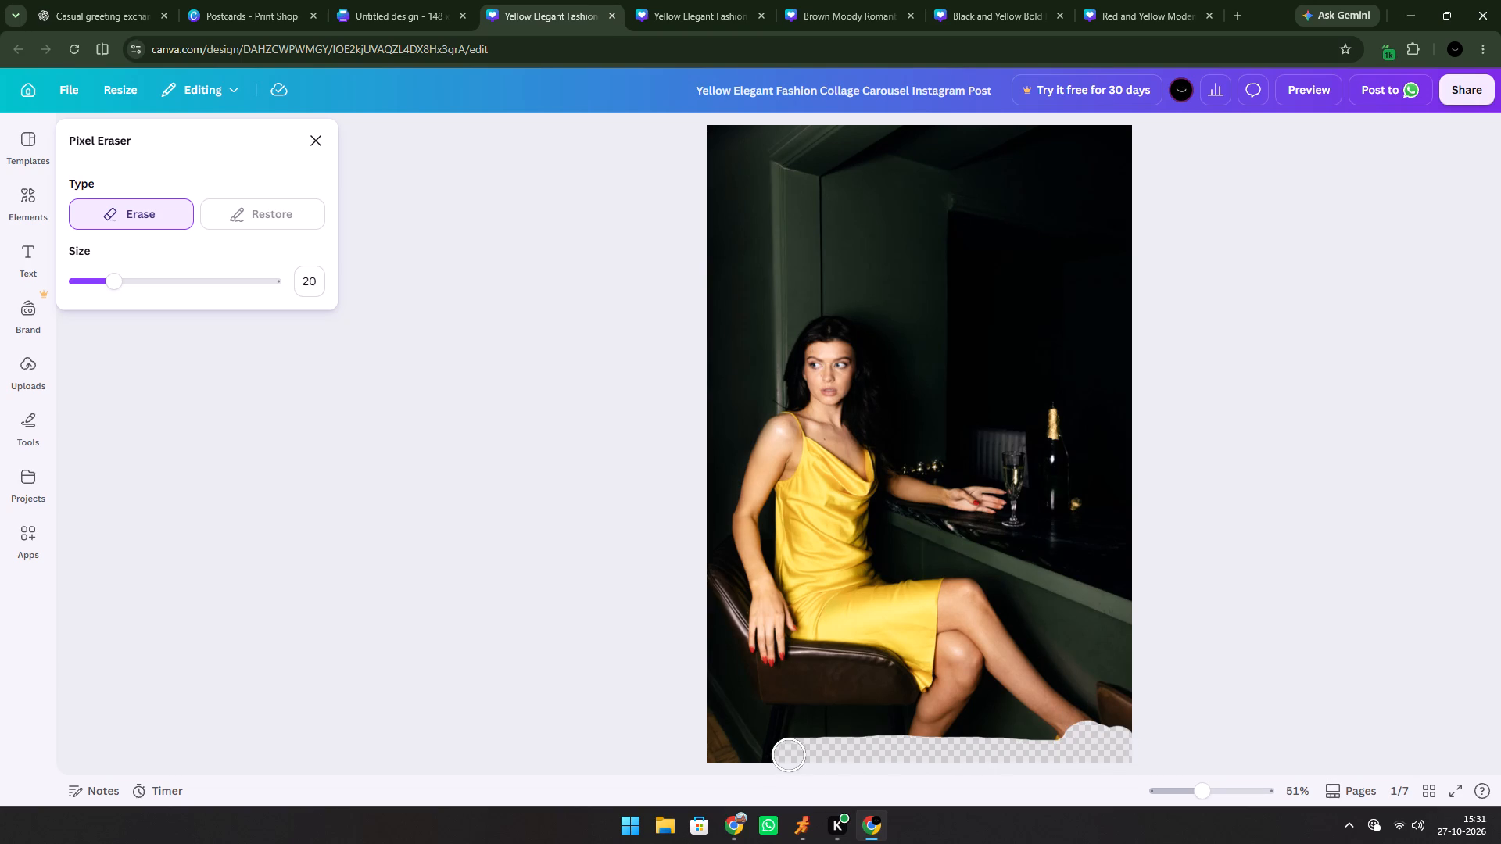
drag(783, 756, 702, 730)
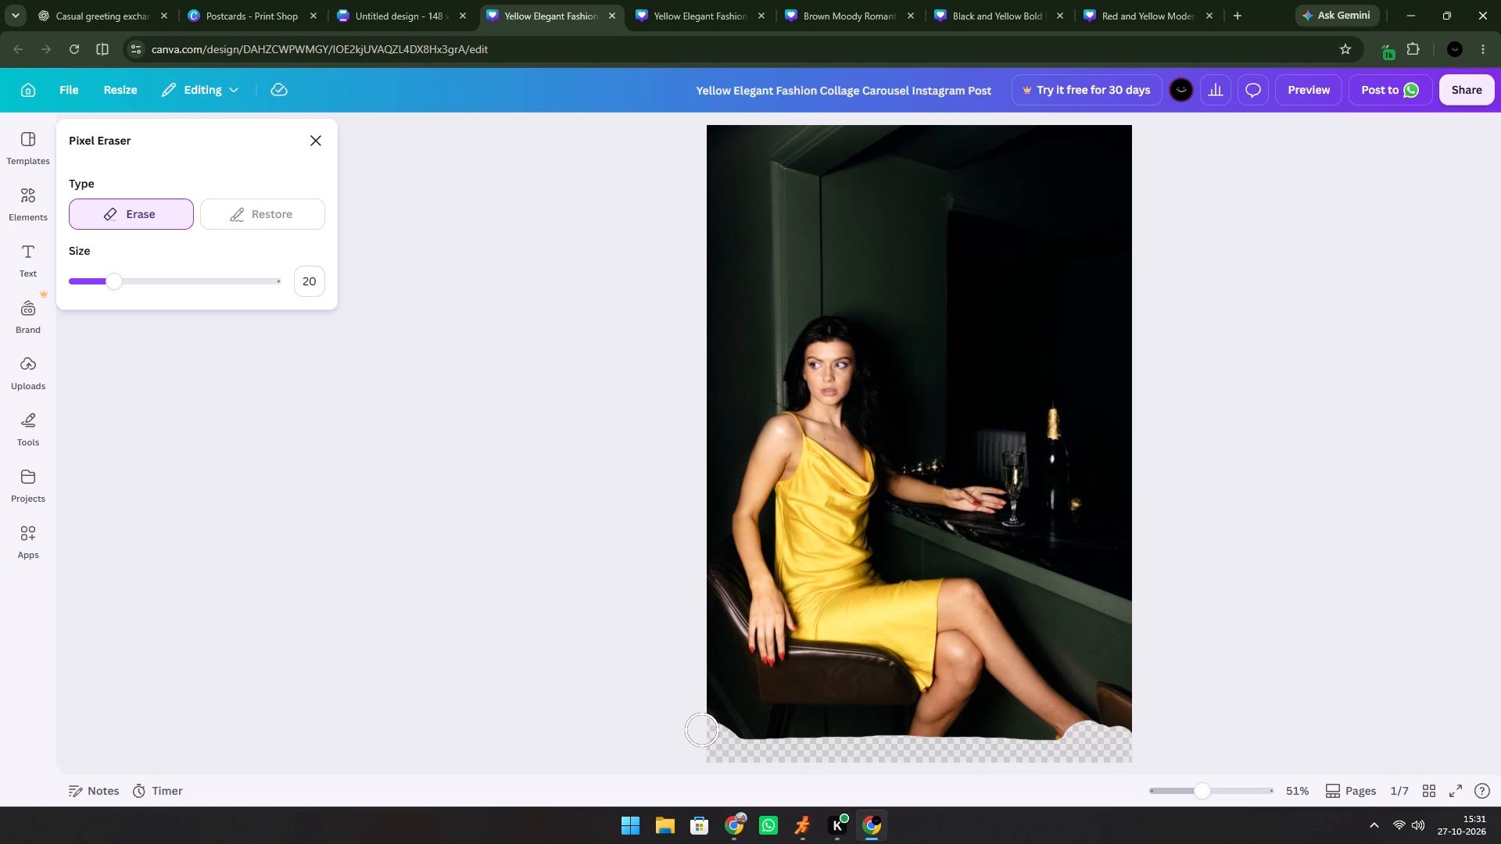
Erase the strip along the photo's bottom edge, up to just below the chair seat, evening out its boundary across the full width.
drag(702, 730, 1144, 741)
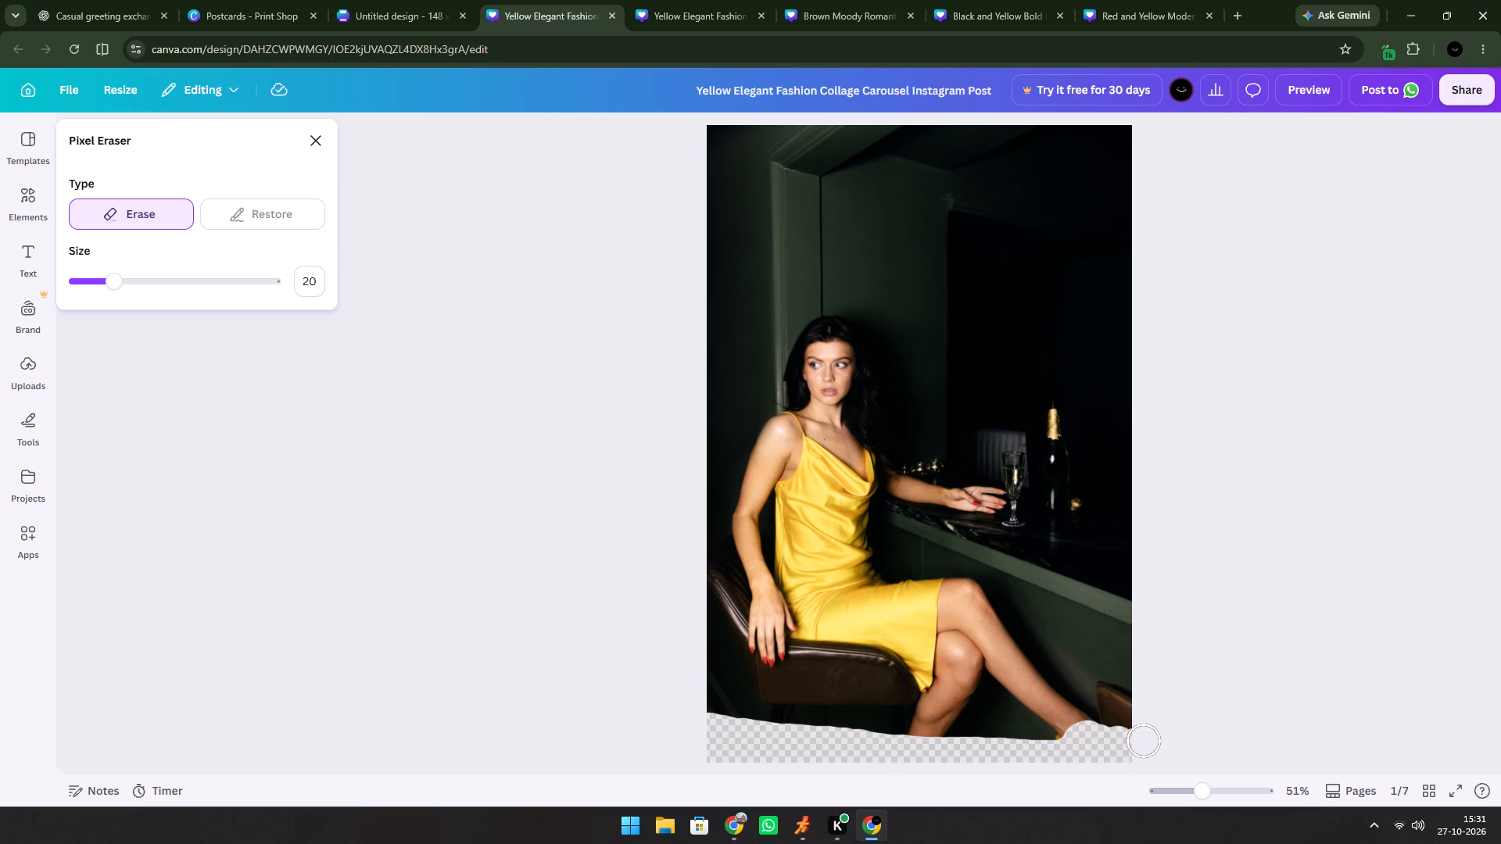
drag(1144, 741, 836, 739)
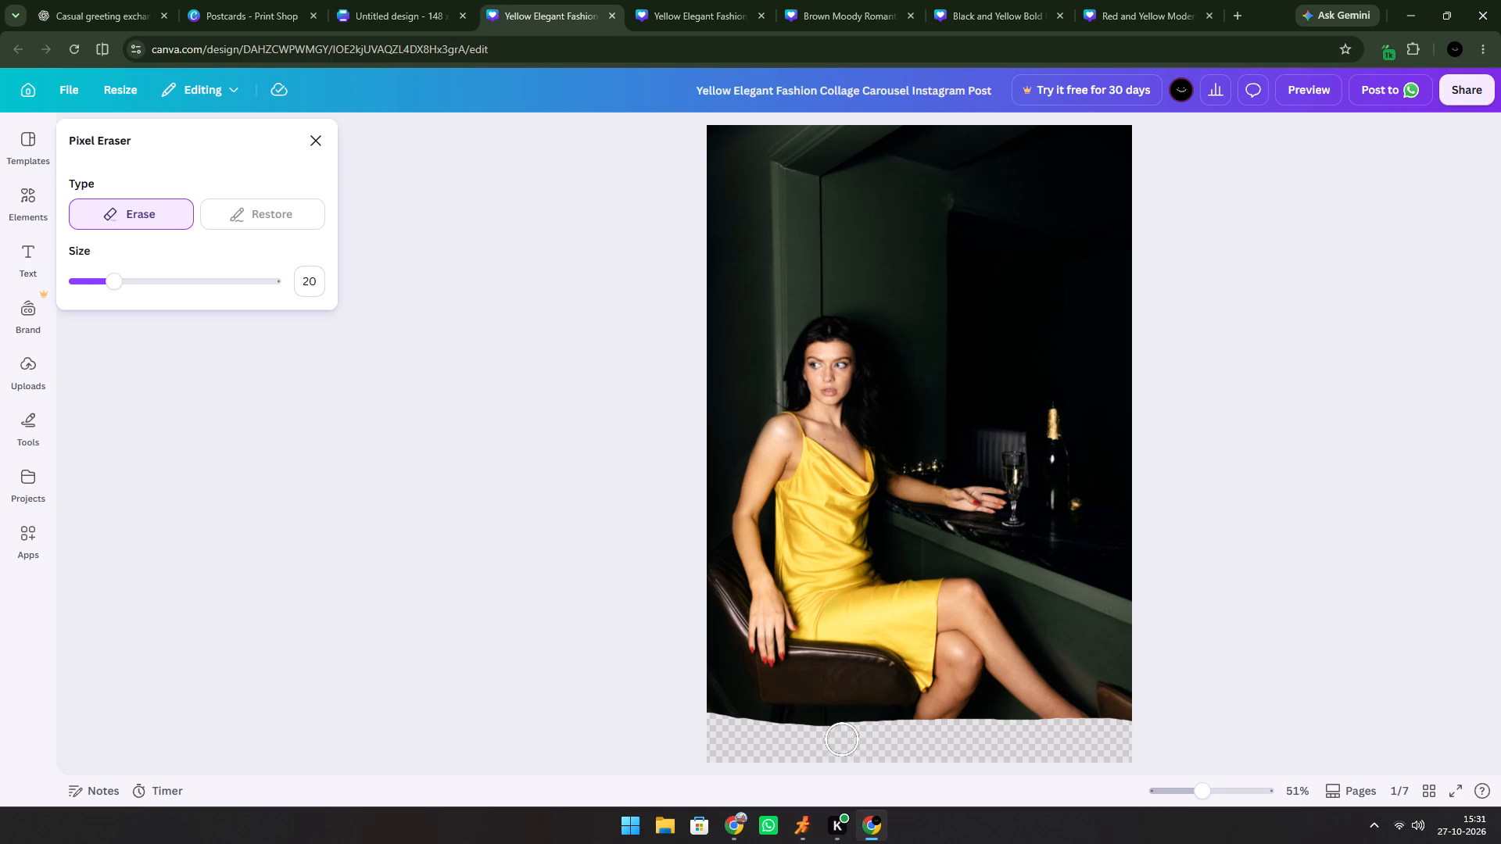
drag(836, 739, 776, 734)
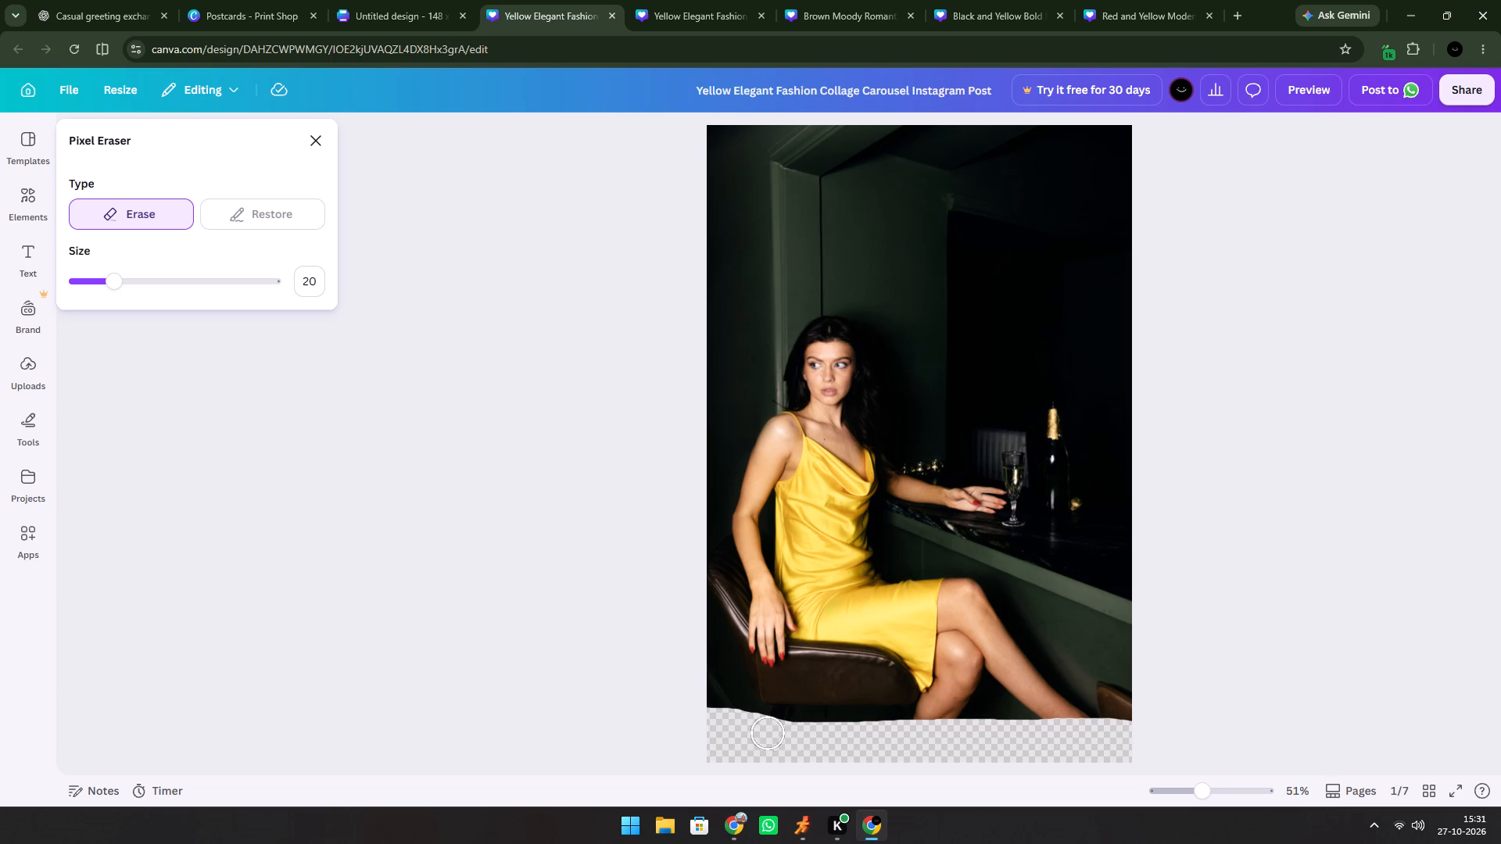
drag(776, 734, 1144, 731)
drag(1144, 731, 859, 725)
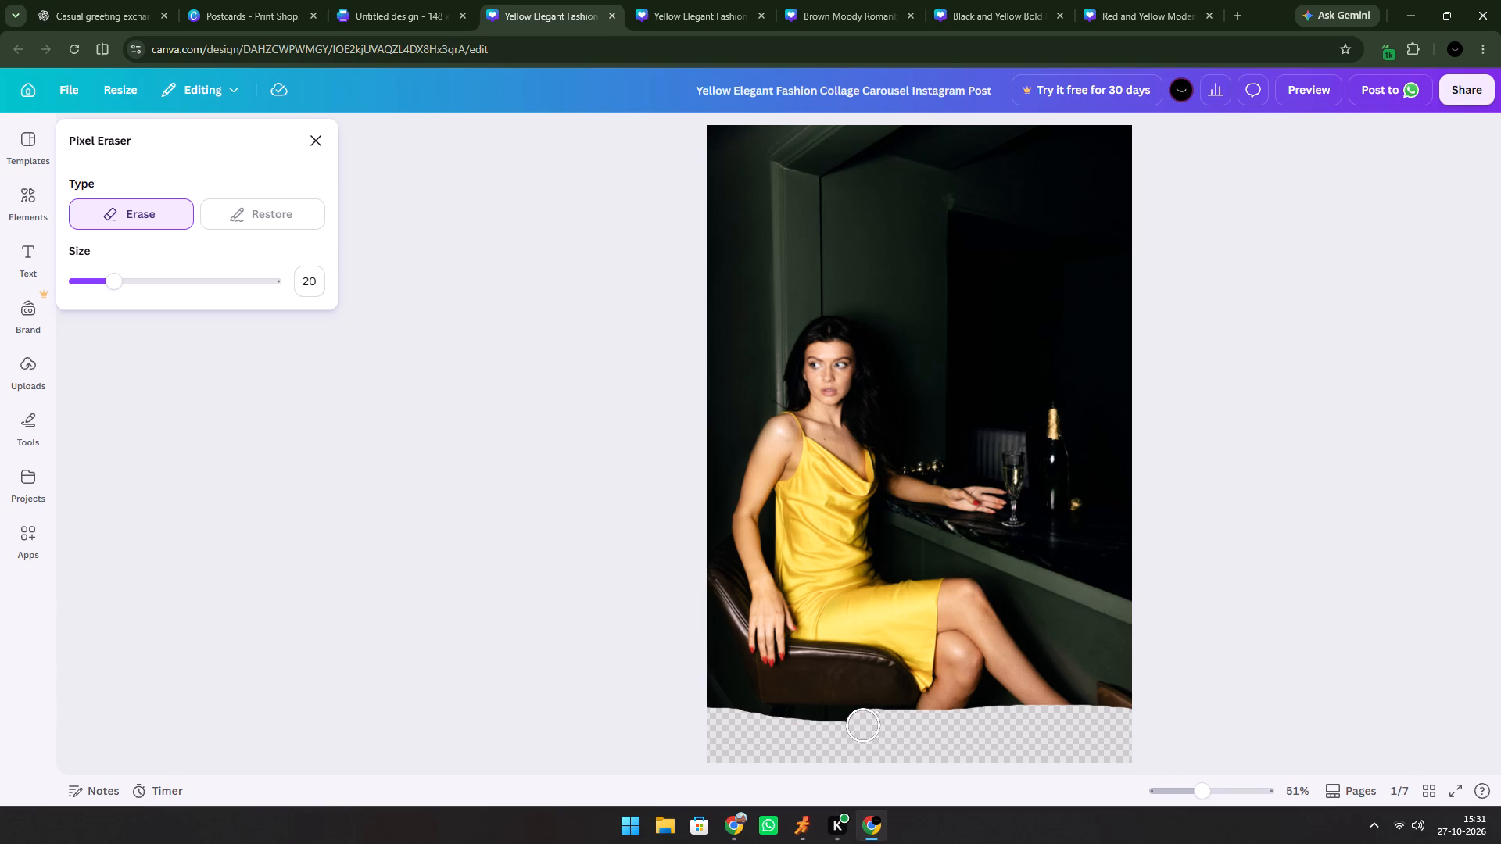
drag(859, 725, 704, 721)
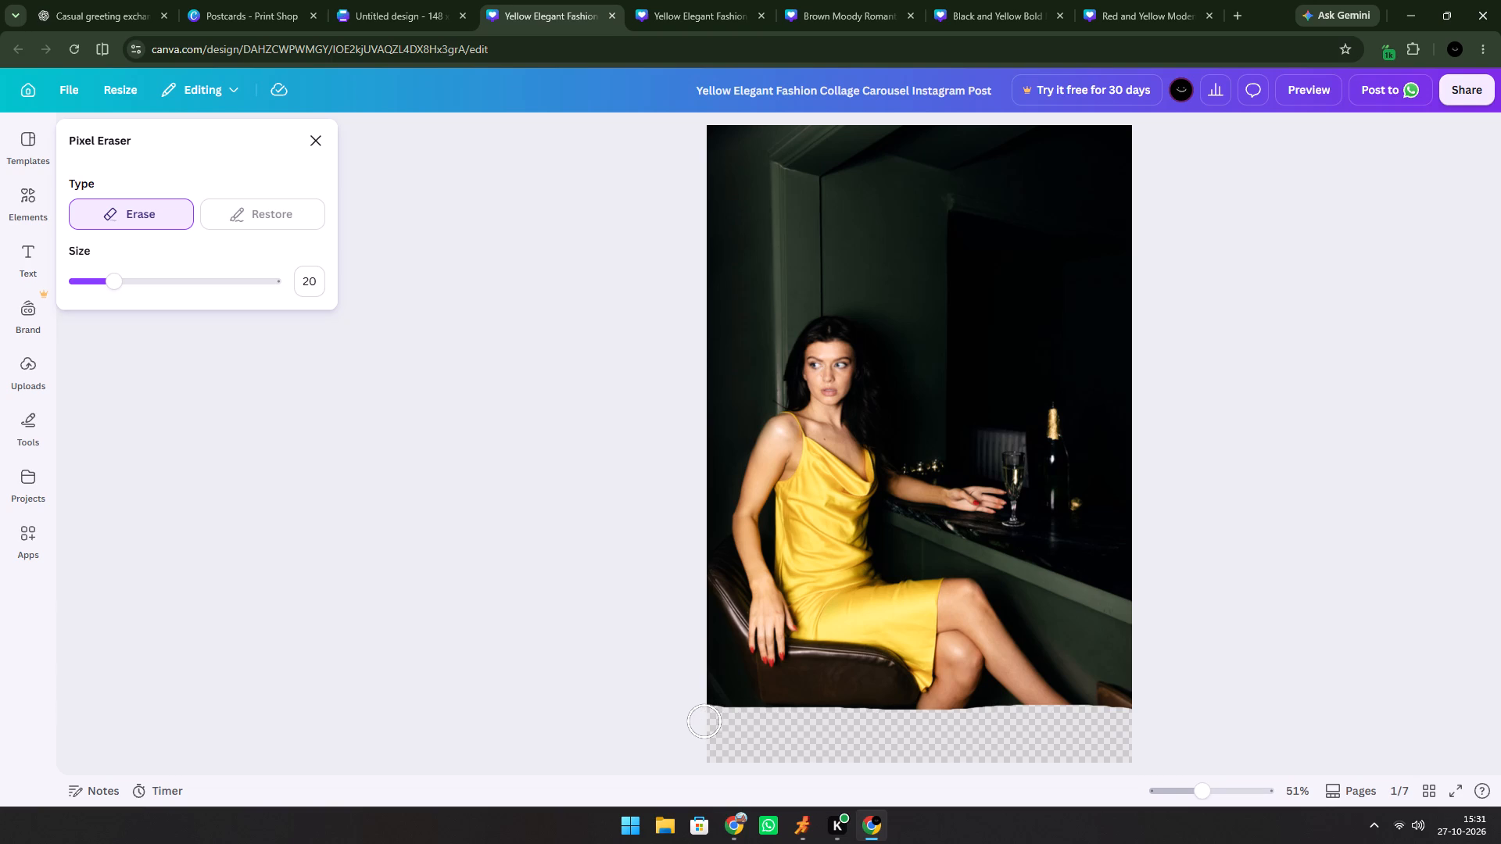
drag(704, 721, 776, 724)
drag(776, 724, 862, 725)
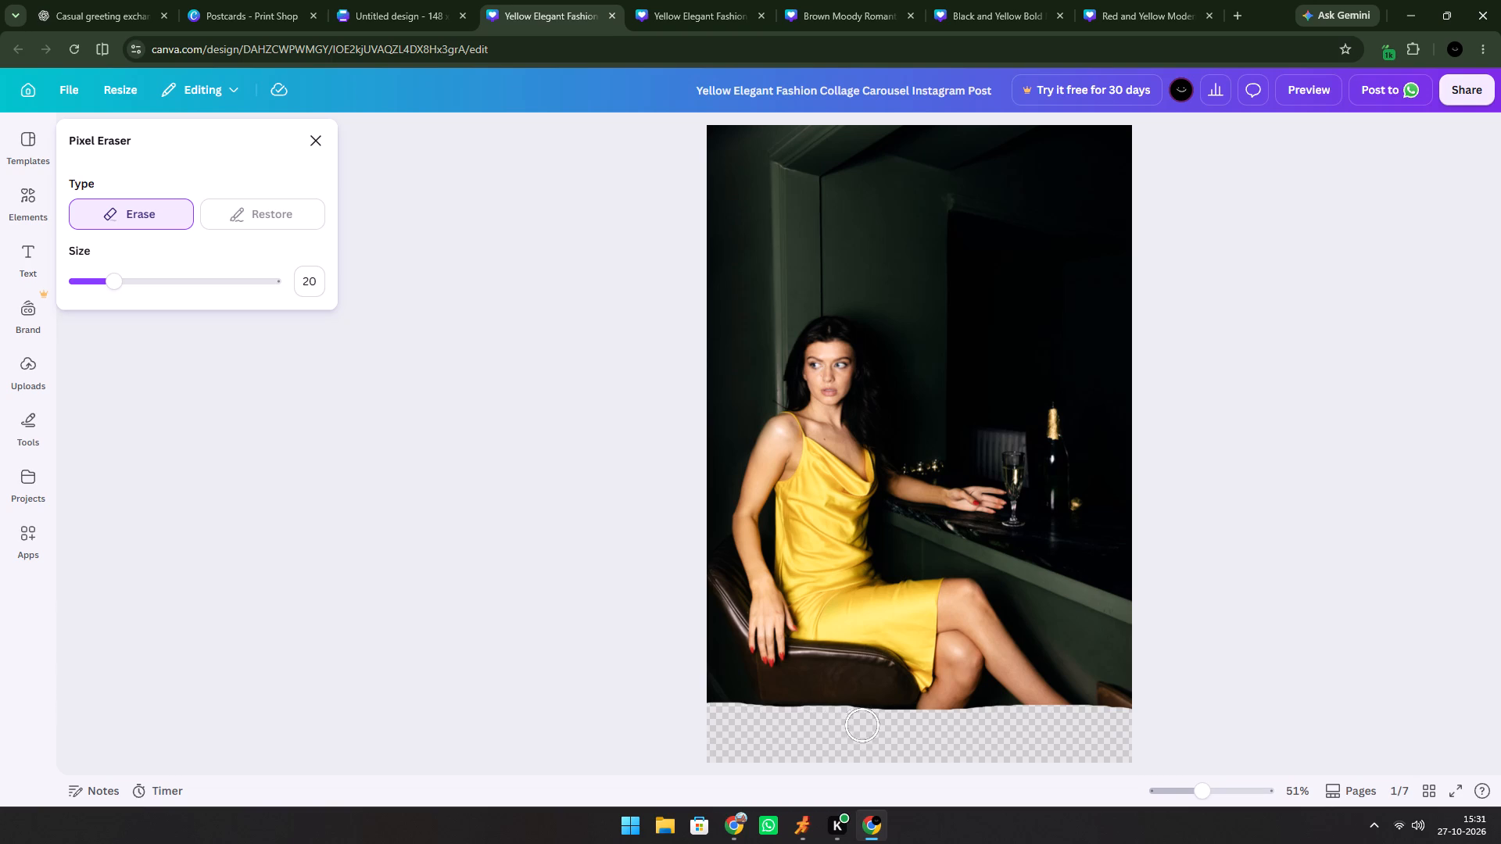
drag(862, 725, 887, 727)
drag(887, 727, 934, 719)
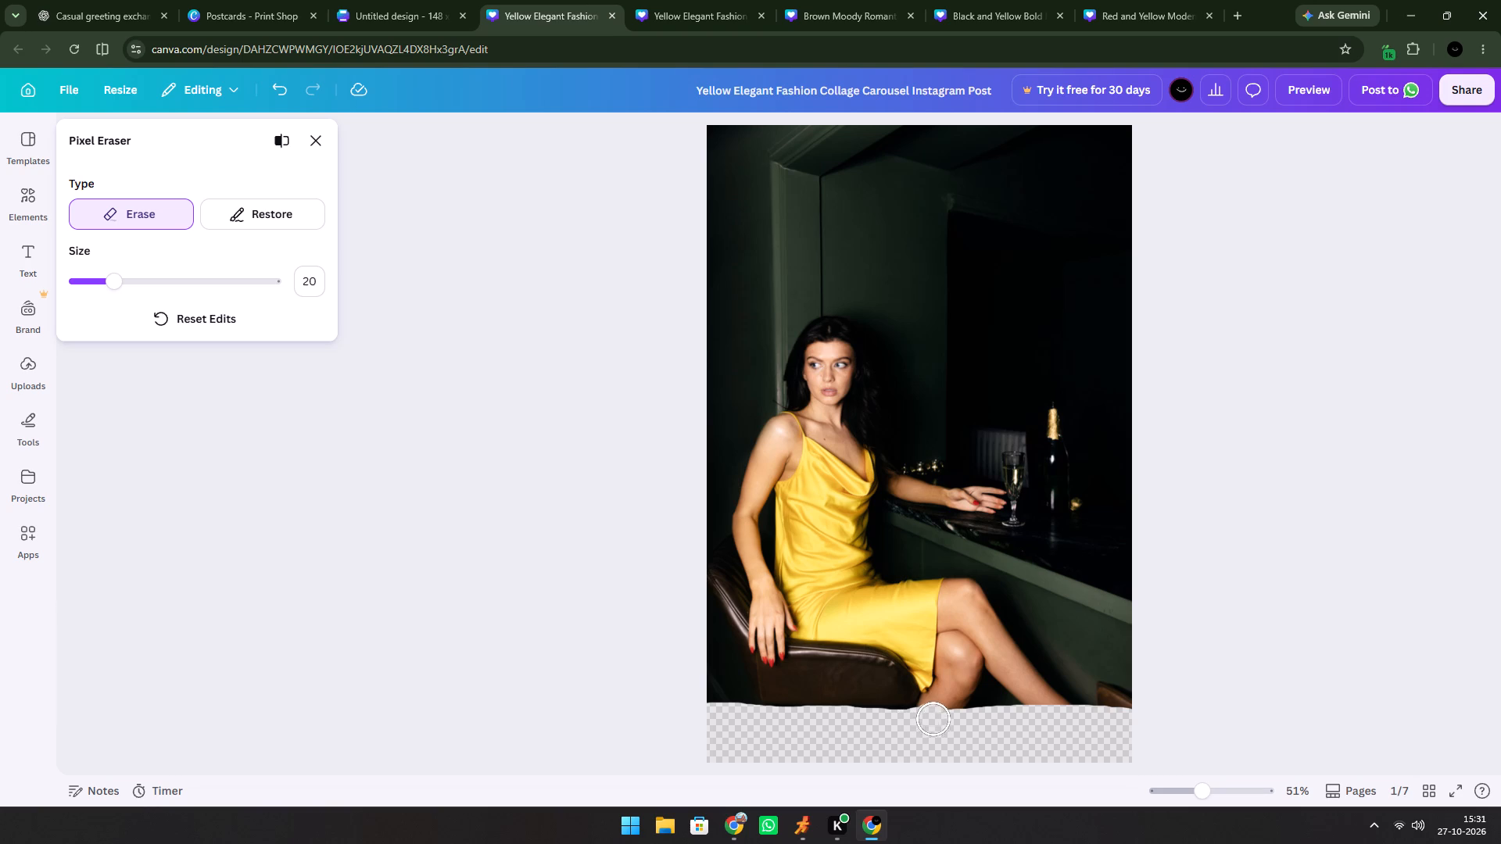
drag(934, 719, 990, 721)
drag(1016, 721, 1023, 721)
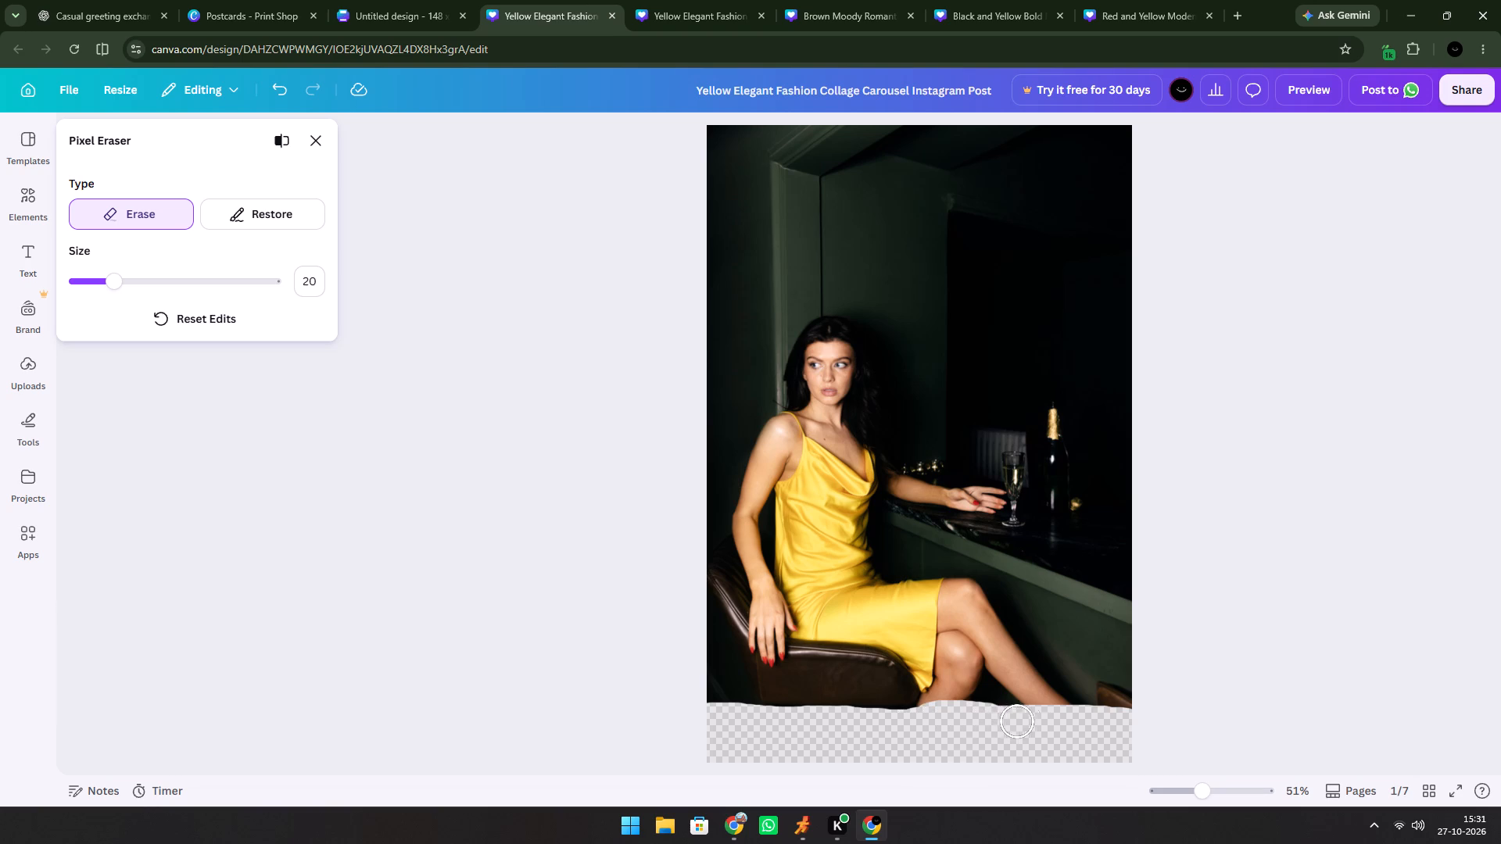
Extend the erased strip upward beneath the chair and across the woman's lower legs and shins.
drag(1023, 721, 1000, 703)
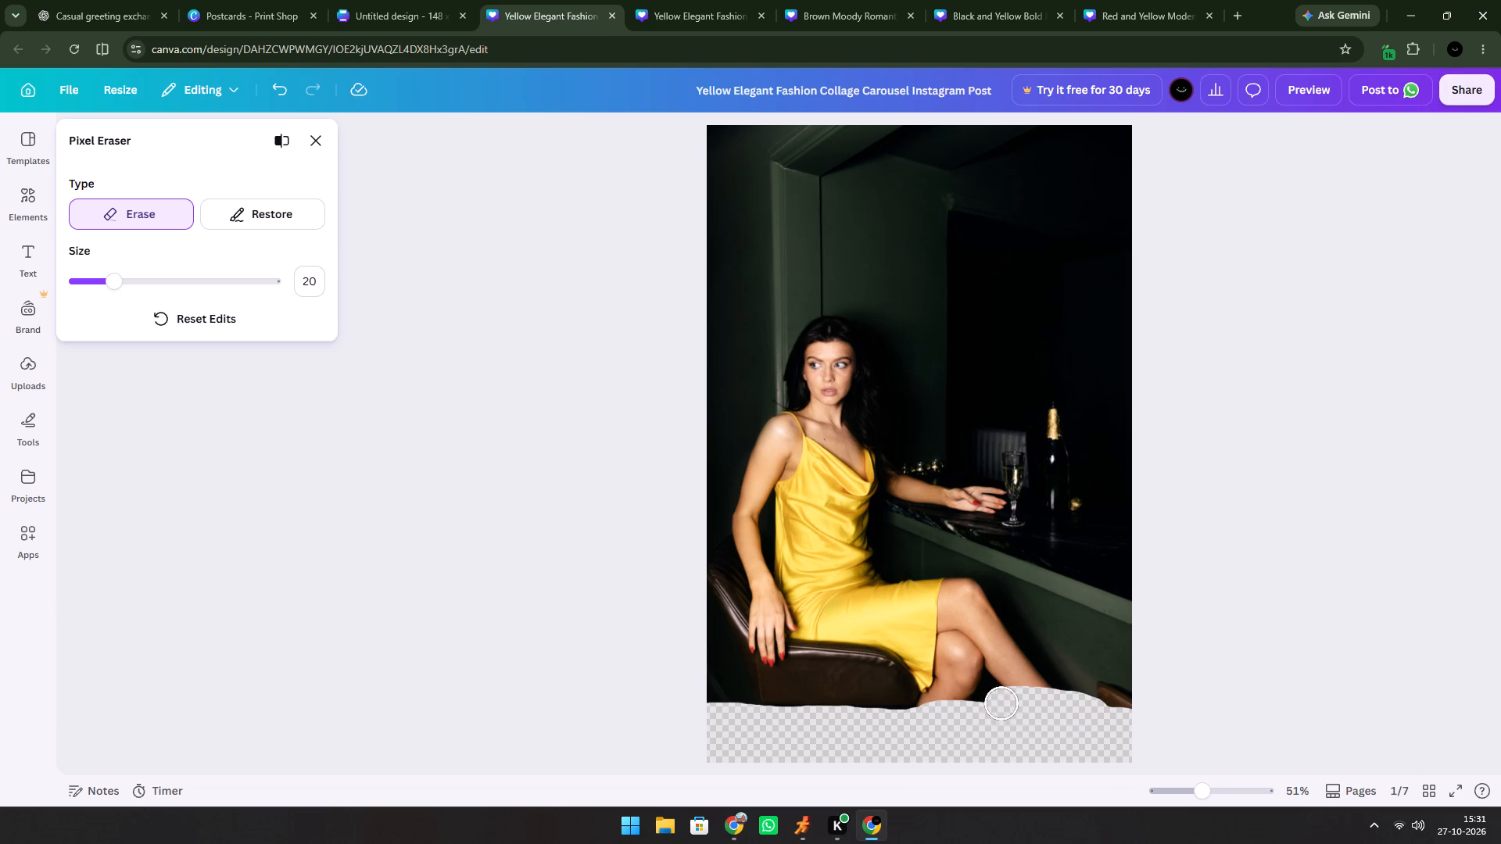
drag(1000, 703, 786, 703)
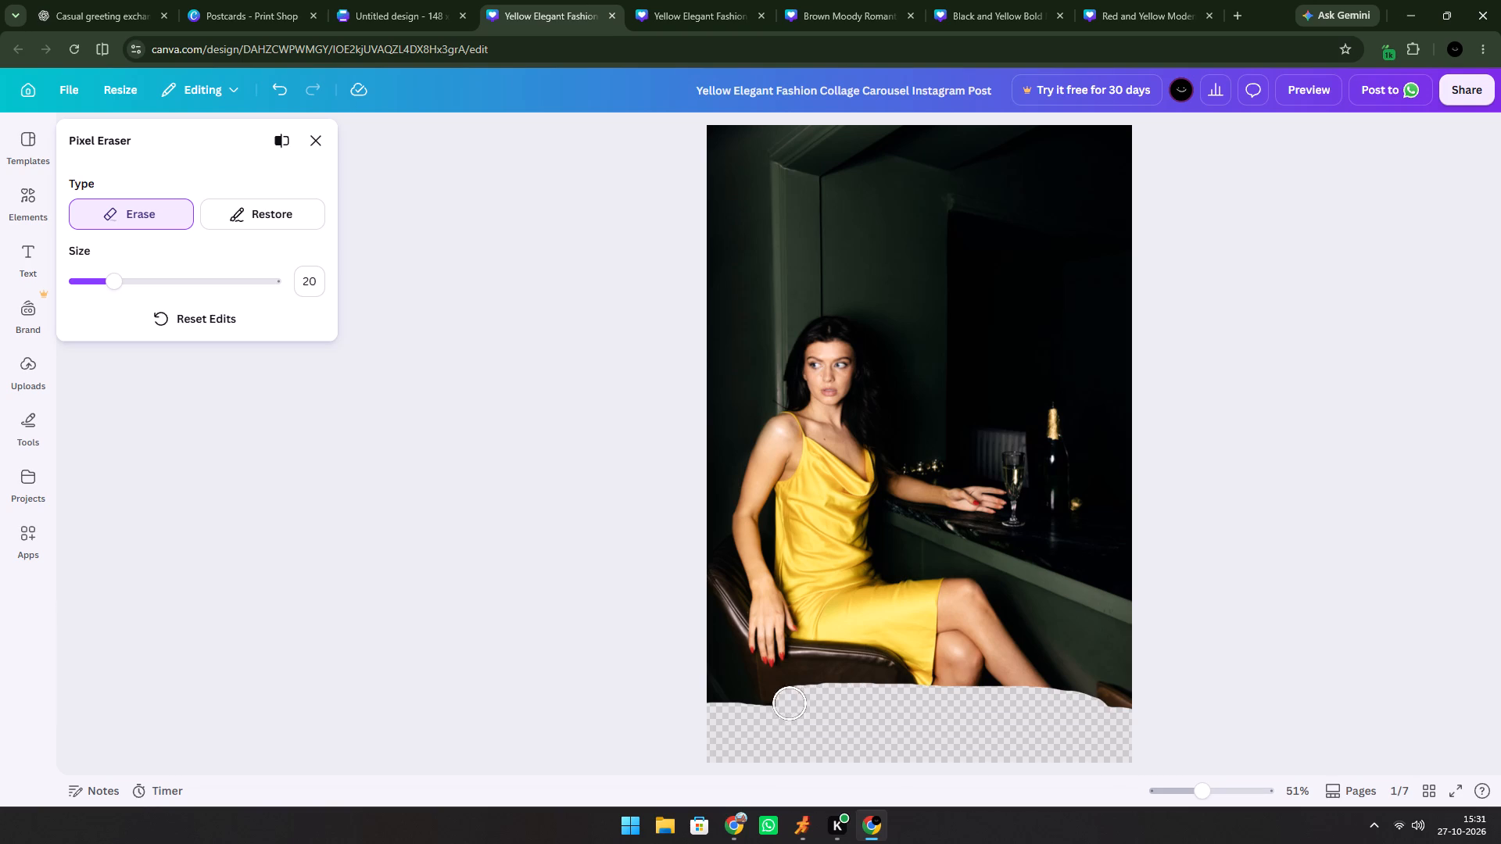
drag(786, 703, 716, 703)
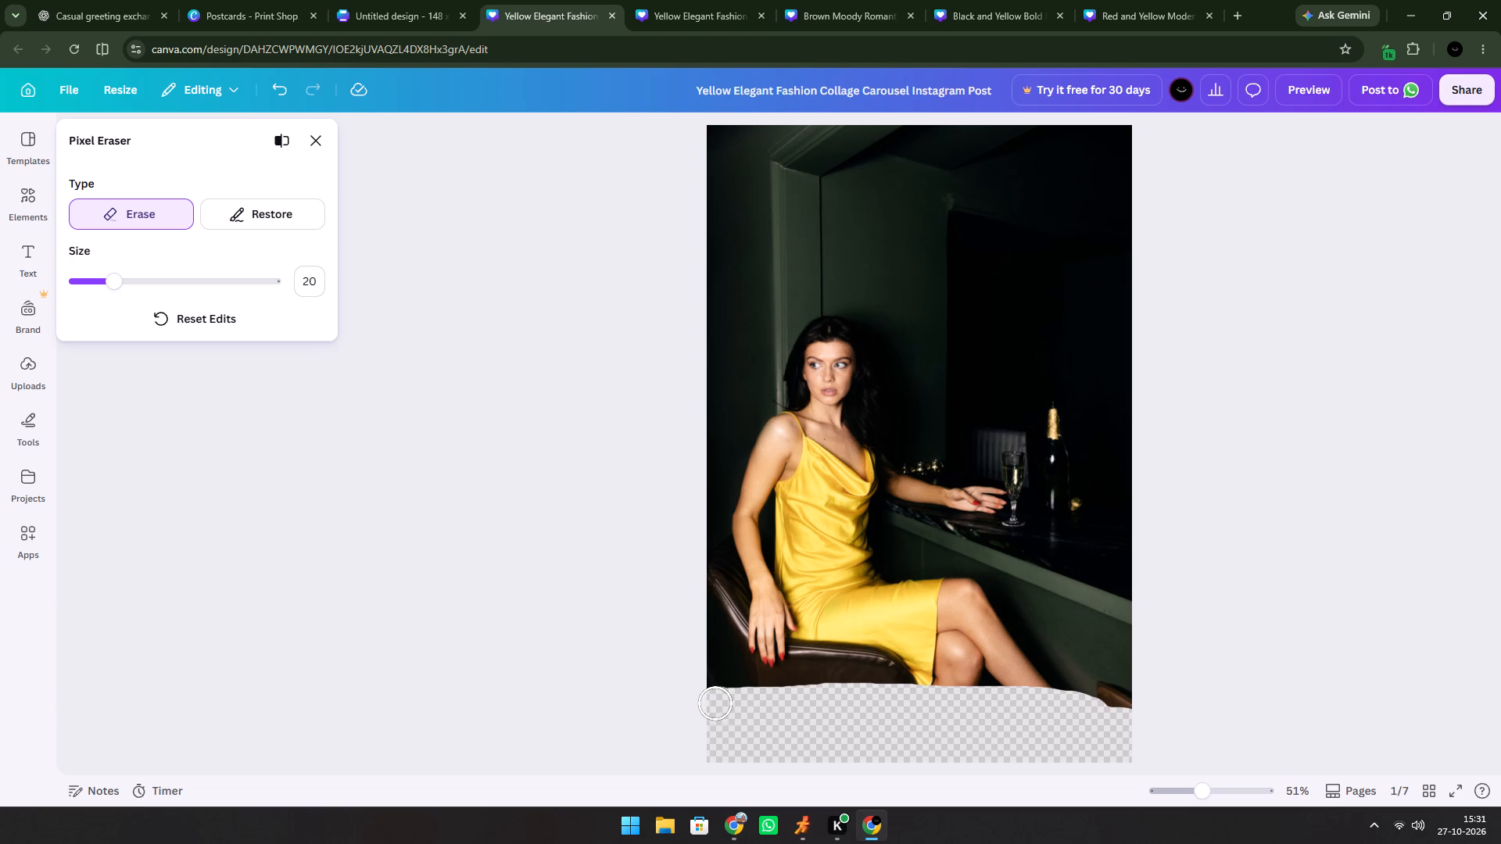
drag(716, 703, 1082, 696)
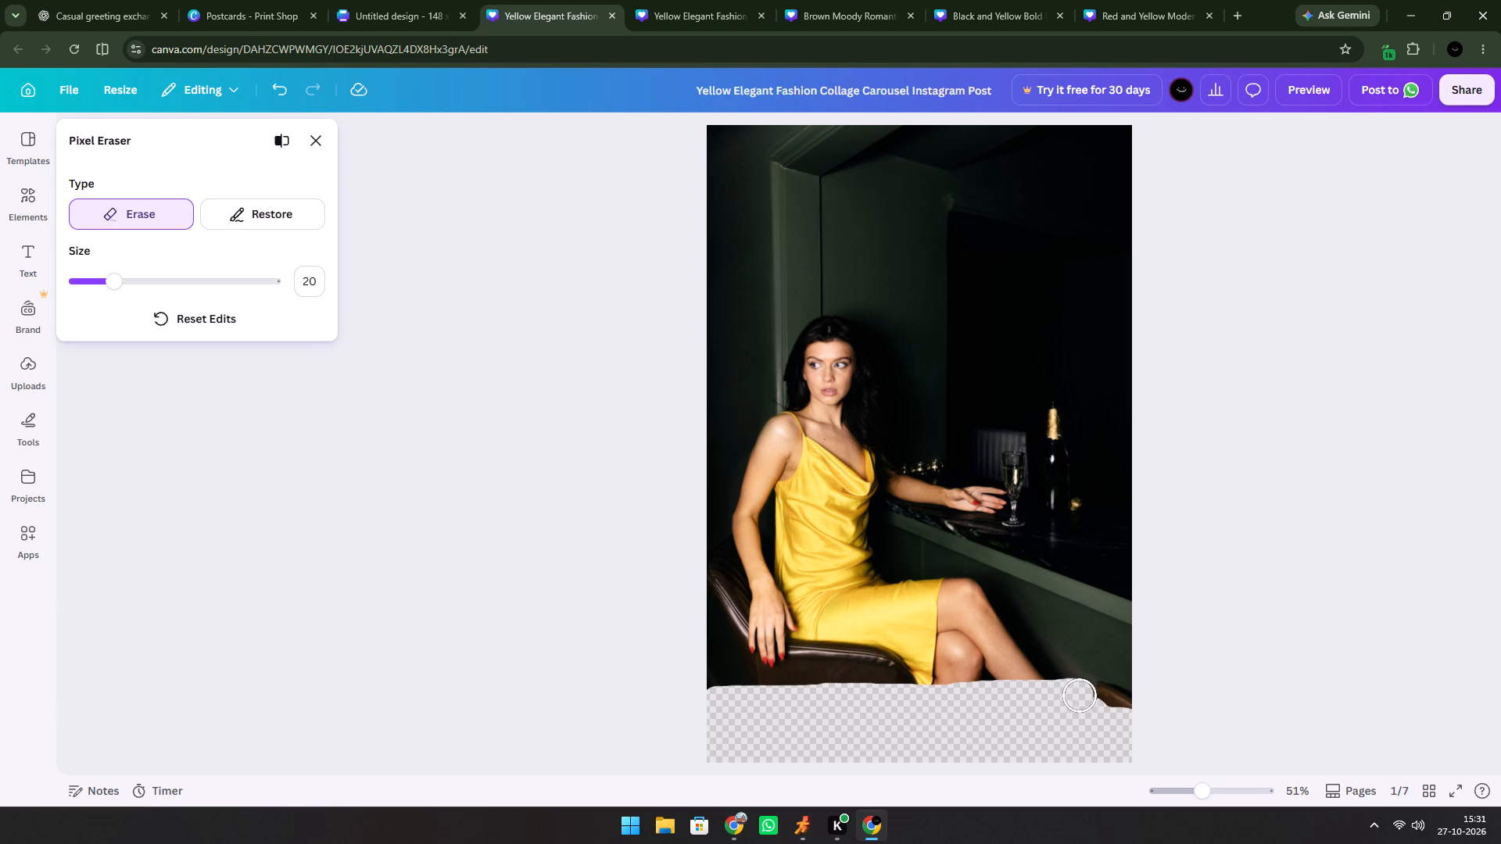
drag(1082, 696, 1071, 706)
drag(1032, 711, 1069, 711)
drag(1069, 711, 1007, 697)
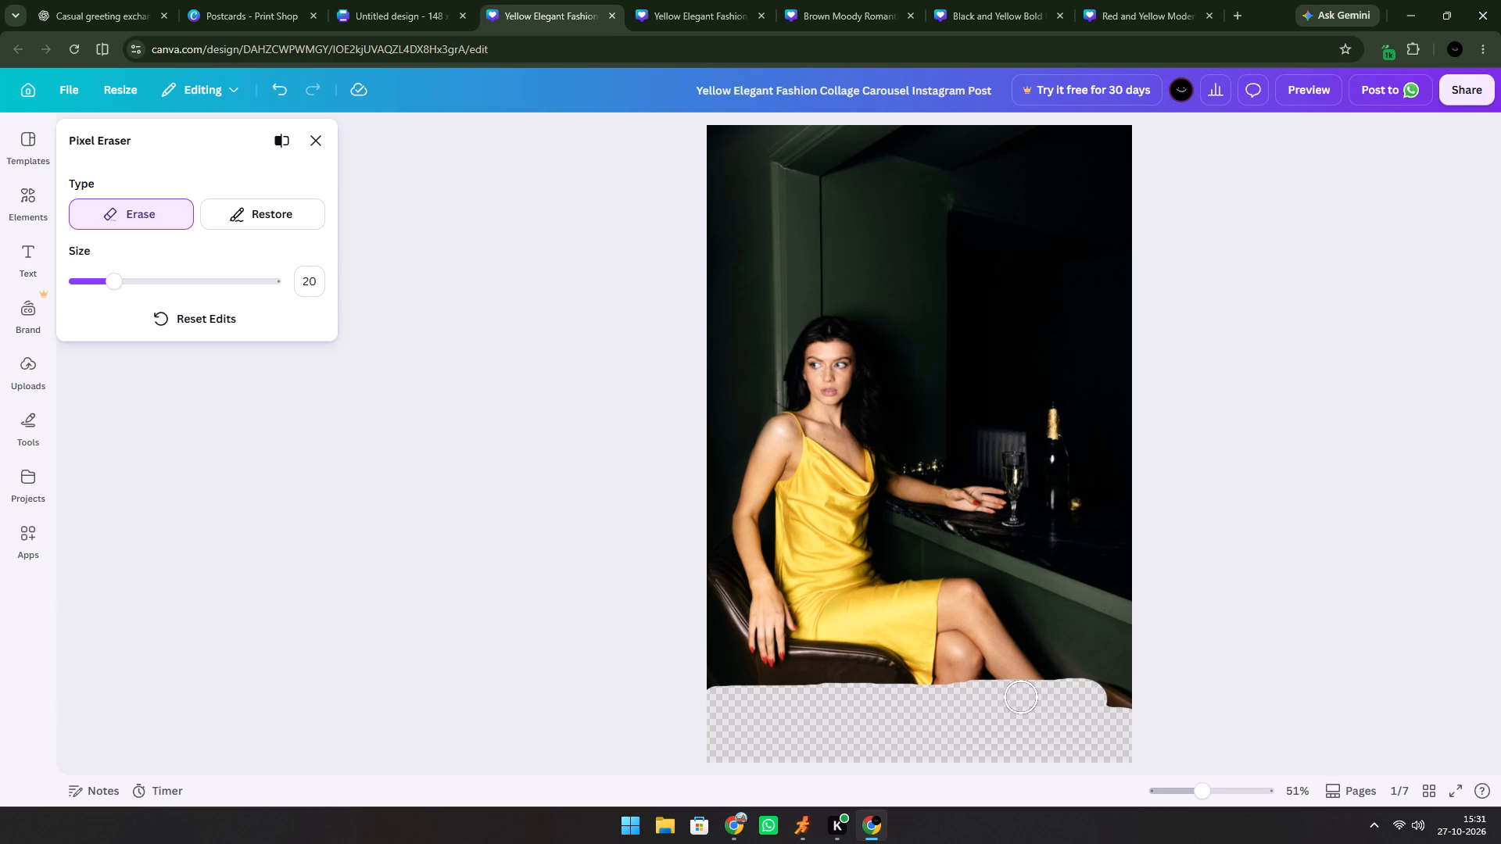
drag(1007, 697, 959, 695)
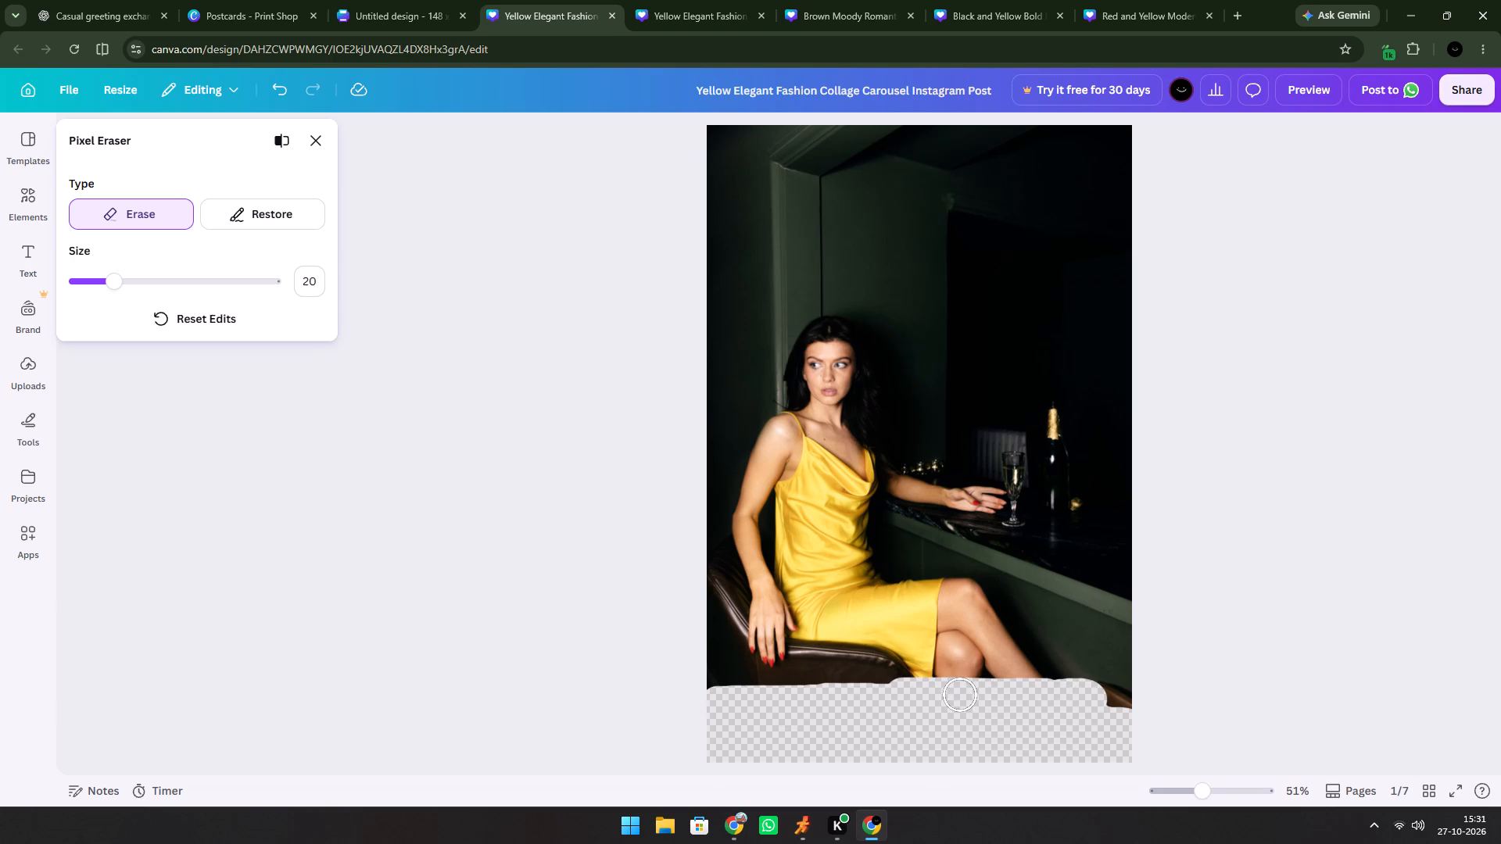
drag(959, 695, 939, 696)
drag(938, 696, 886, 691)
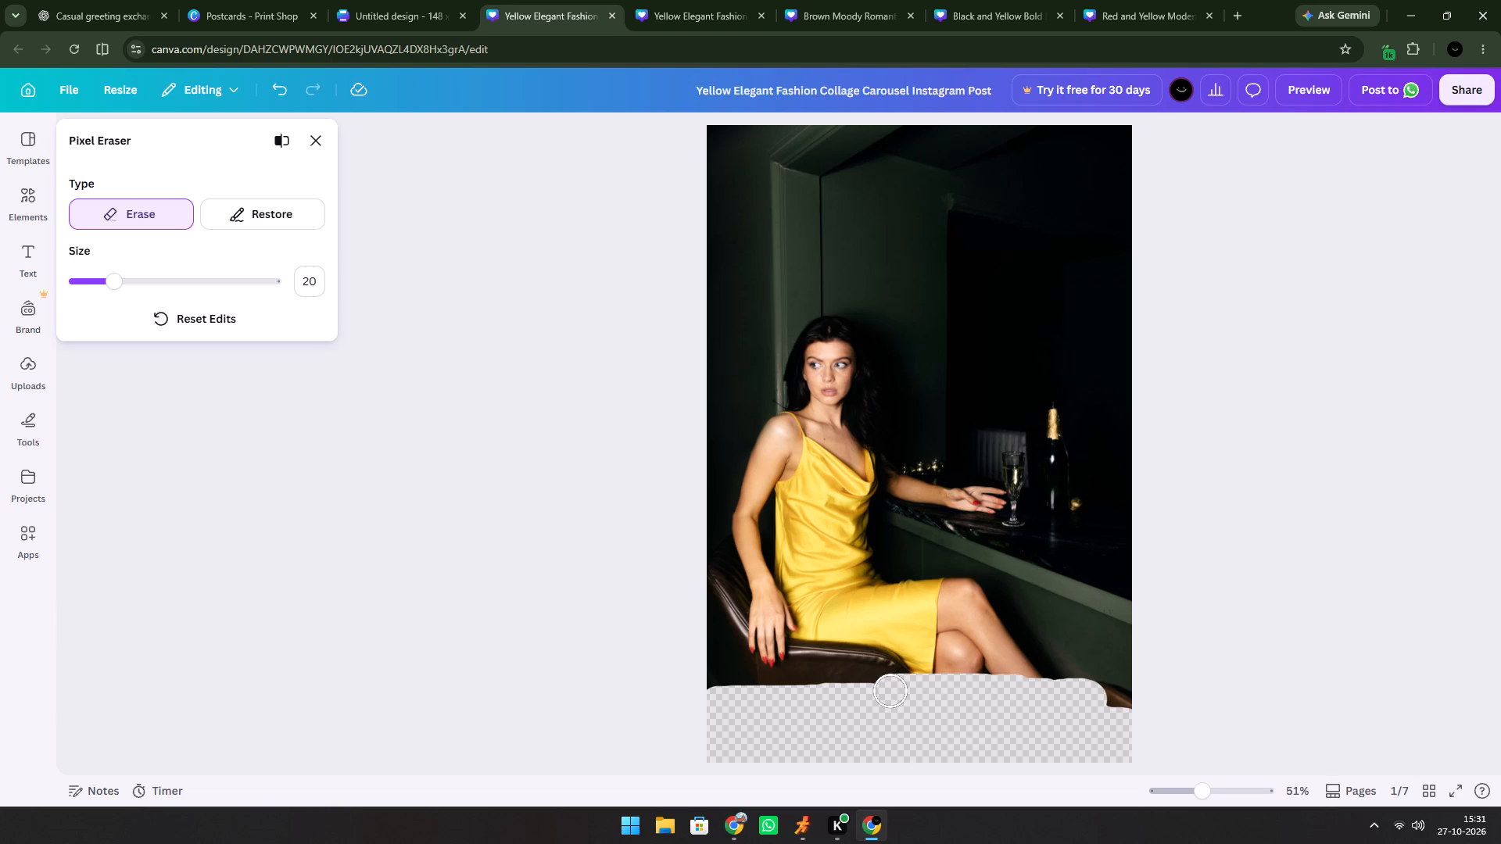
drag(886, 691, 919, 691)
Erase a narrow vertical strip along the photo's left edge, from the chair up to the top and back down.
drag(716, 696, 716, 695)
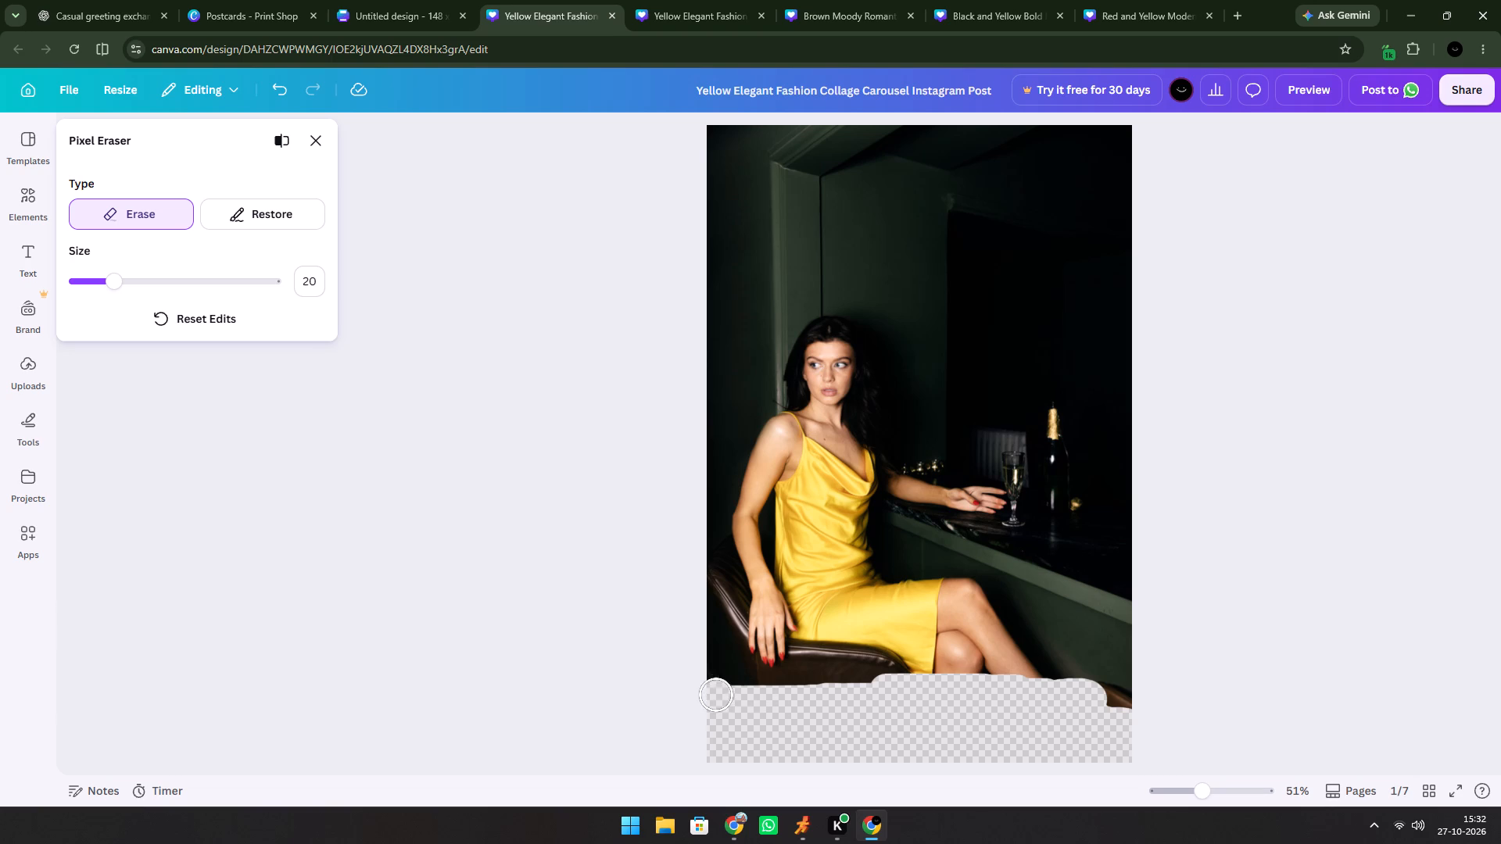
drag(716, 695, 682, 367)
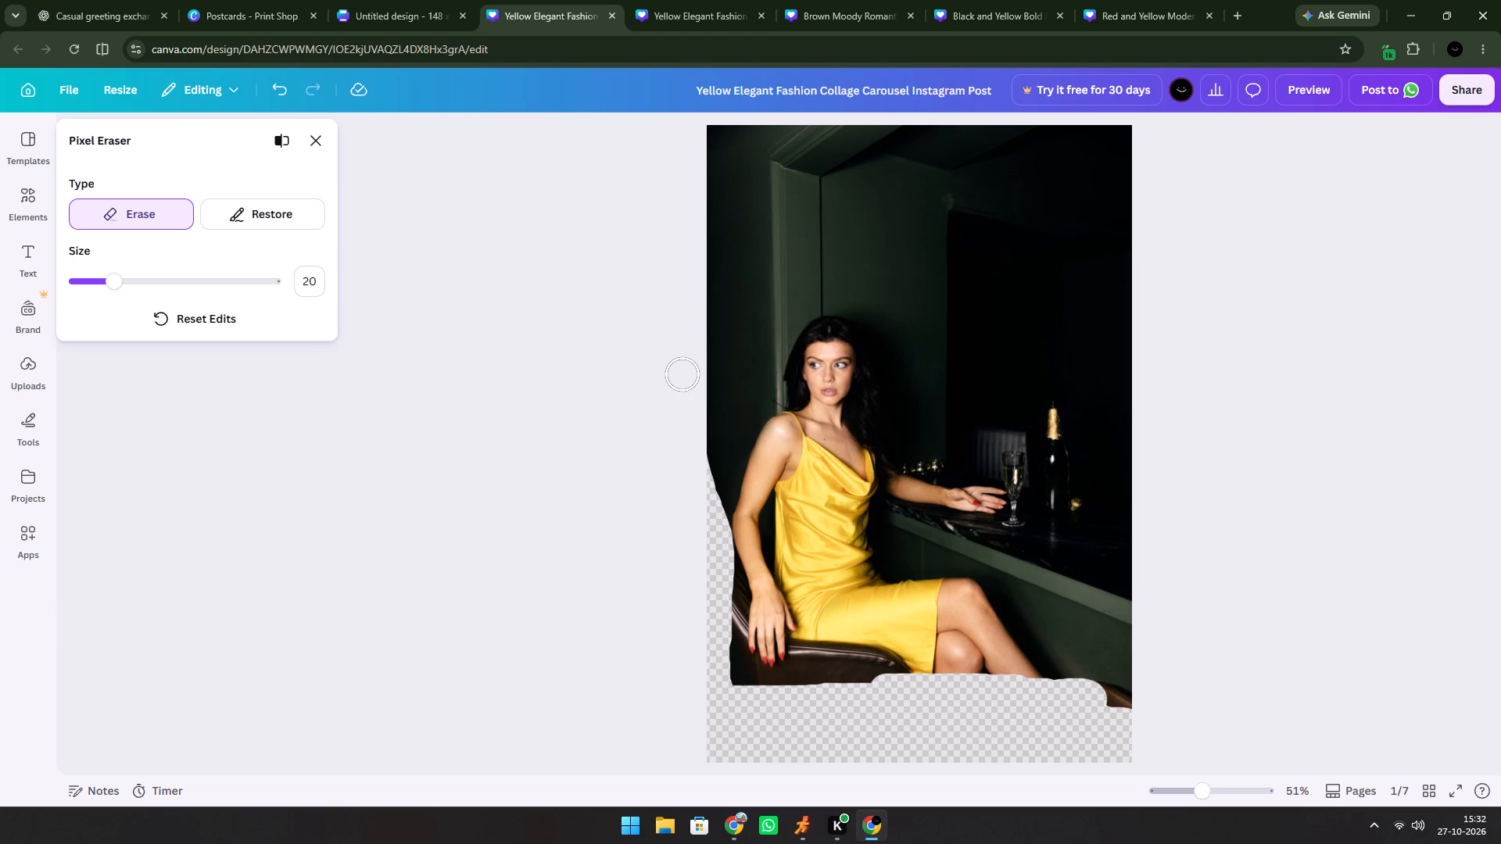
drag(682, 367, 708, 128)
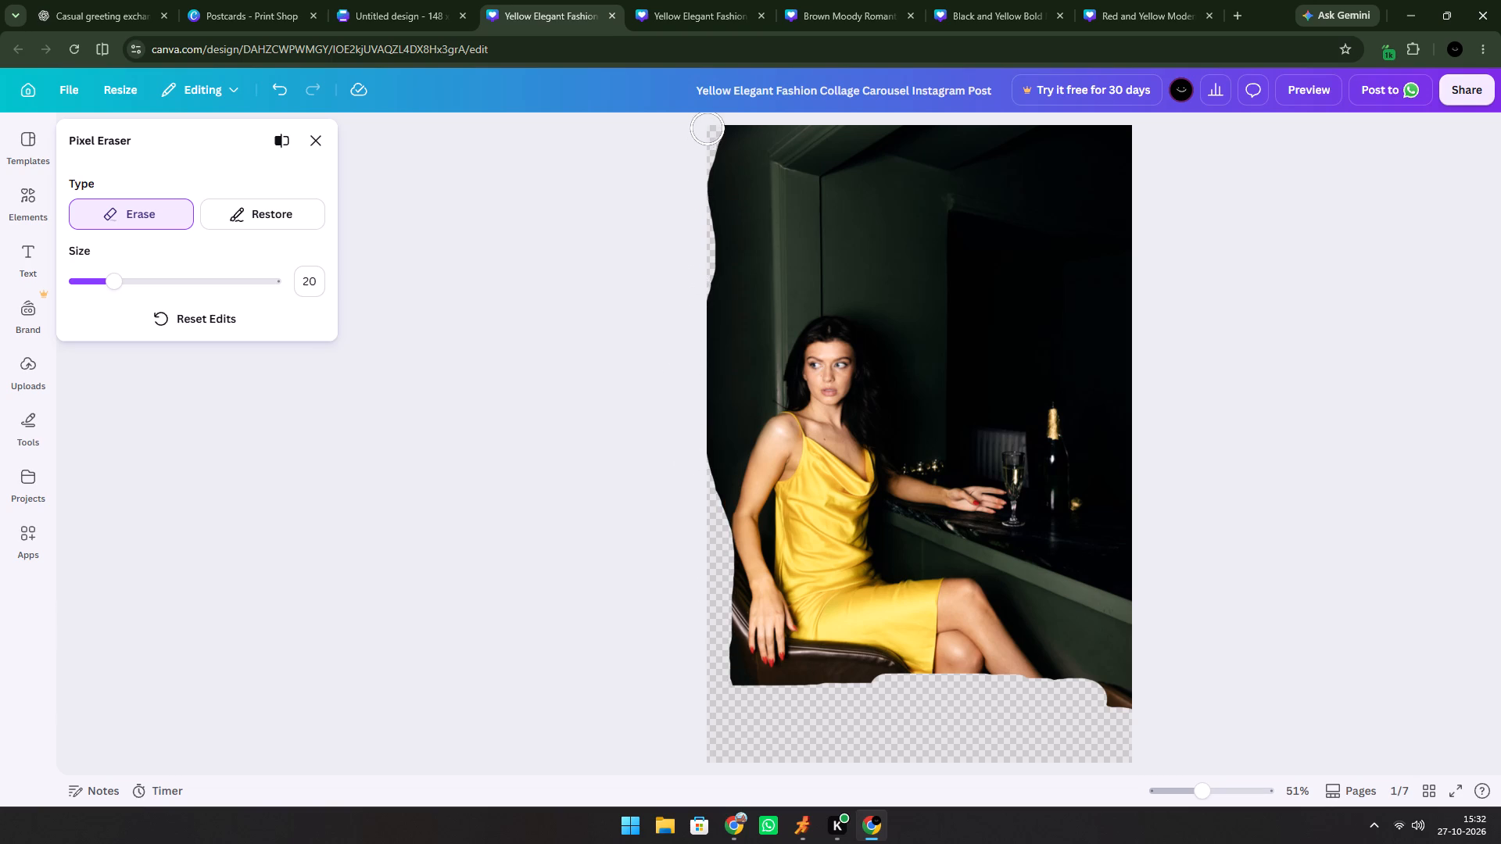
drag(708, 128, 711, 311)
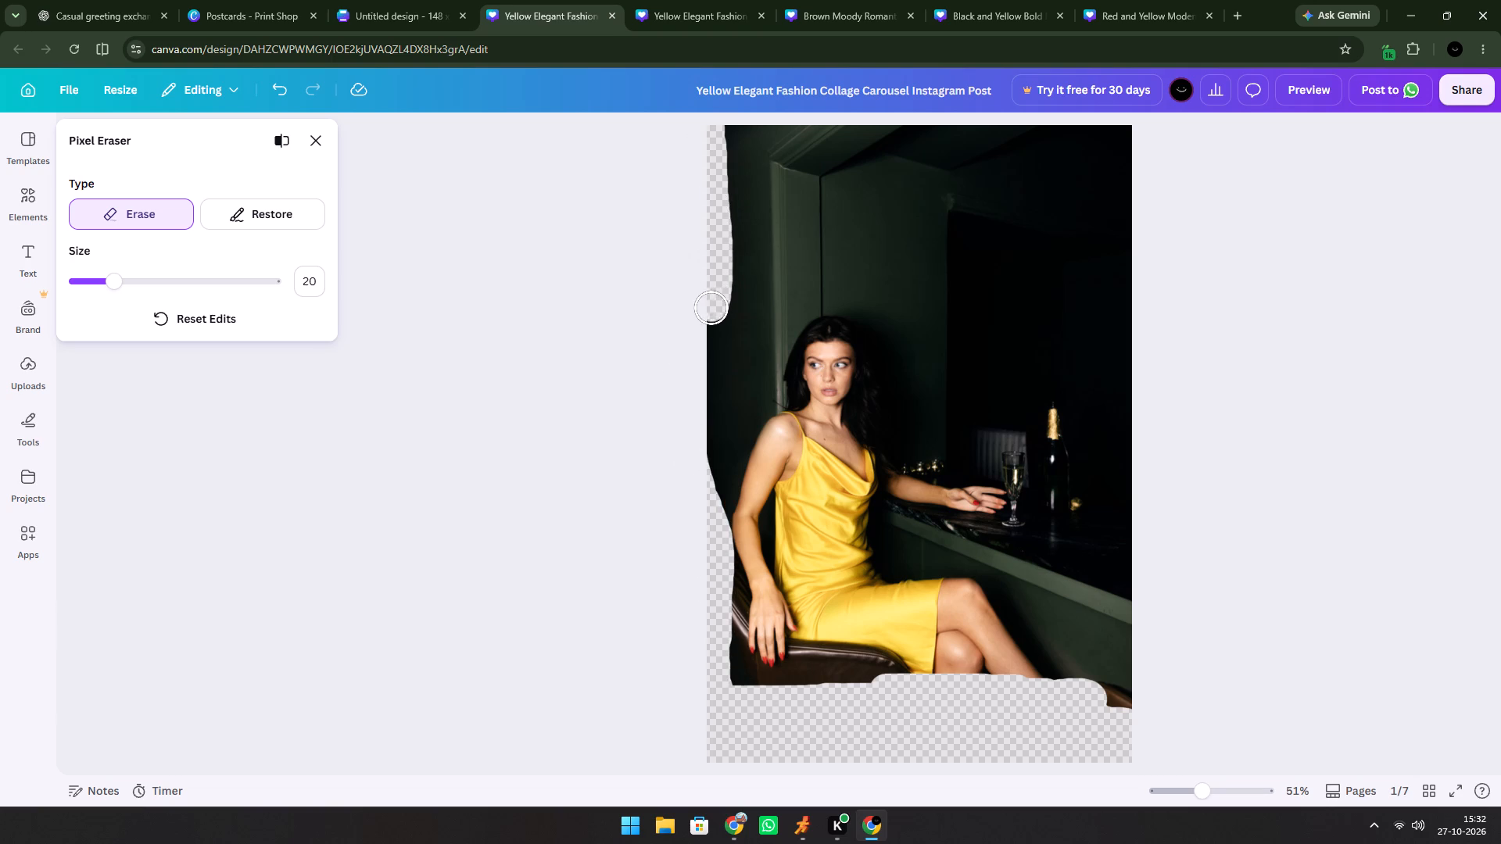
drag(711, 311, 704, 489)
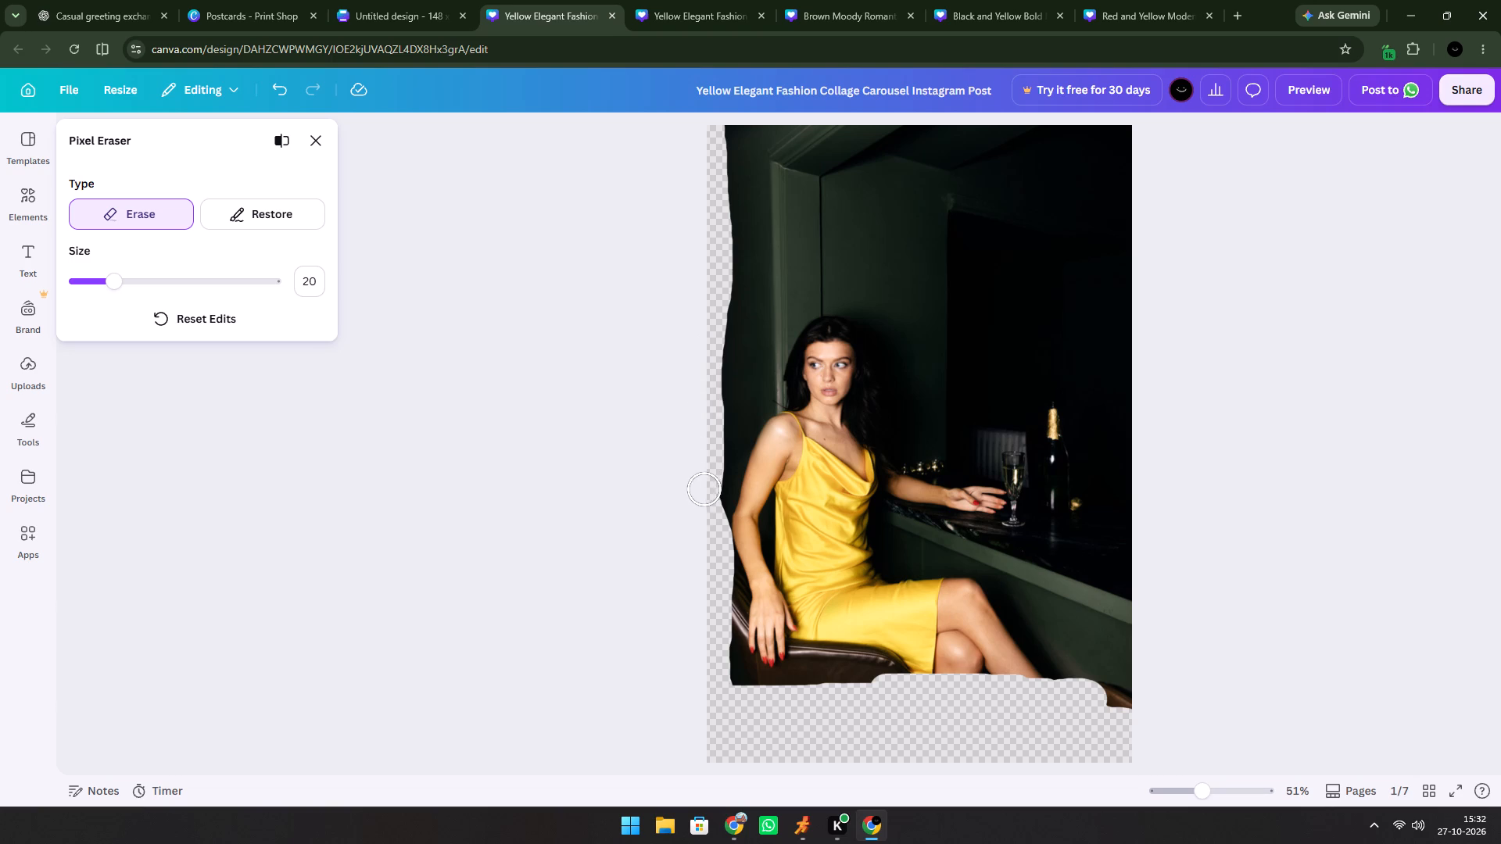
drag(704, 489, 732, 660)
Erase closely around the underside of the chair and across the shins, including the leftover fragment at the photo's lower-right edge.
drag(732, 660, 786, 688)
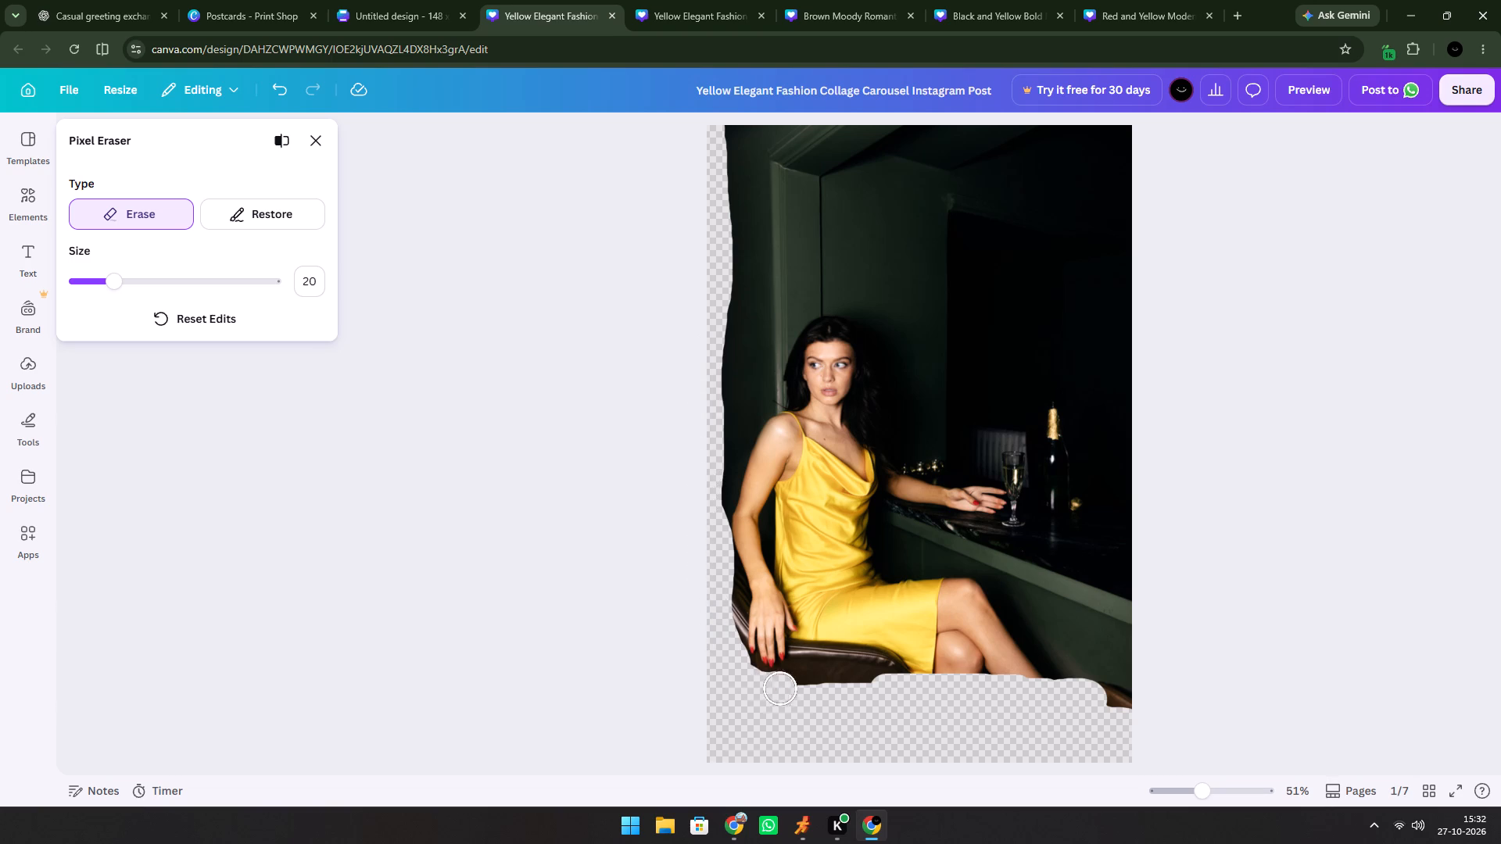
drag(786, 688, 1120, 685)
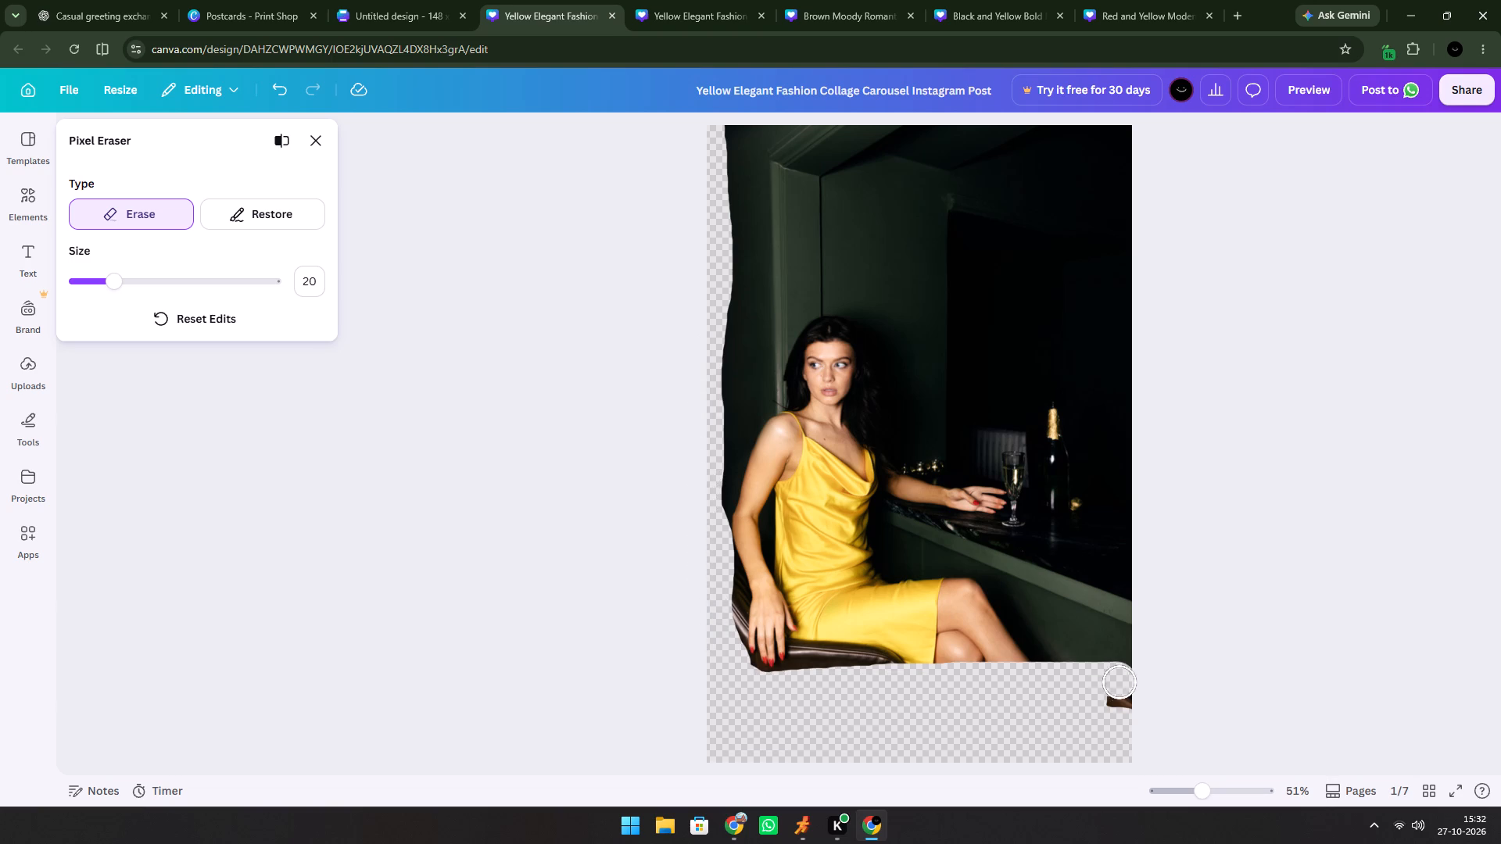
drag(1120, 685, 1087, 687)
Erase the dark green background beside the shin and knee, continuing below the bar counter to the photo's right edge.
drag(1087, 687, 1048, 663)
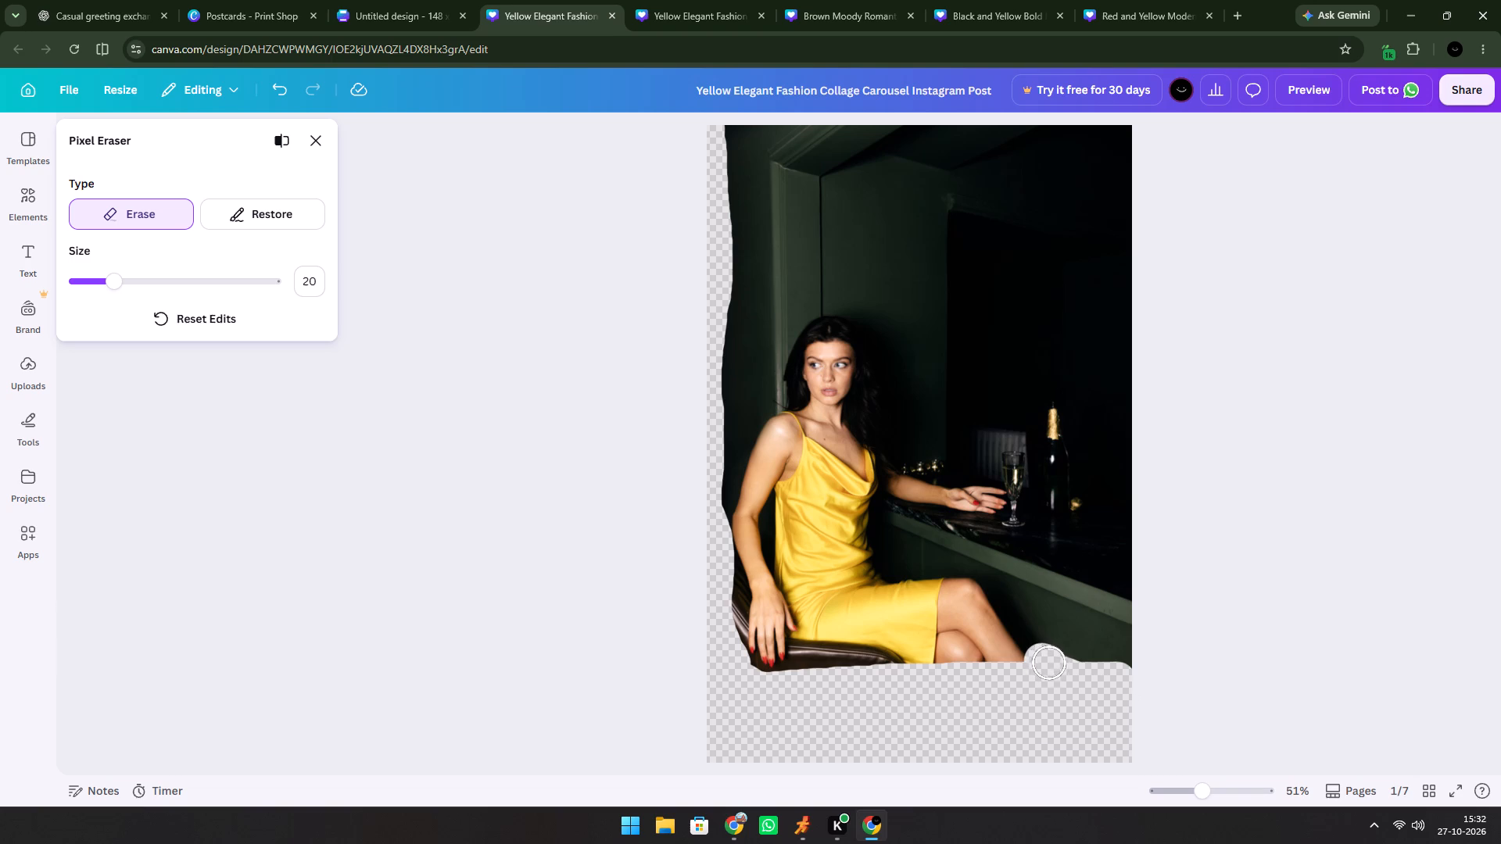
drag(1048, 663, 1013, 620)
drag(1013, 620, 1007, 583)
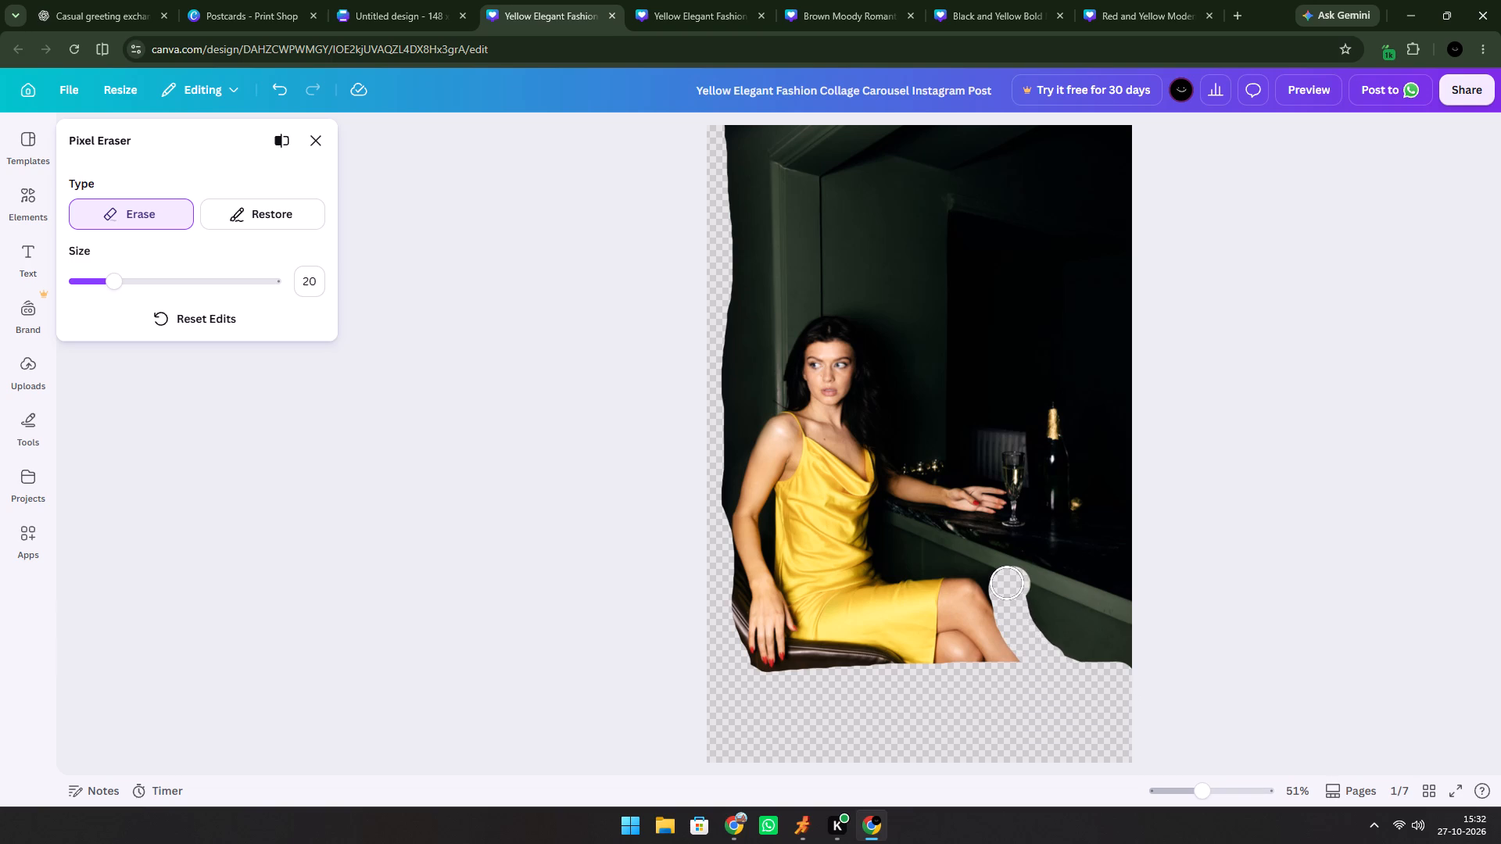
drag(1007, 583, 1127, 580)
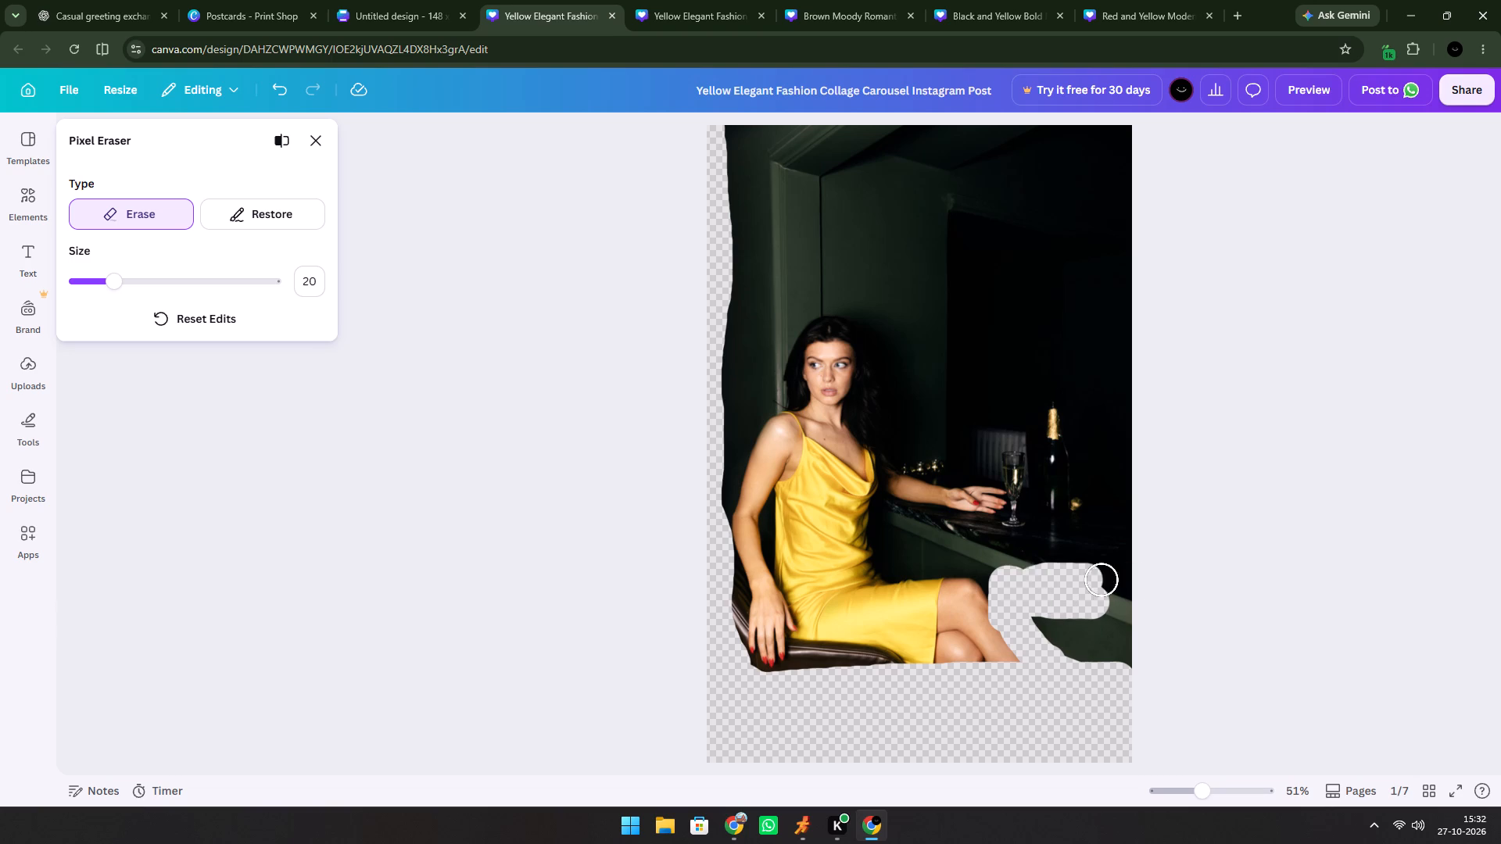
Erase the bare knees and shins up to the dress hem, plus the background strip below the bar counter to the photo's right edge.
drag(1127, 580, 1010, 595)
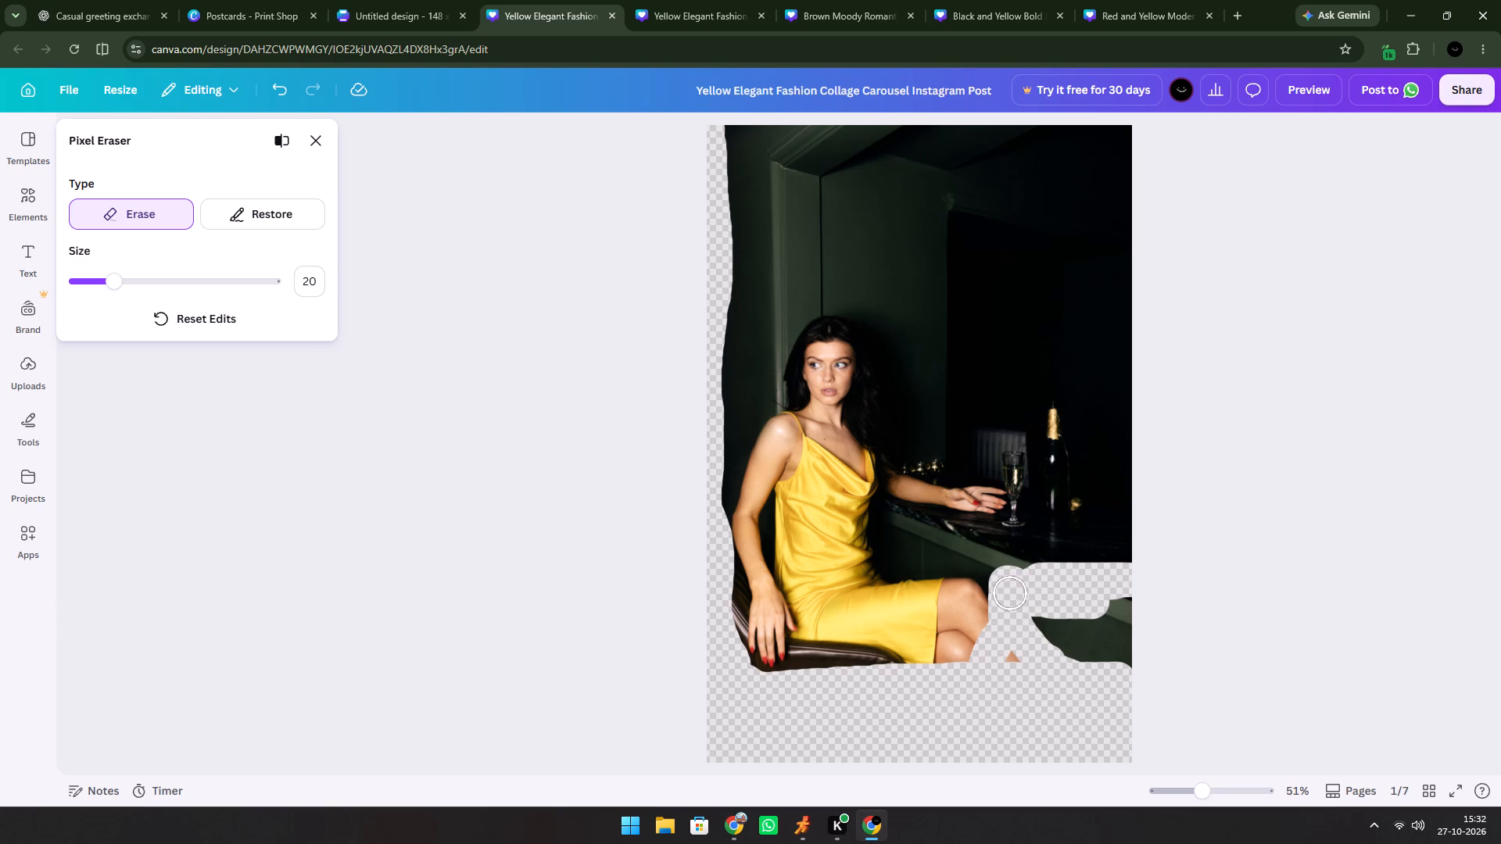
drag(1010, 595, 962, 603)
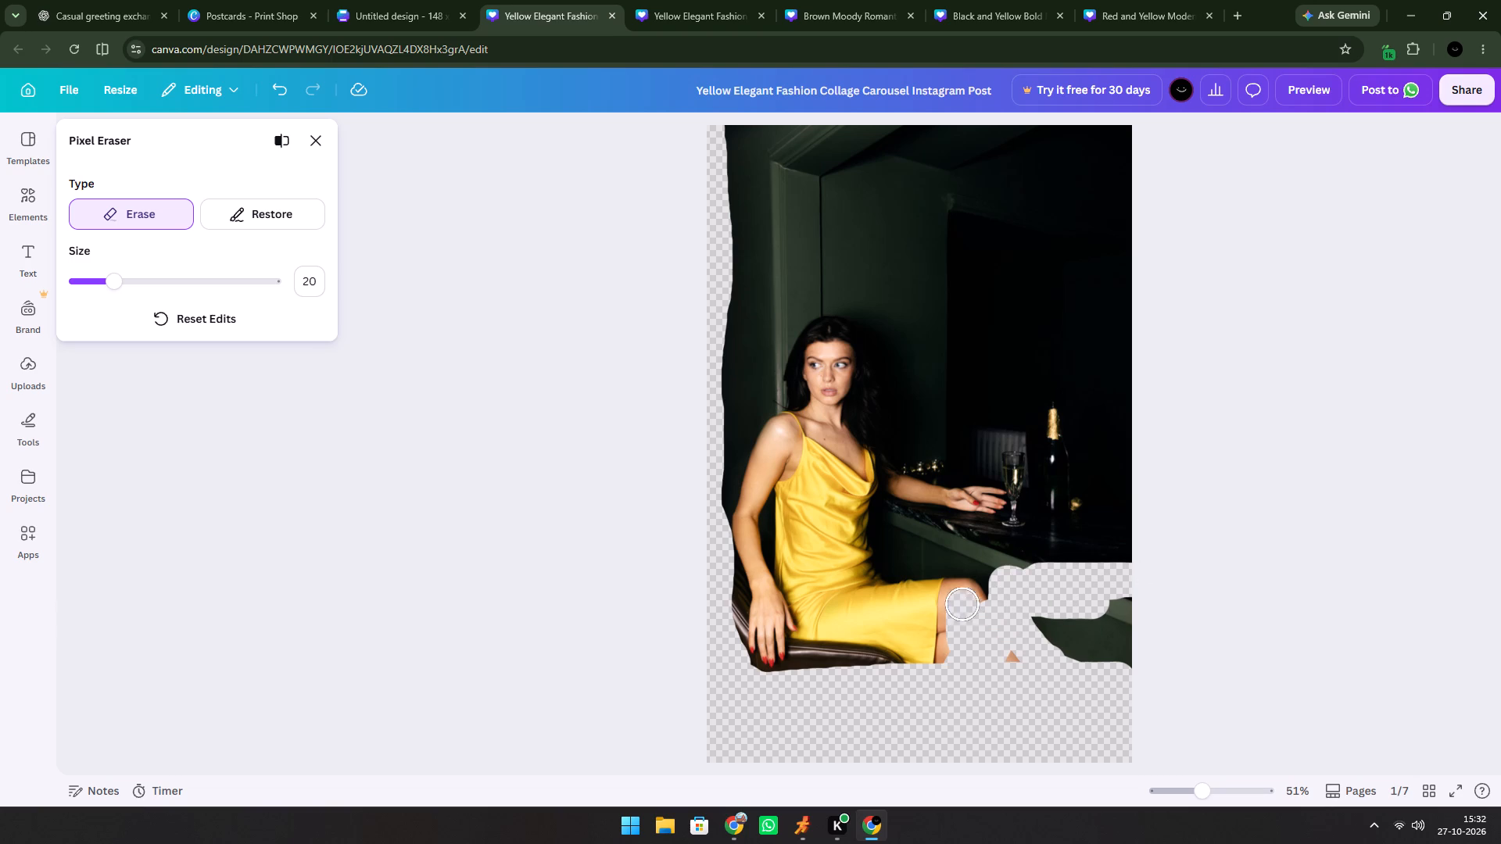
drag(962, 603, 951, 613)
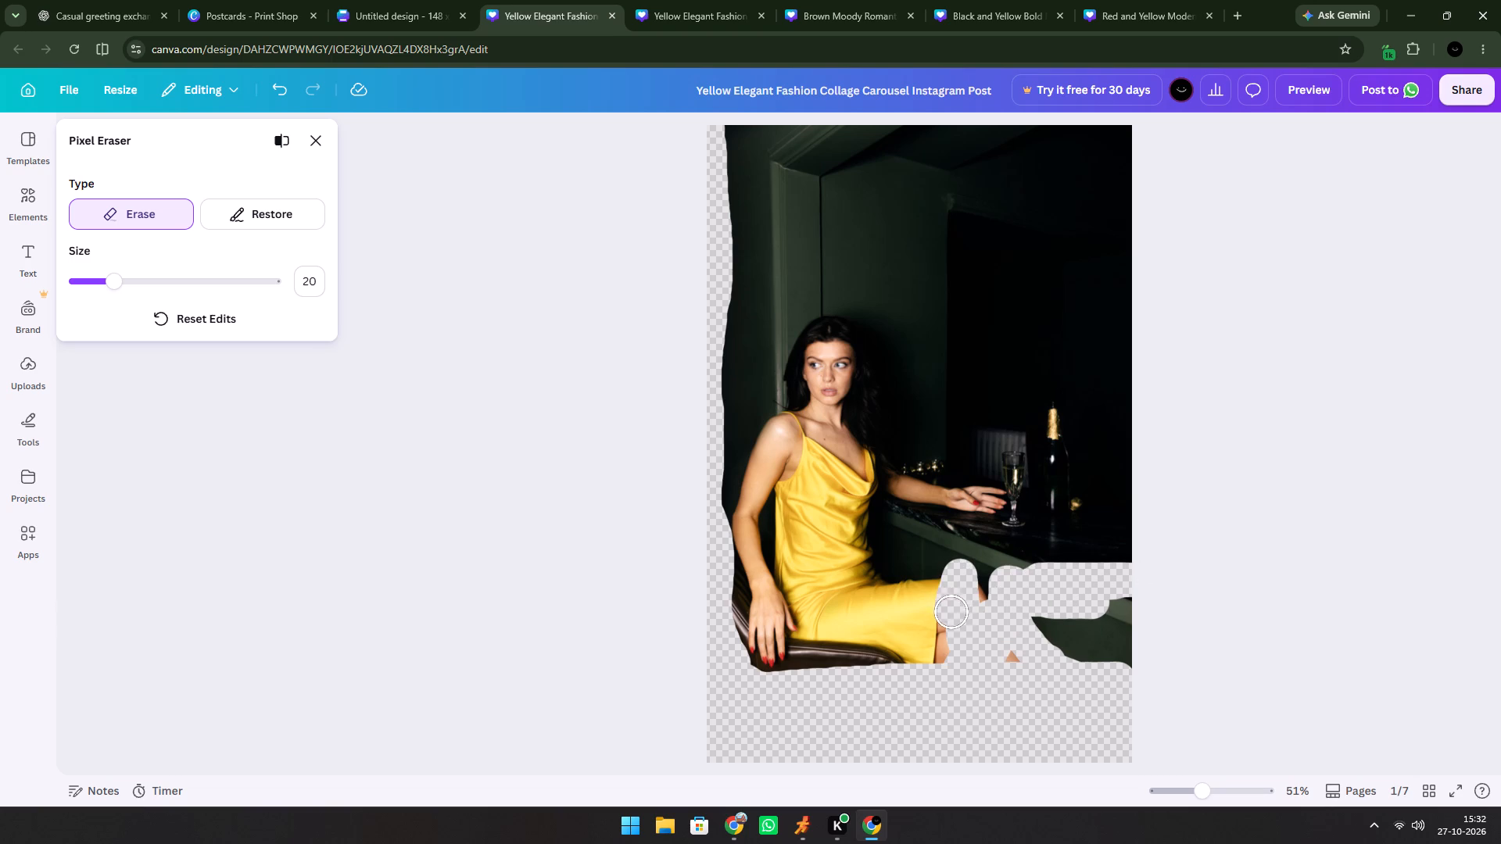
drag(951, 613, 1130, 717)
Erase the brown leather chair seat beneath the yellow dress, following the dress's lower edge up to near the hem.
scroll(1153, 719, down, 1)
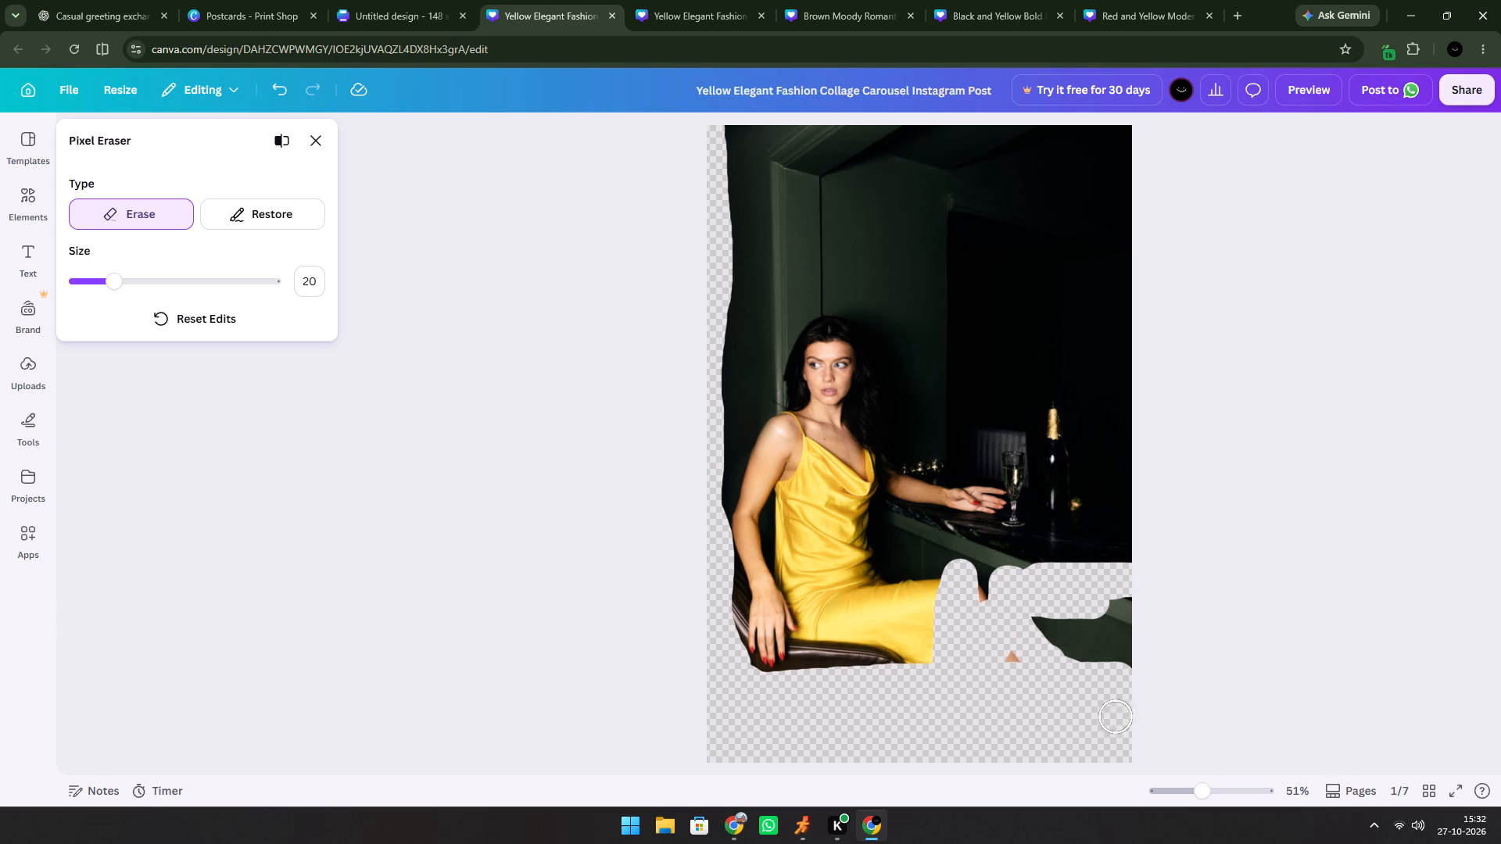
click(1231, 798)
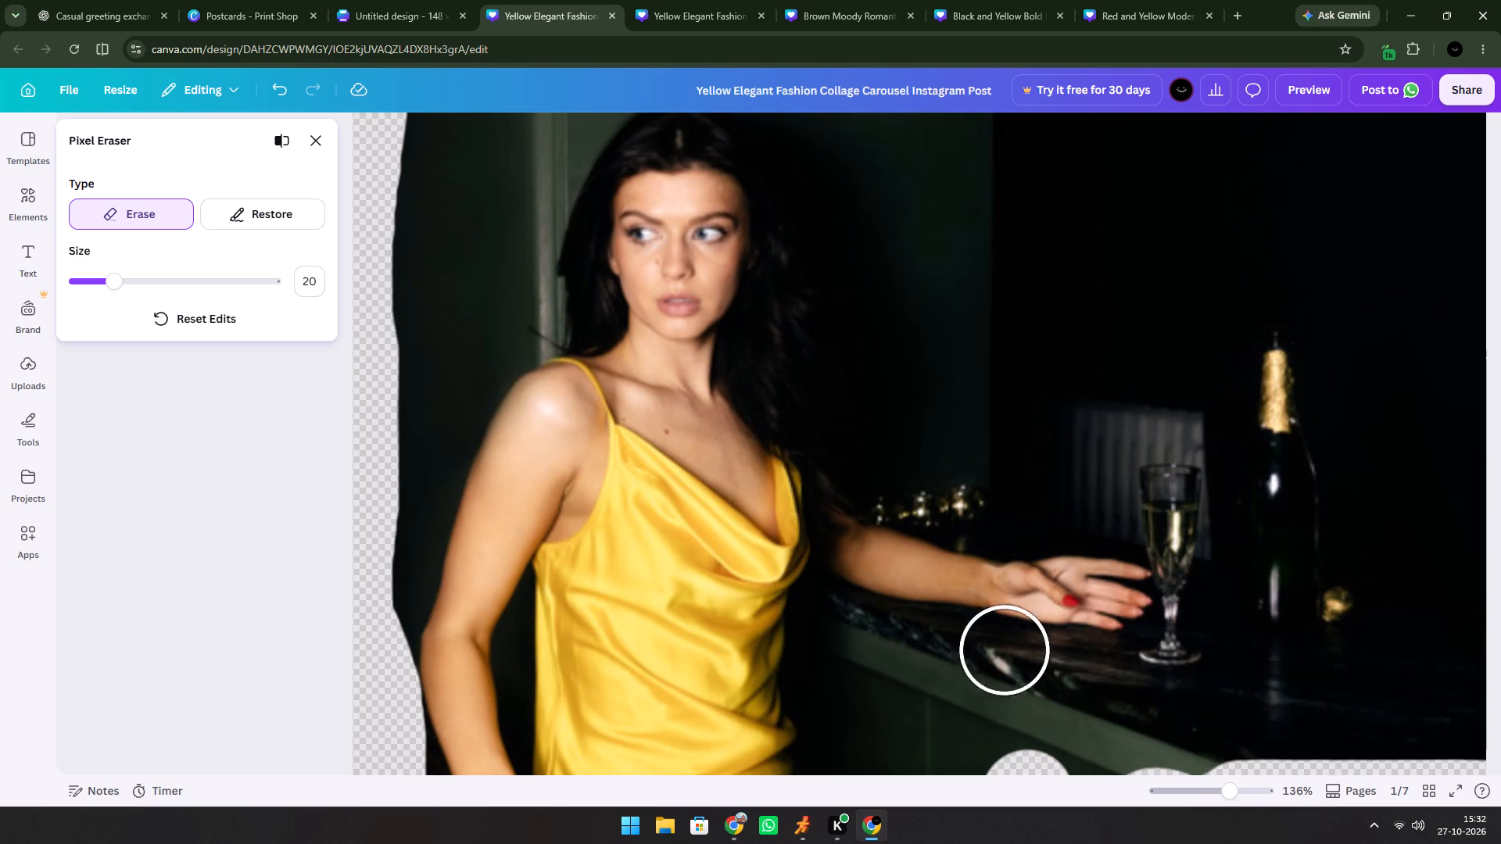
scroll(903, 619, down, 5)
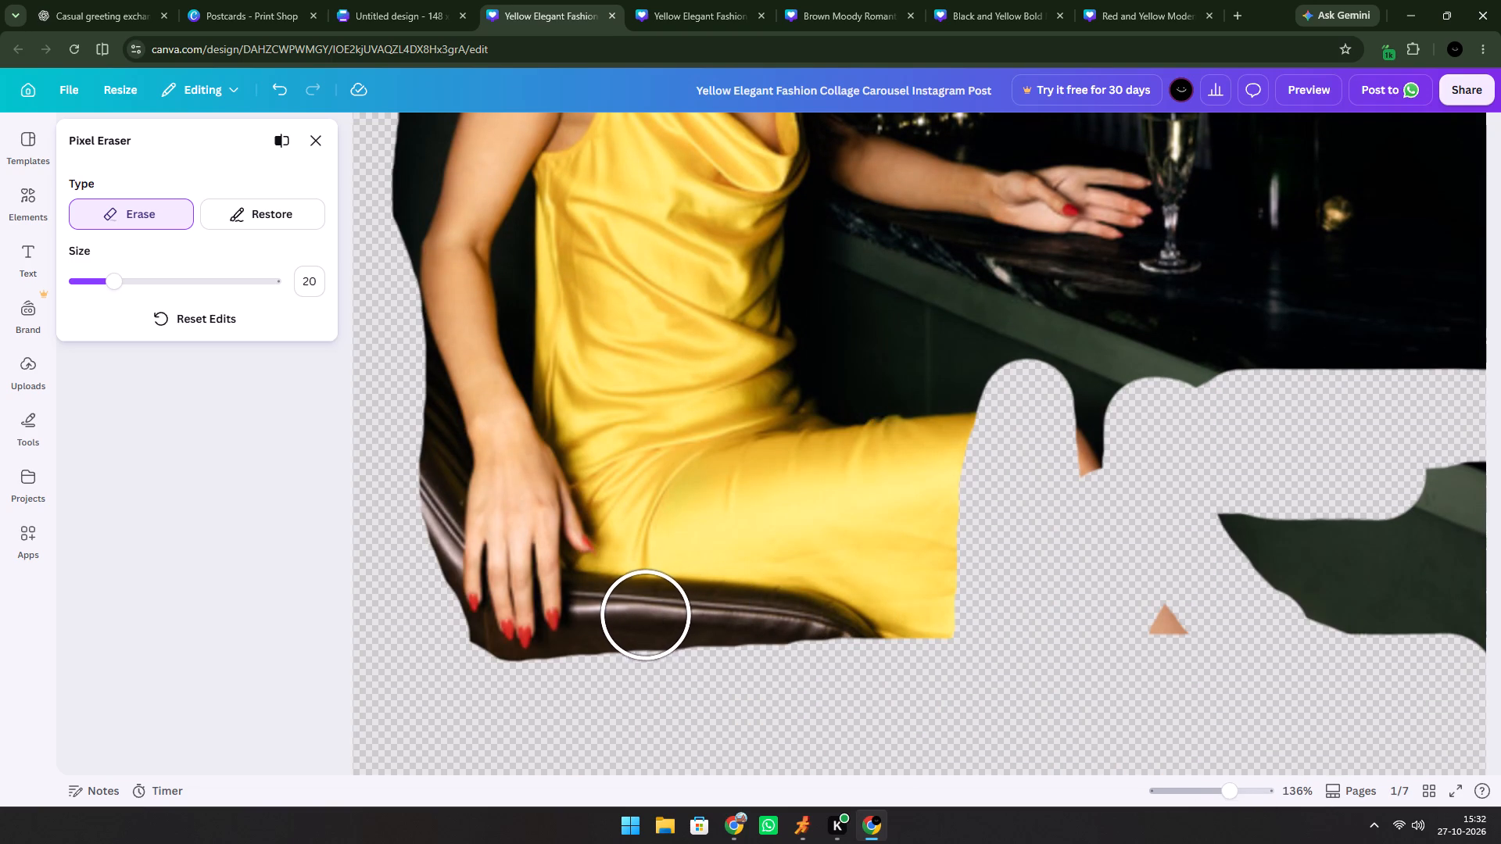
drag(639, 625, 693, 621)
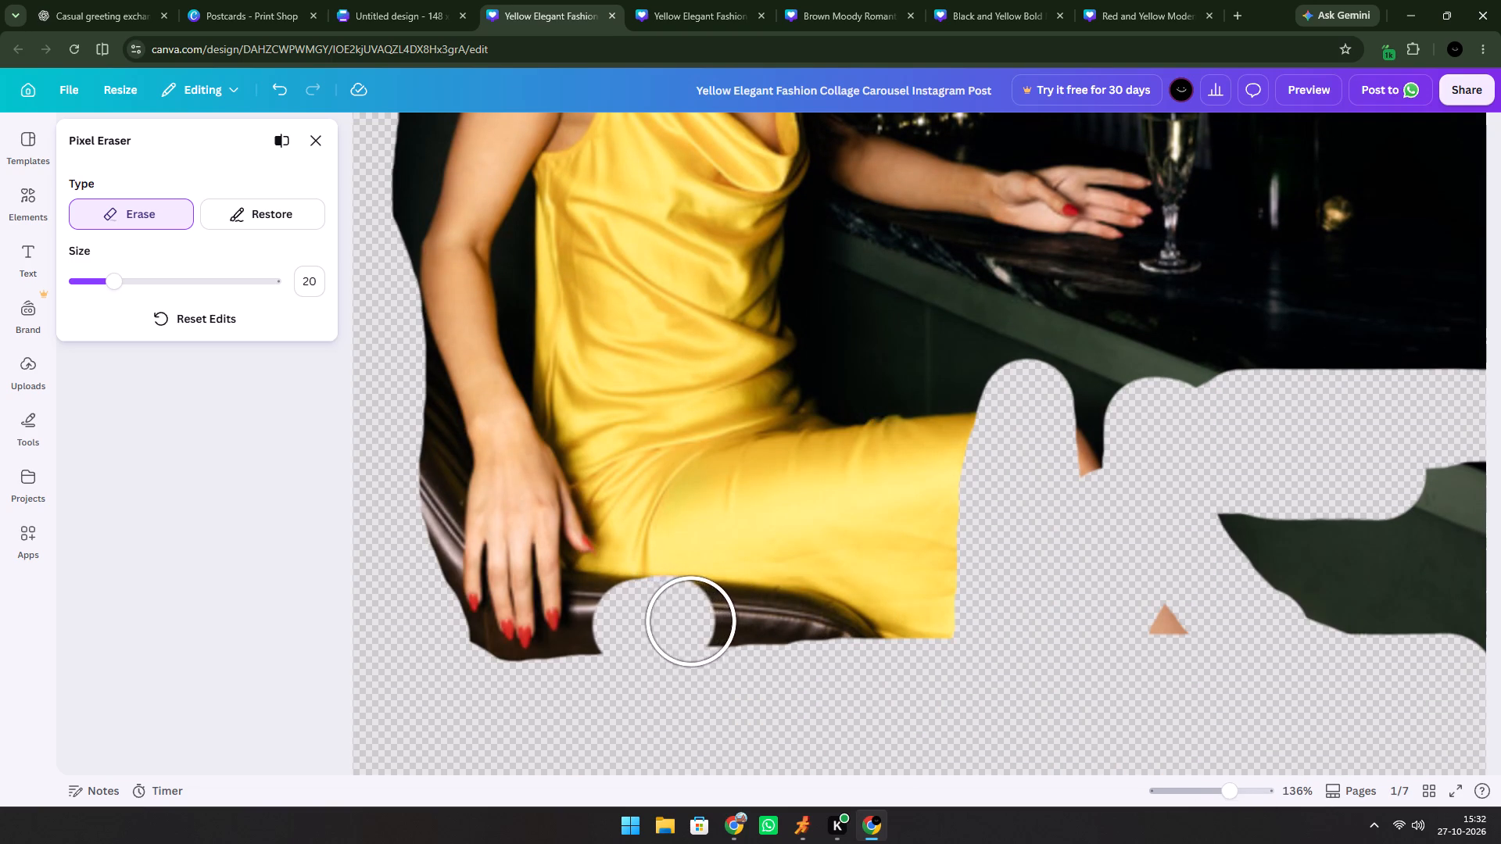
drag(693, 621, 834, 643)
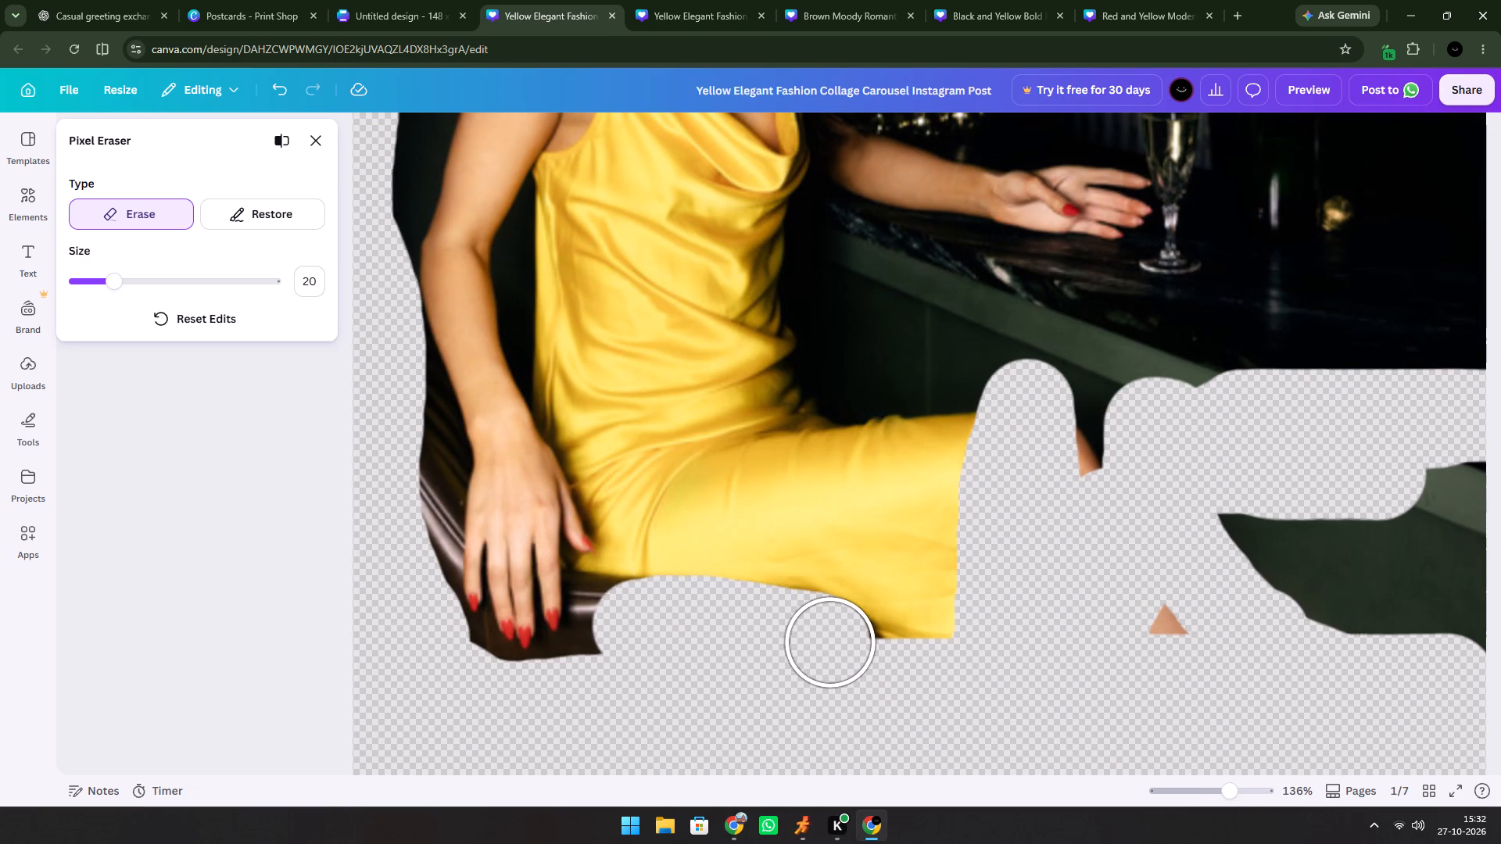
drag(834, 643, 843, 649)
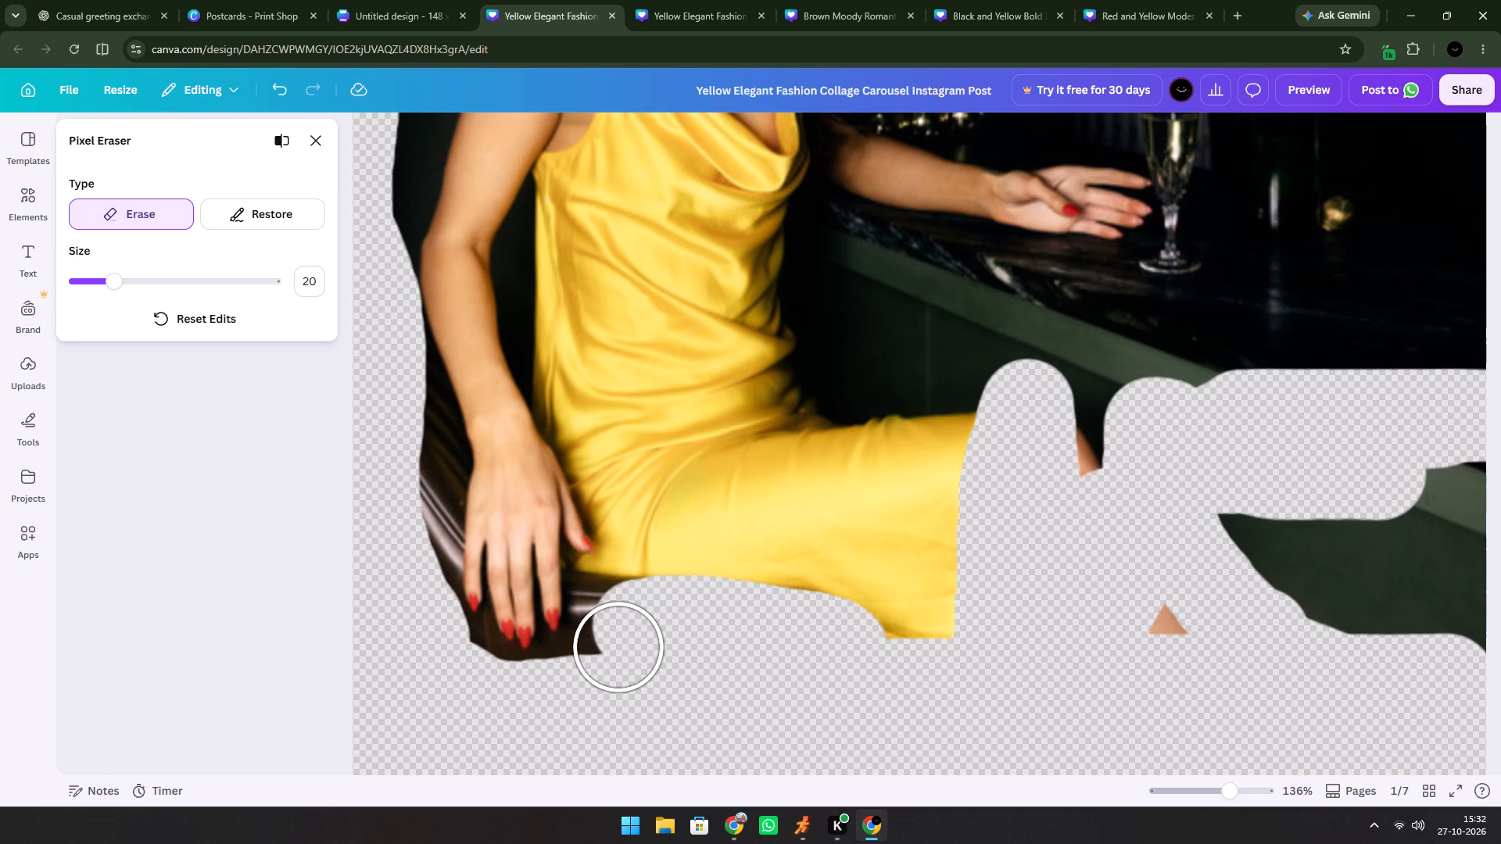
Erase the remaining chair seat between the dress and the resting hand's fingers, undoing and redoing the last dabs.
click(618, 647)
click(615, 628)
click(610, 617)
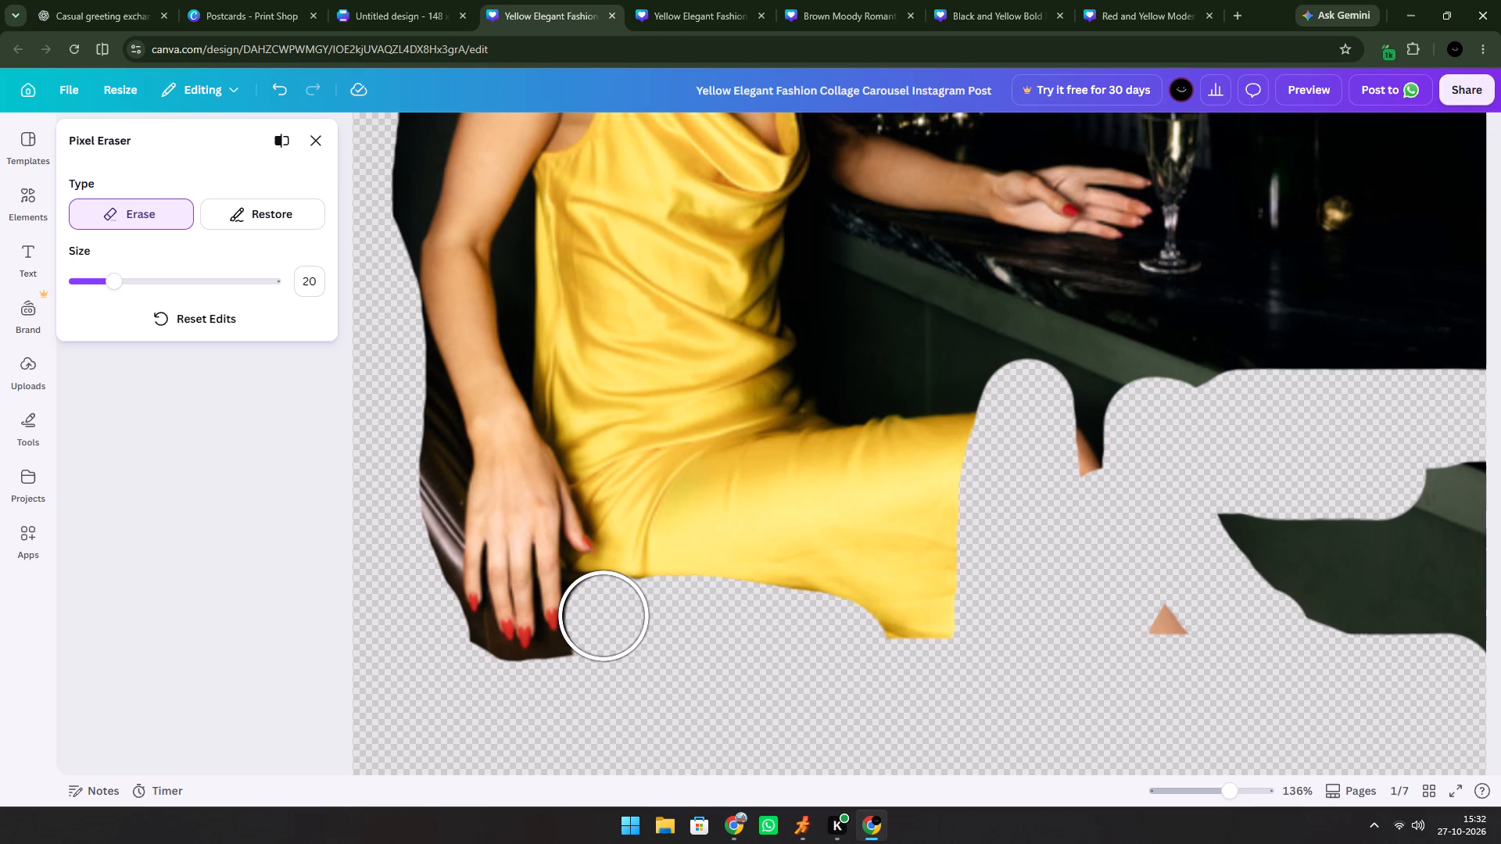
click(604, 616)
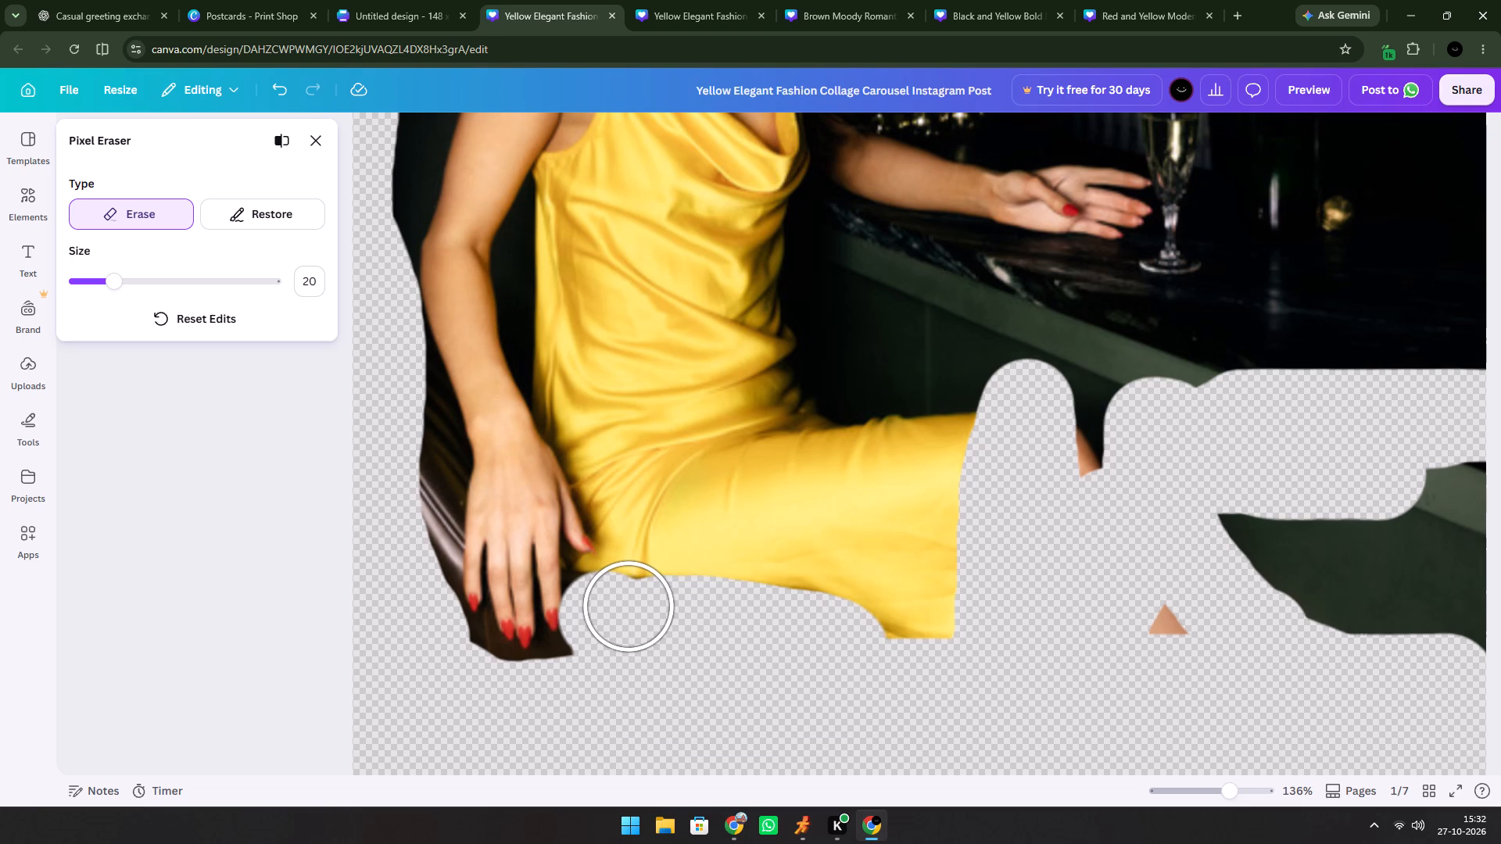
key(ctrl+z)
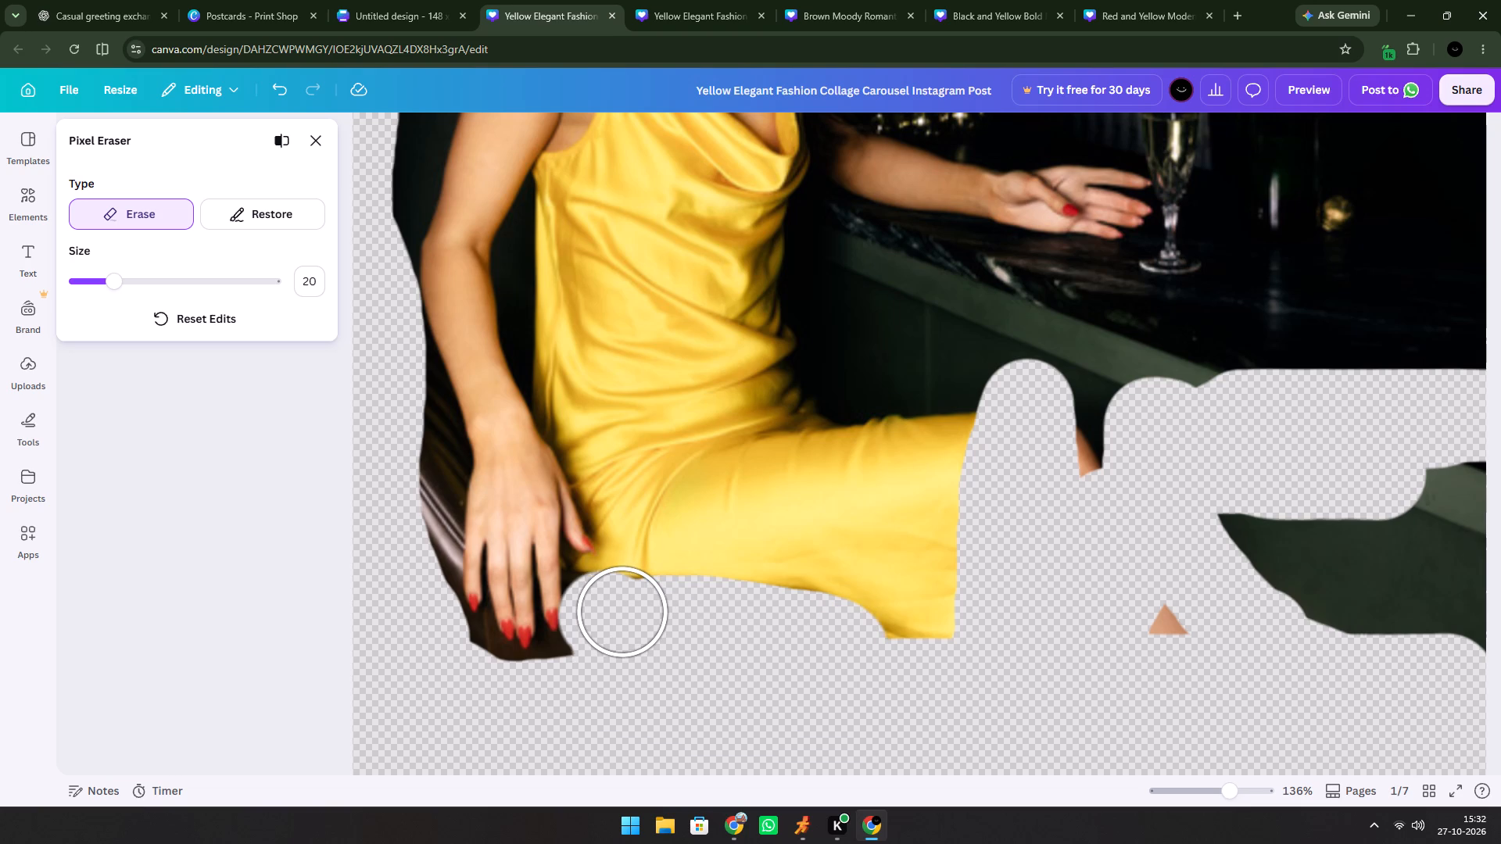
key(ctrl+z)
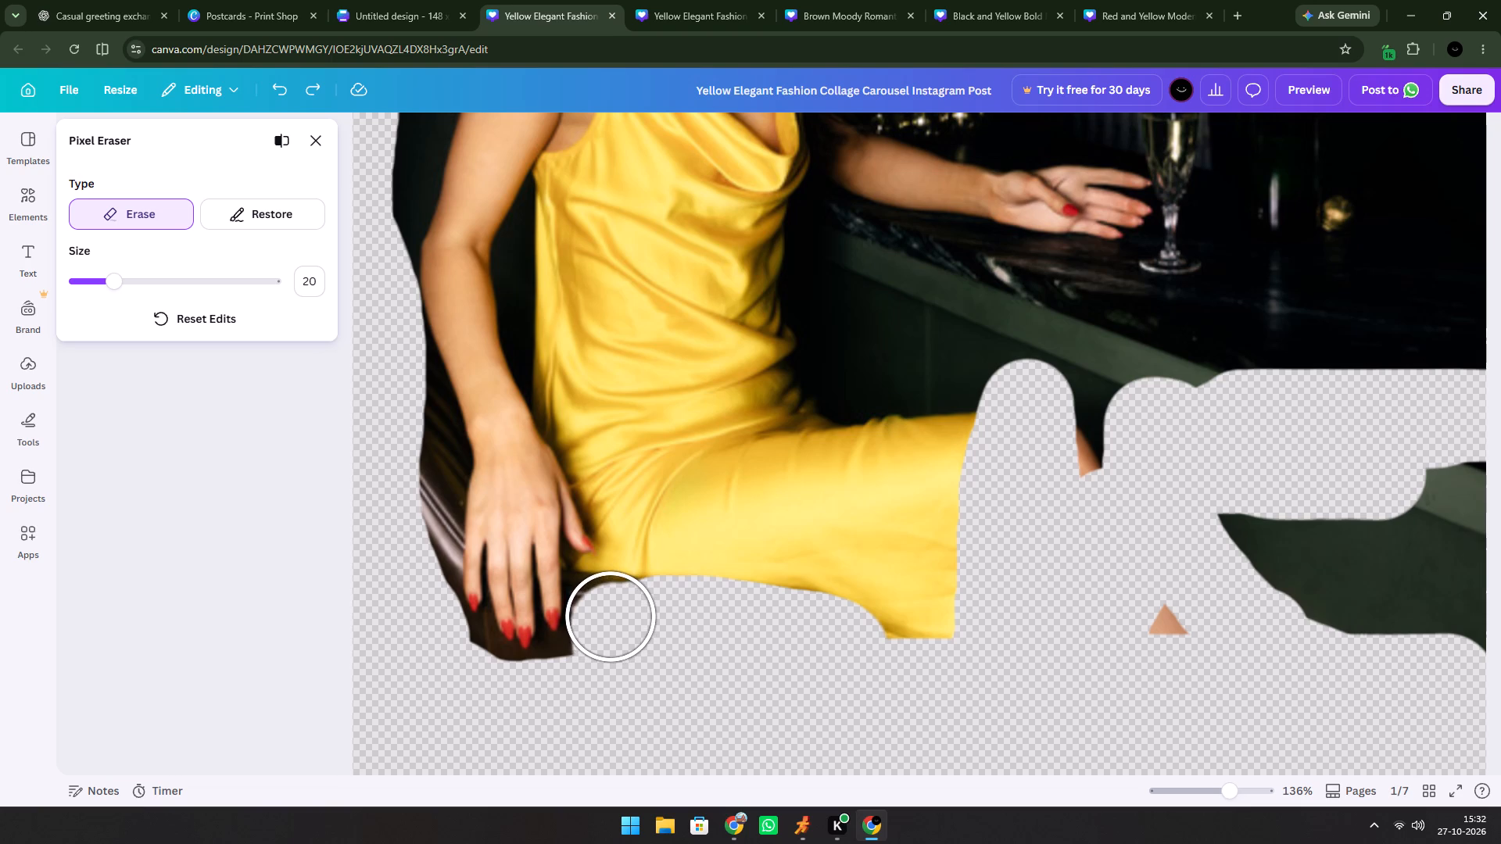
click(609, 621)
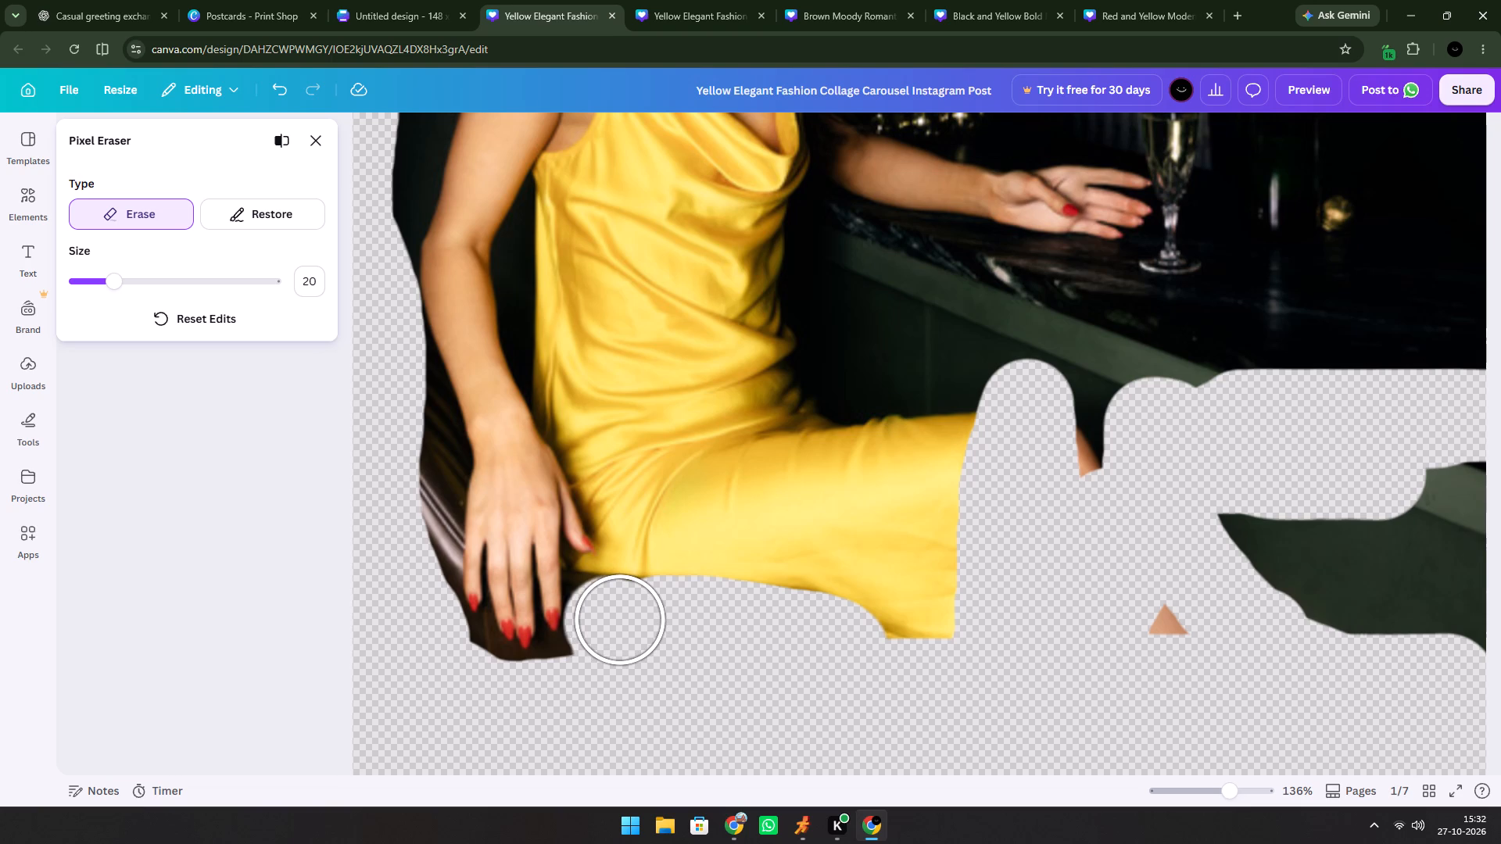
click(620, 620)
click(628, 619)
click(634, 619)
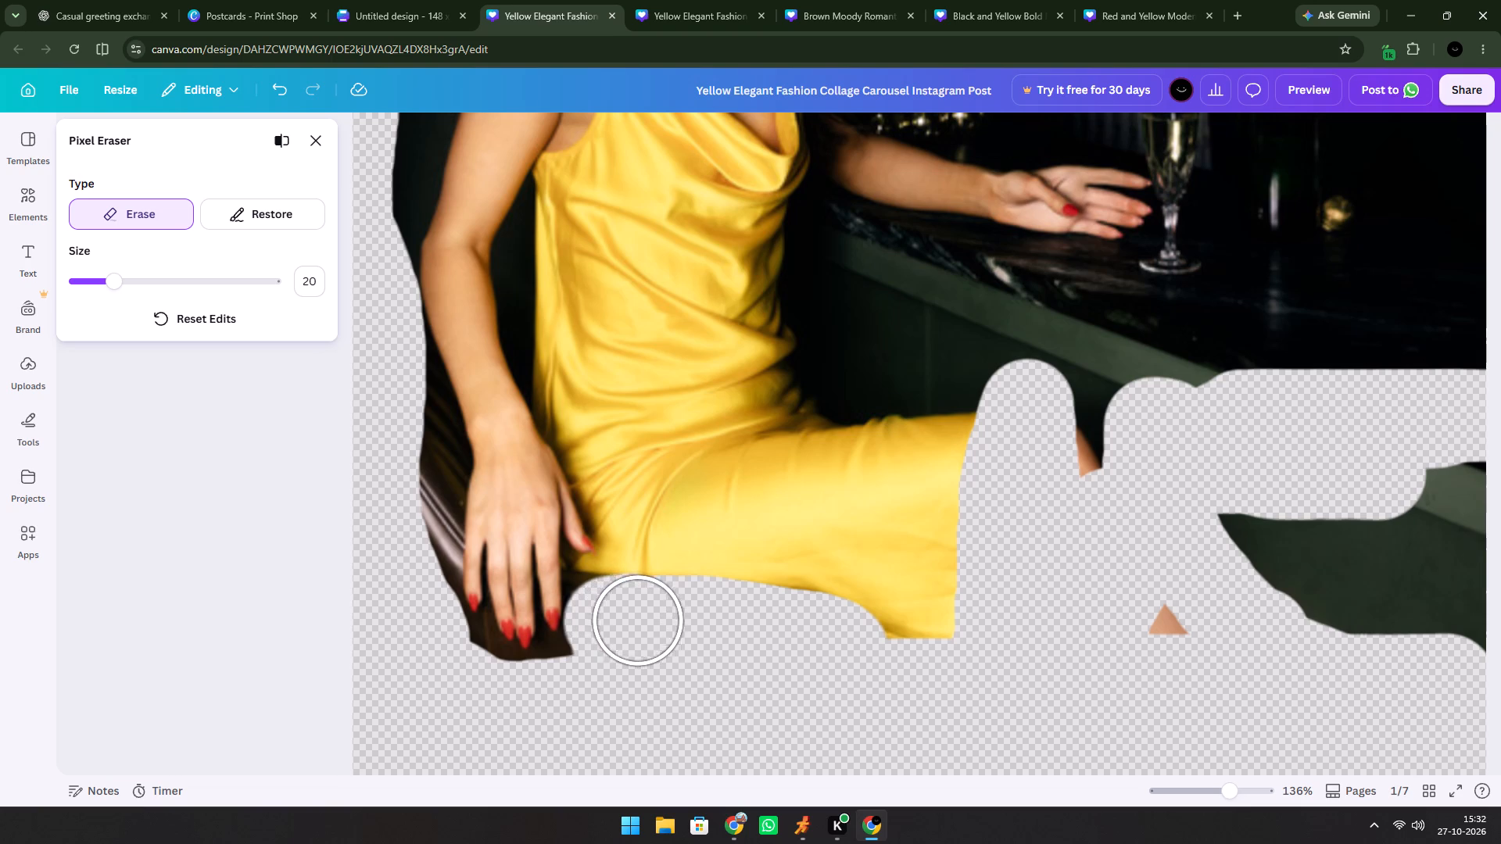
click(650, 624)
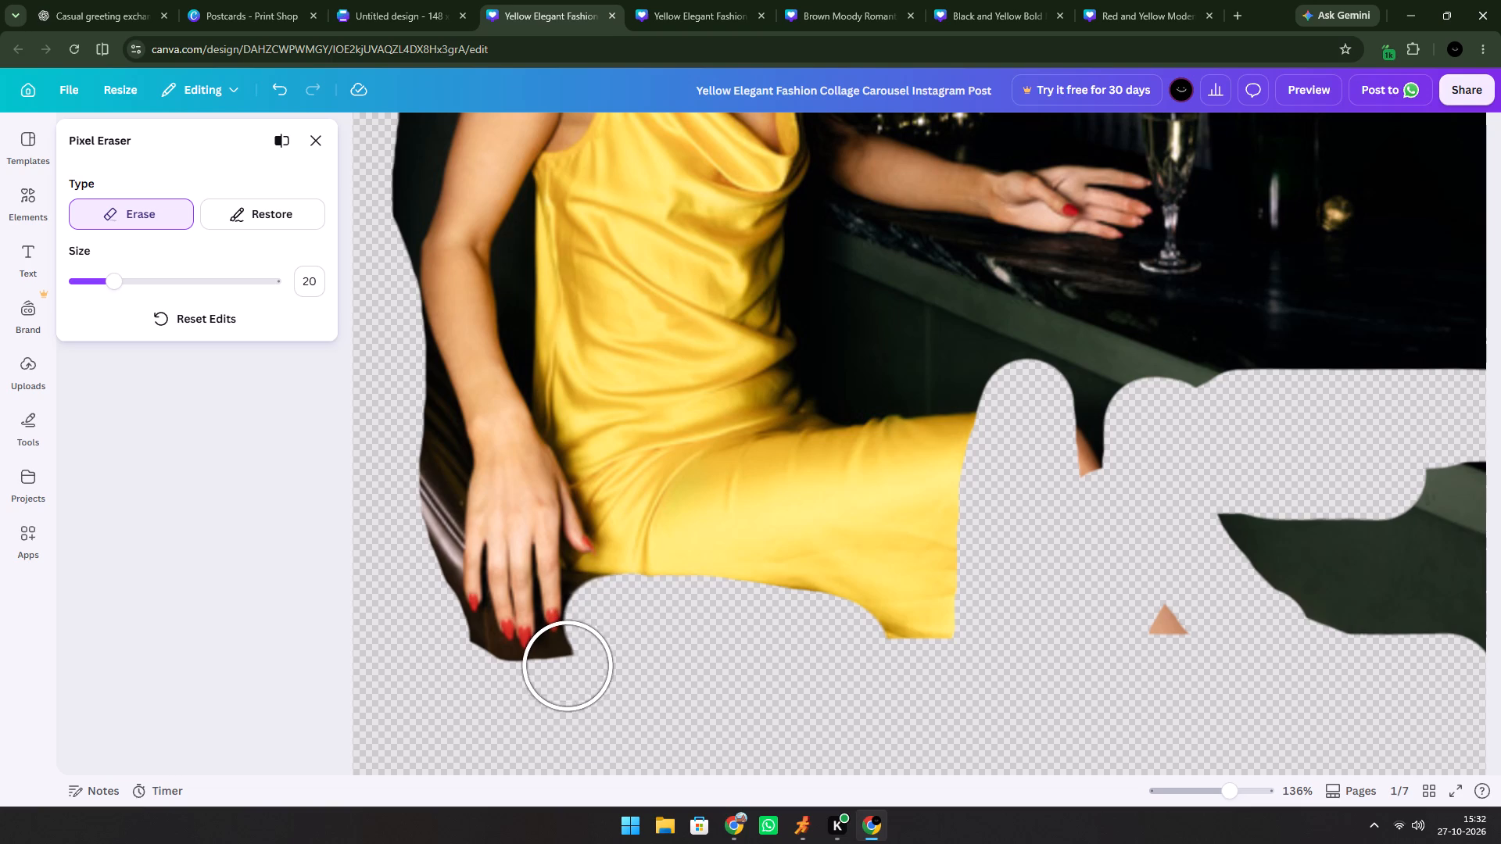
Erase the leftover chair leather around and below the red fingernails of the hand resting on the chair.
click(568, 674)
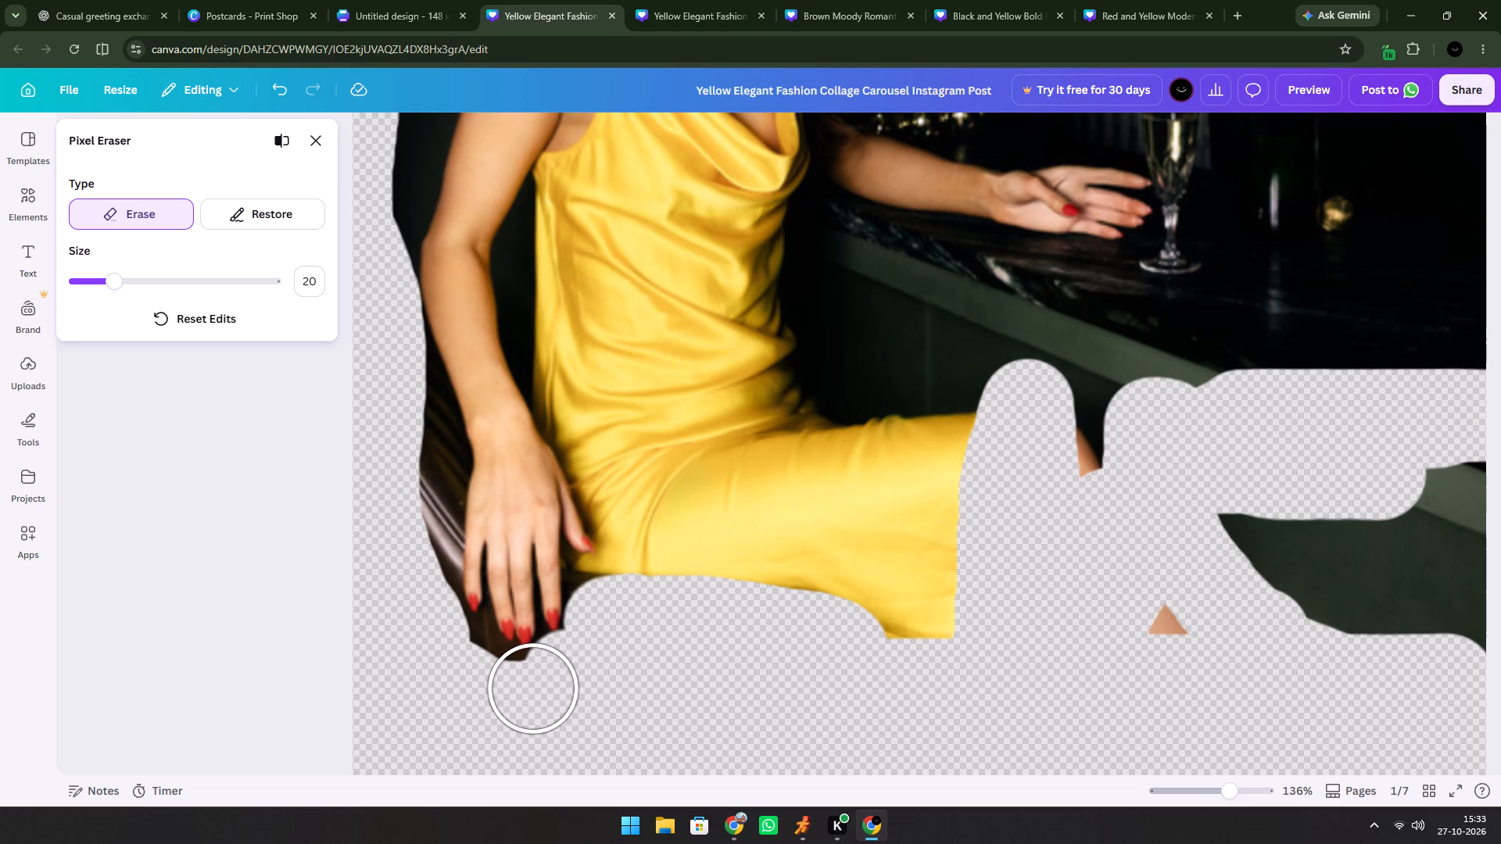
click(507, 696)
click(480, 684)
click(471, 675)
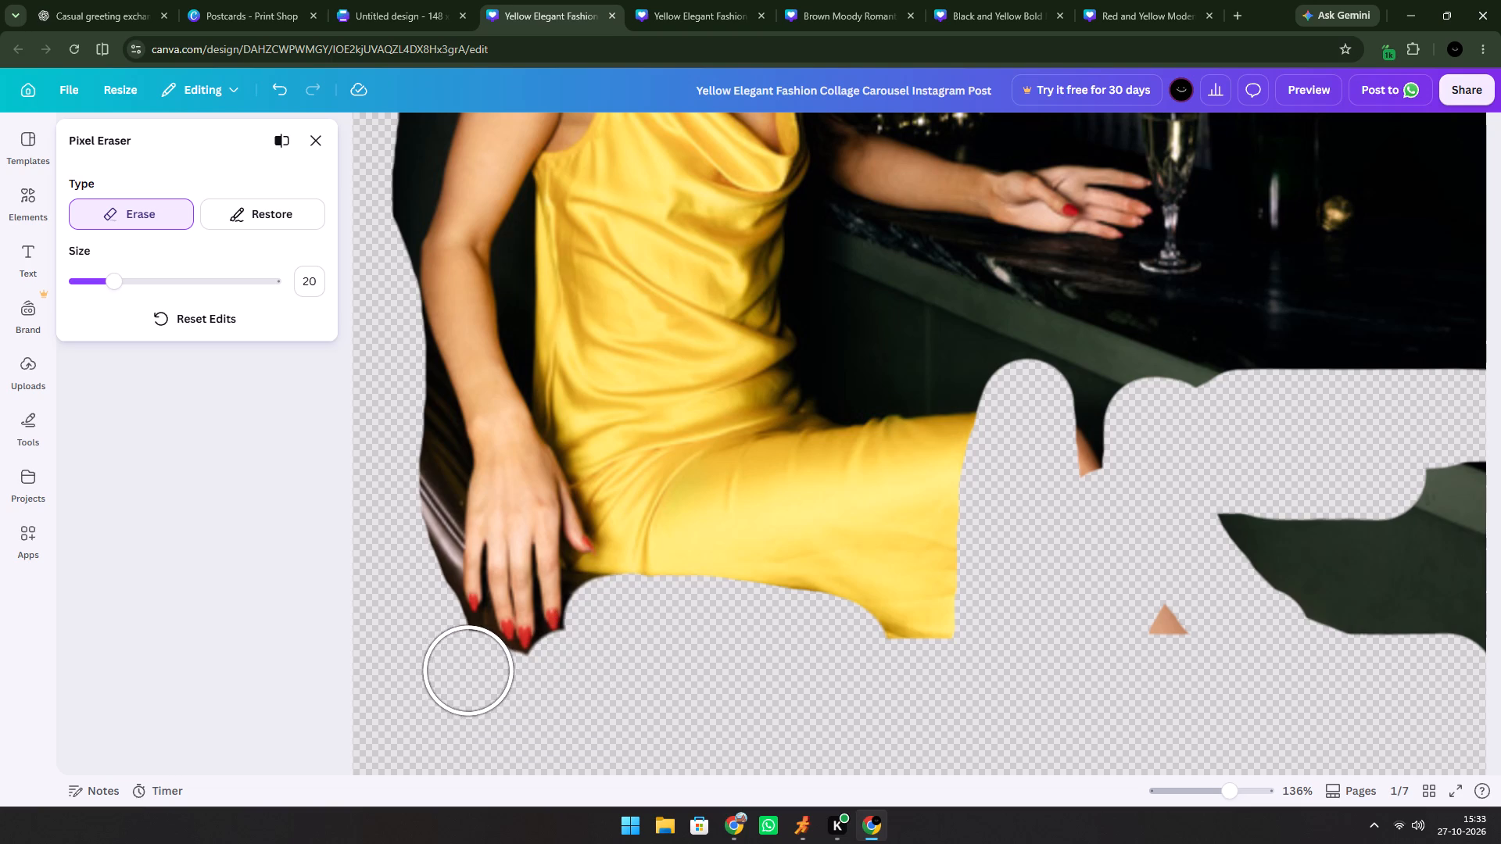
click(467, 667)
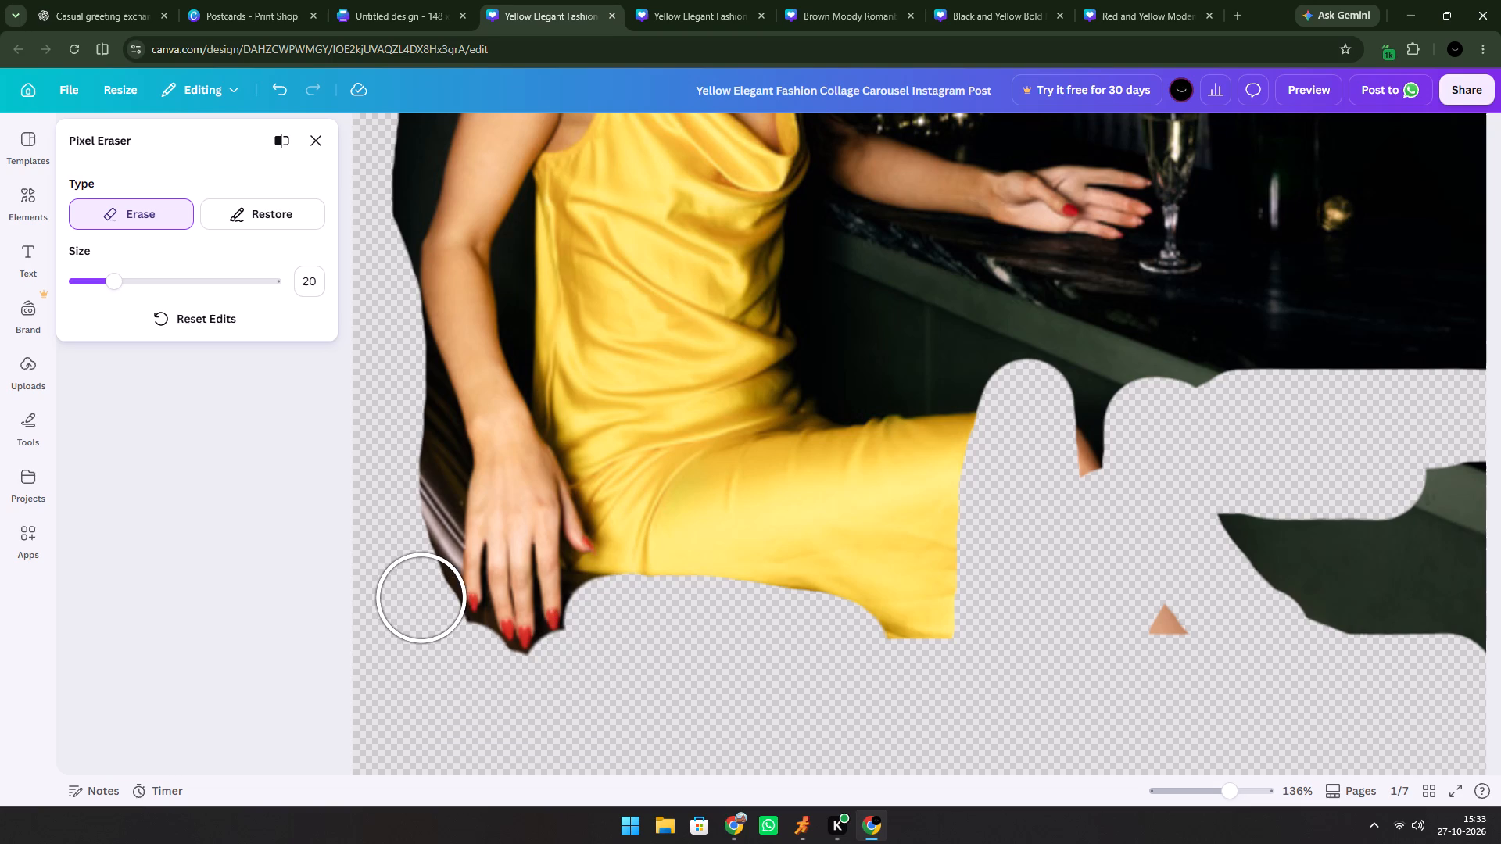
Erase the chair back and dark background along the outer edge of the resting hand, wrist and forearm.
click(420, 595)
click(421, 562)
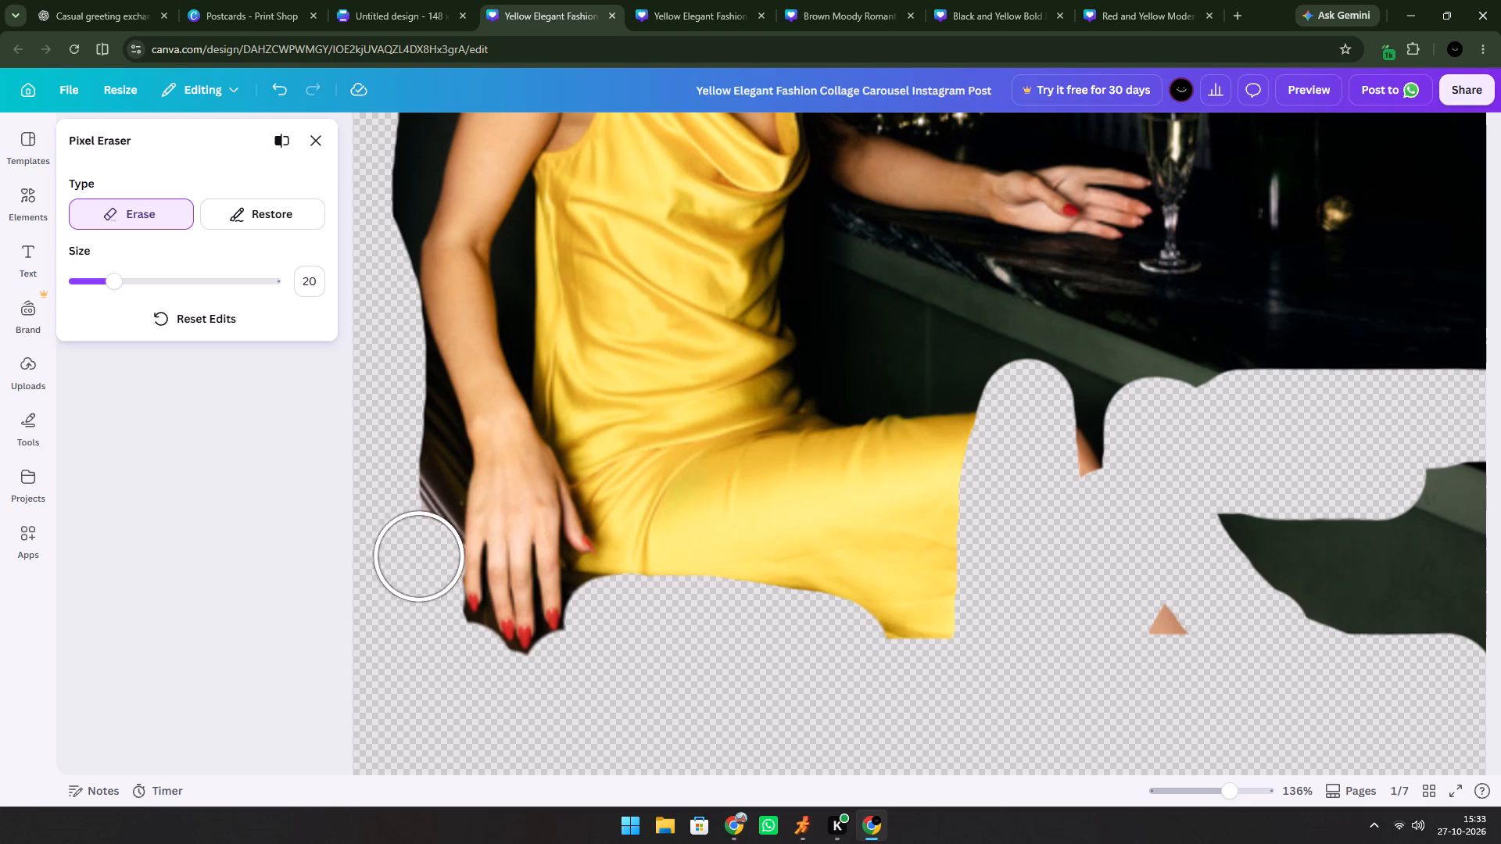
click(420, 535)
click(420, 501)
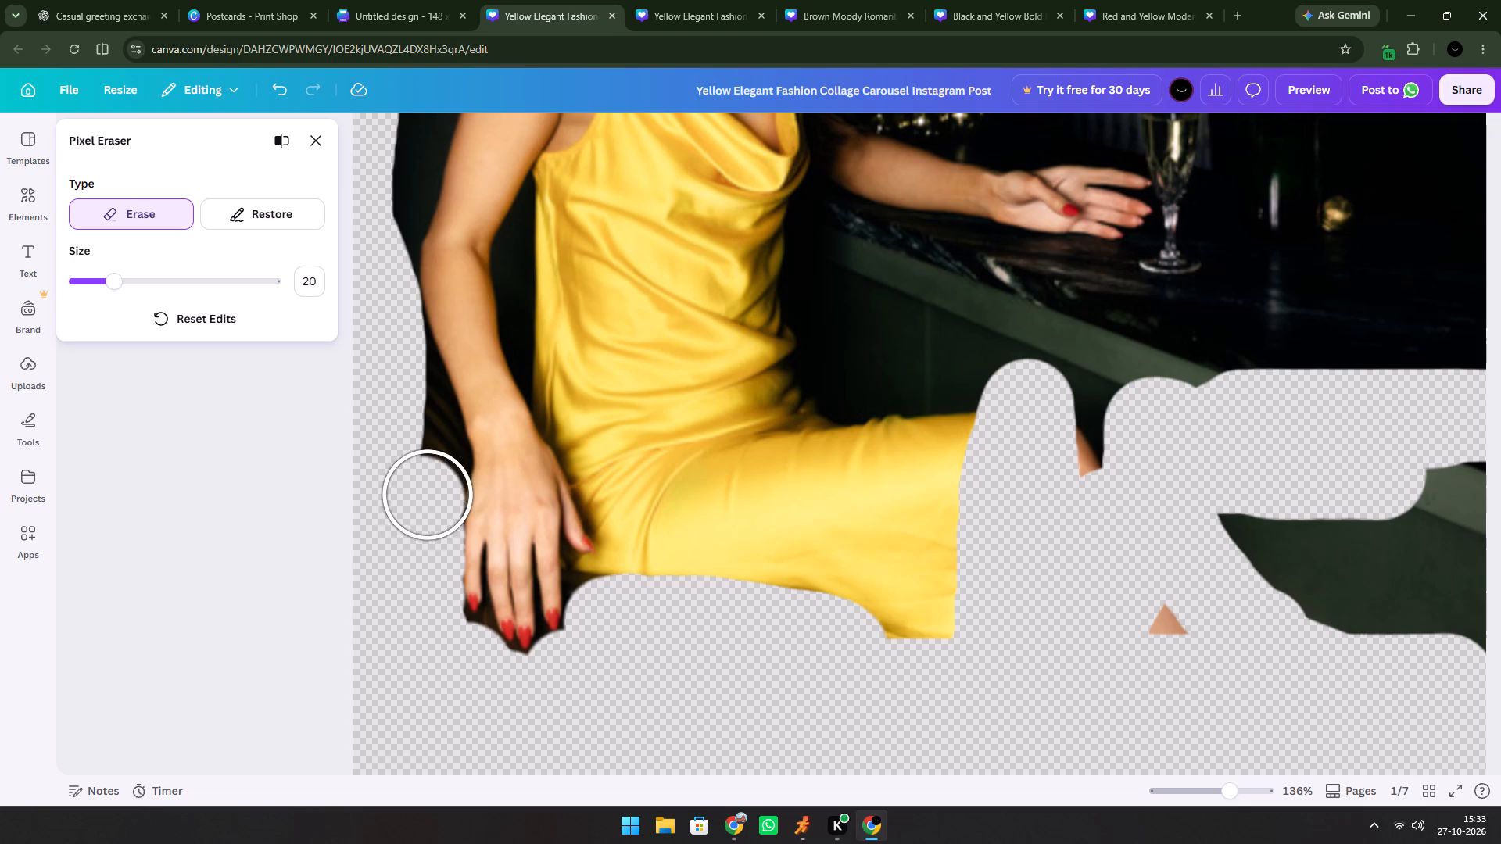
click(425, 484)
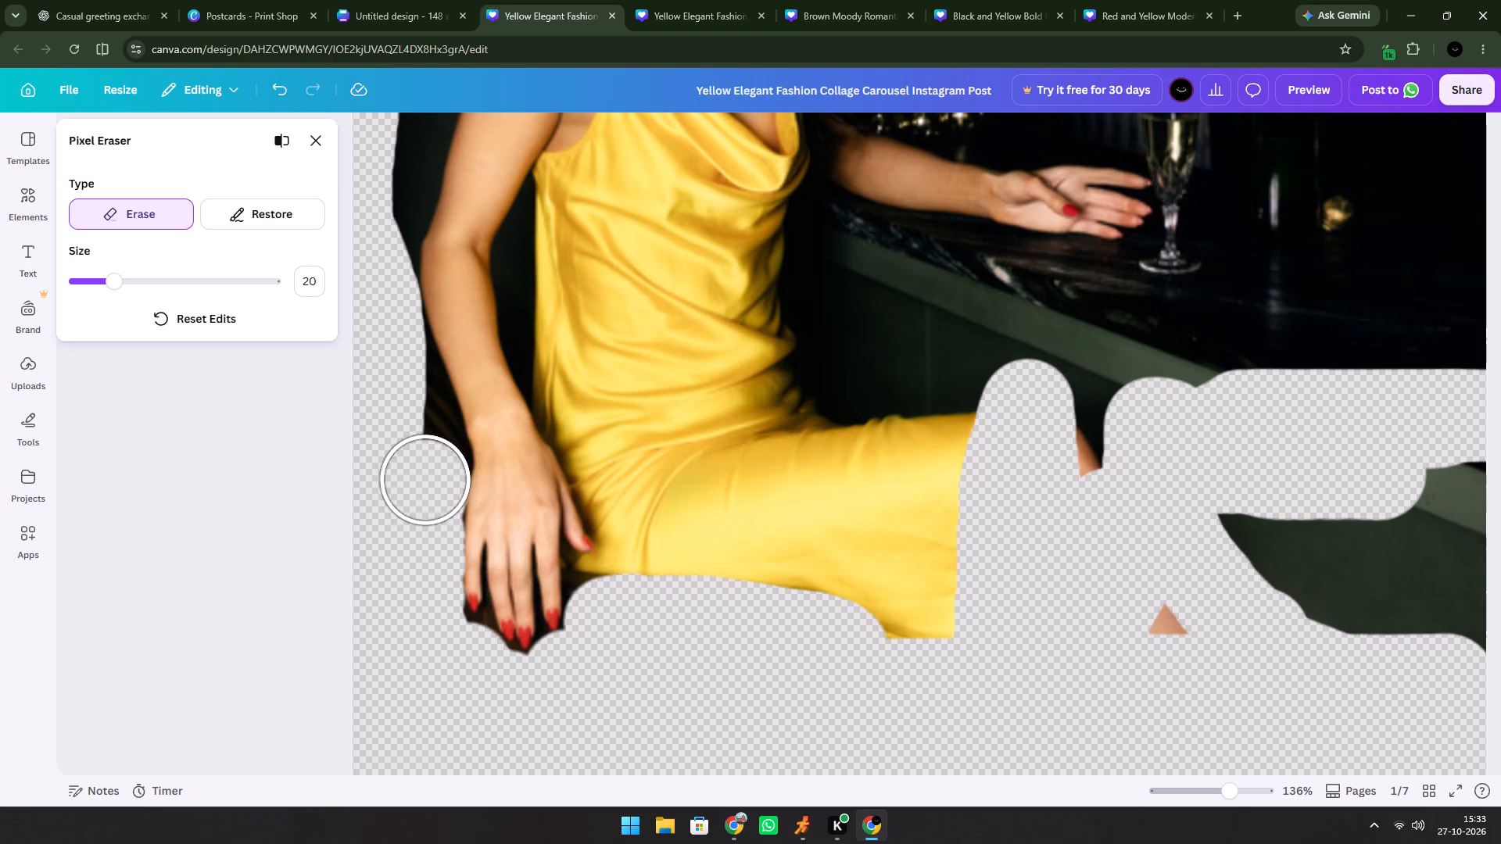
click(428, 472)
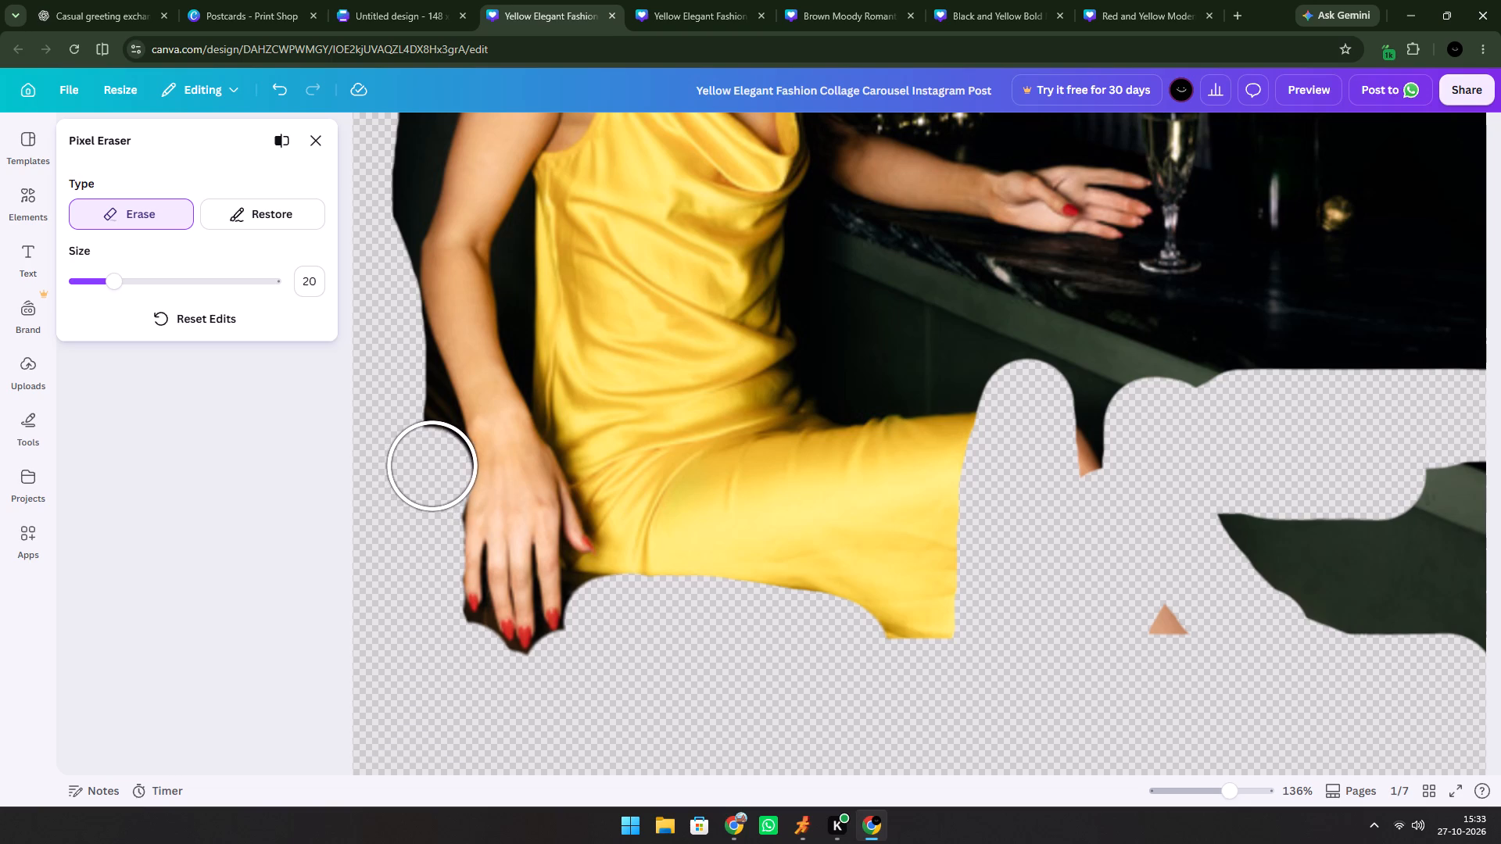
click(432, 466)
click(425, 446)
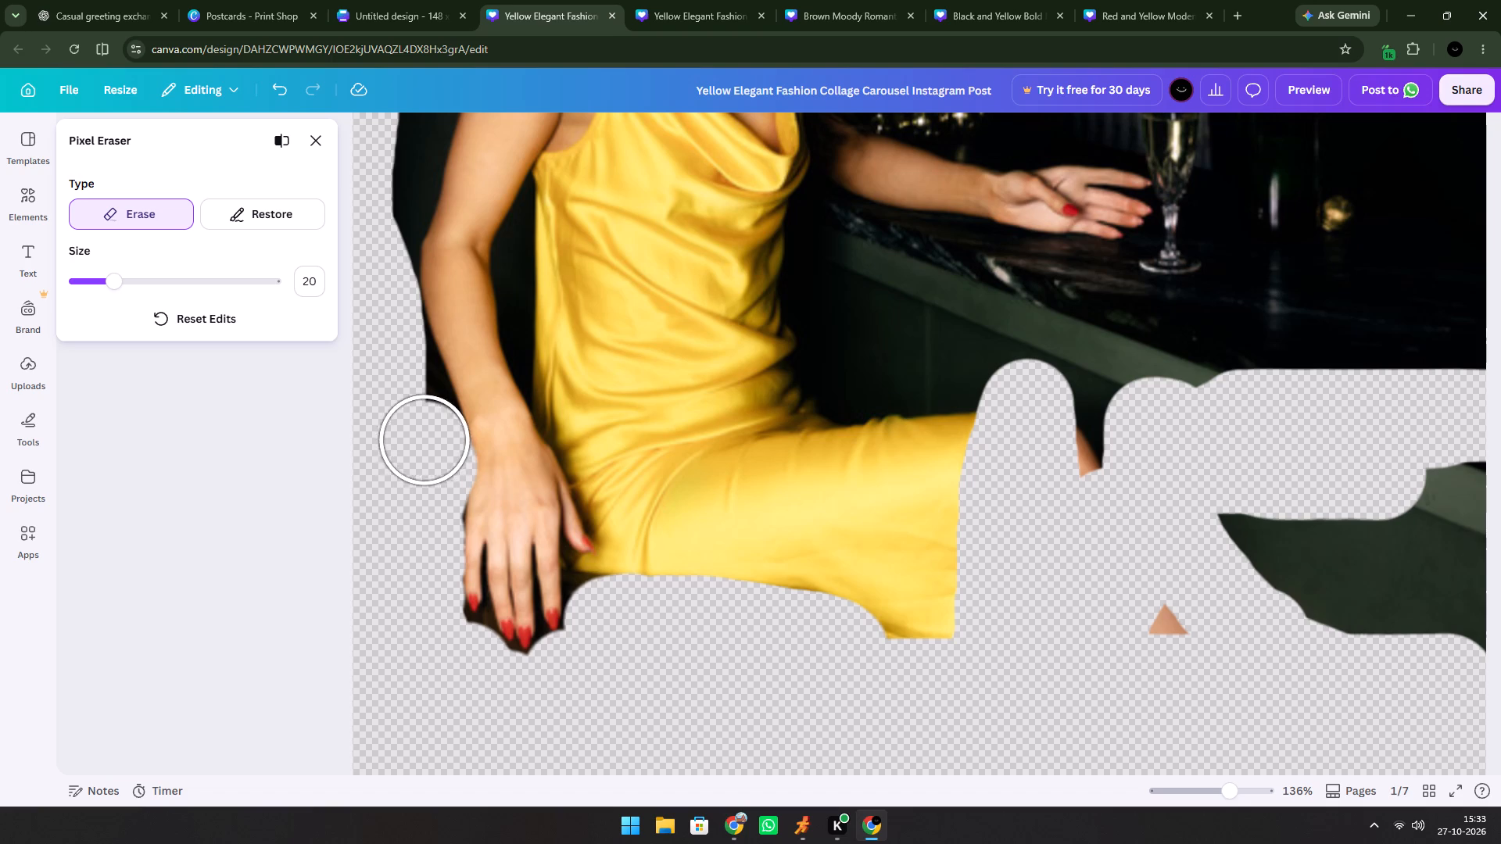
click(421, 424)
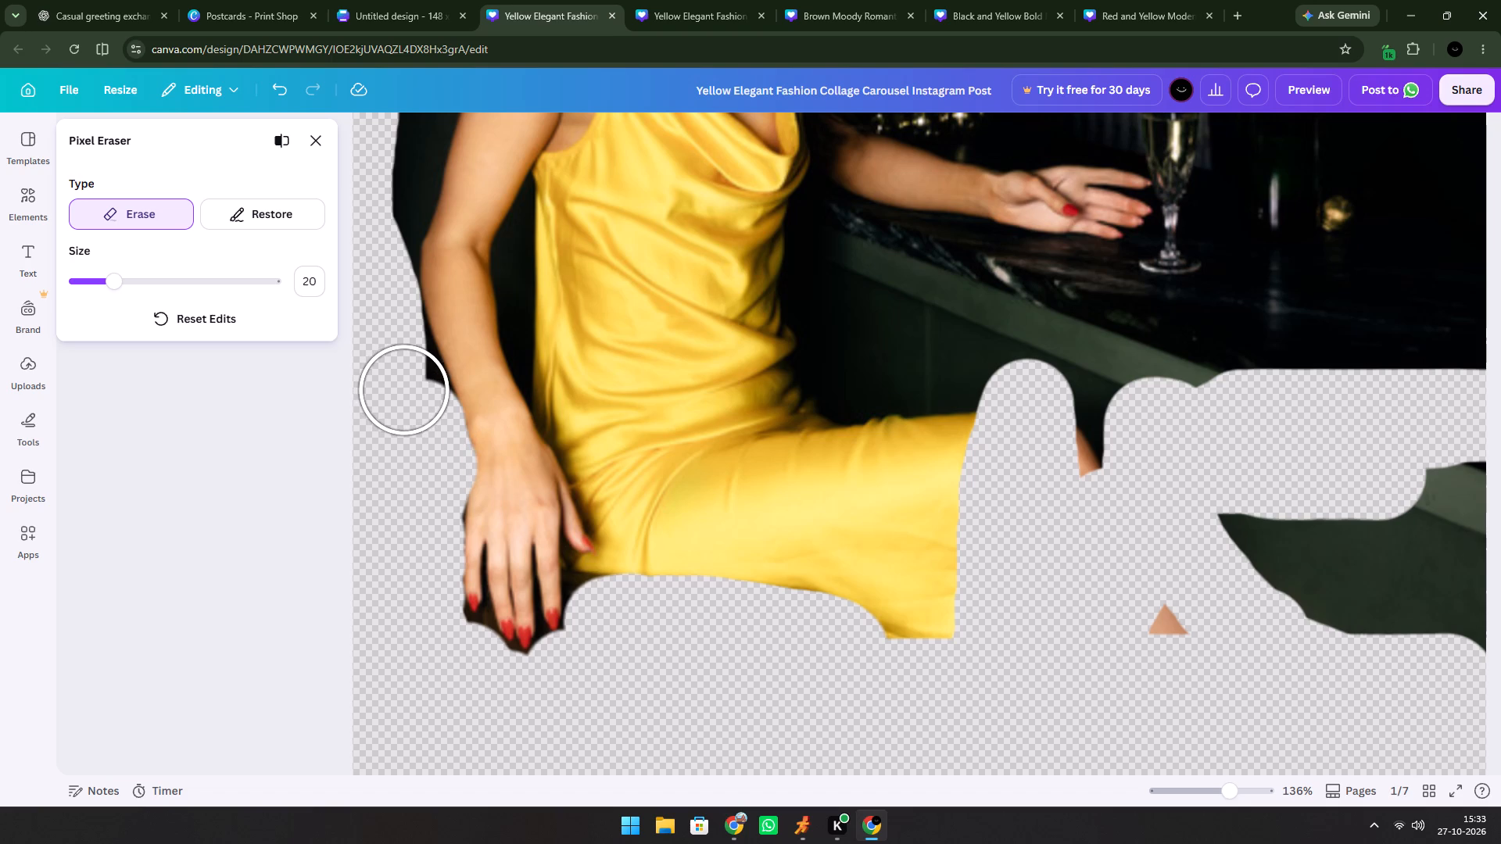
click(405, 390)
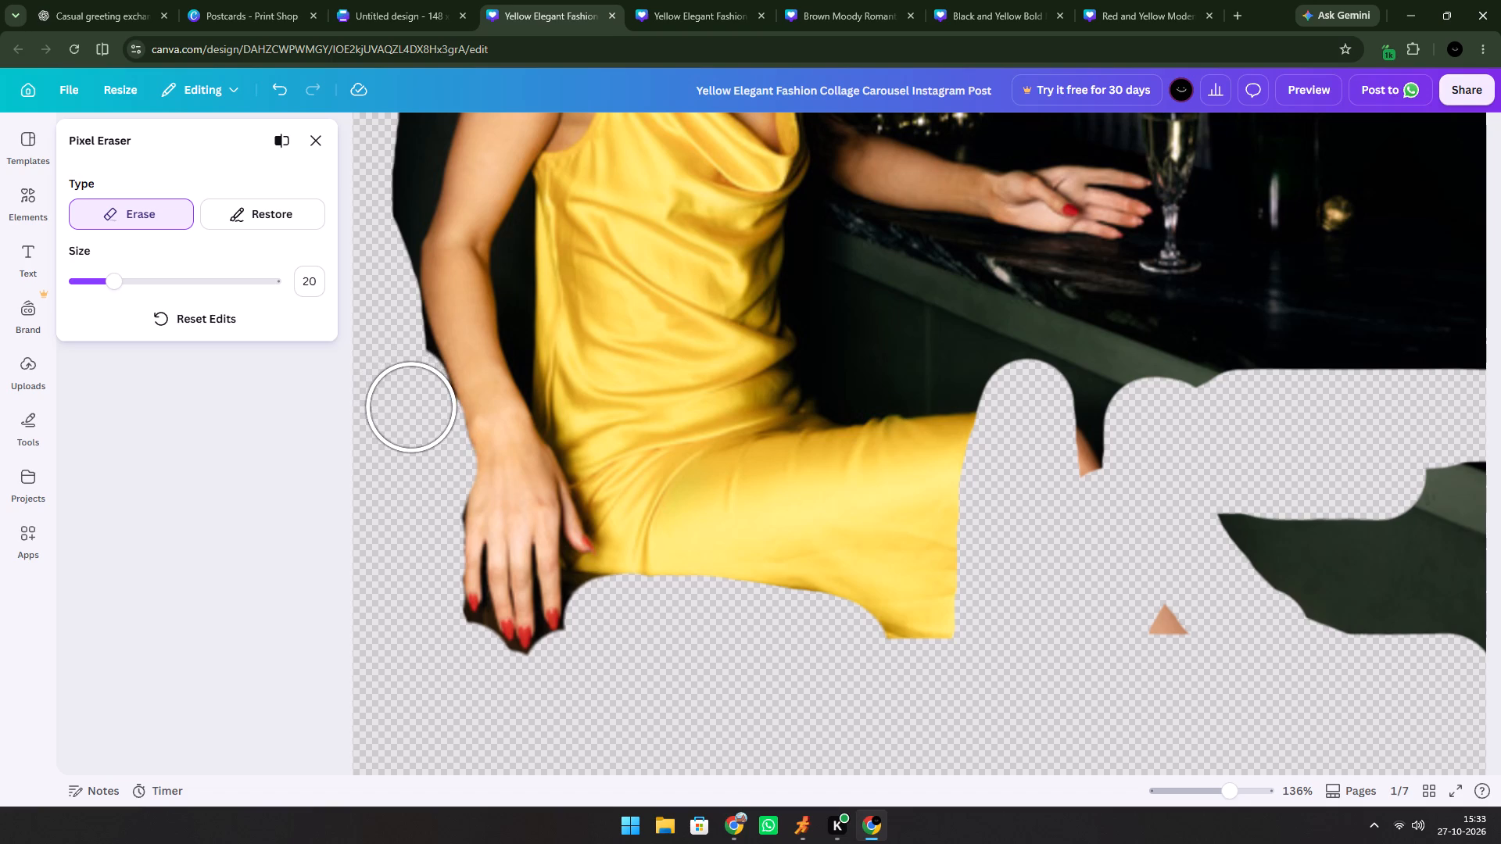
click(416, 407)
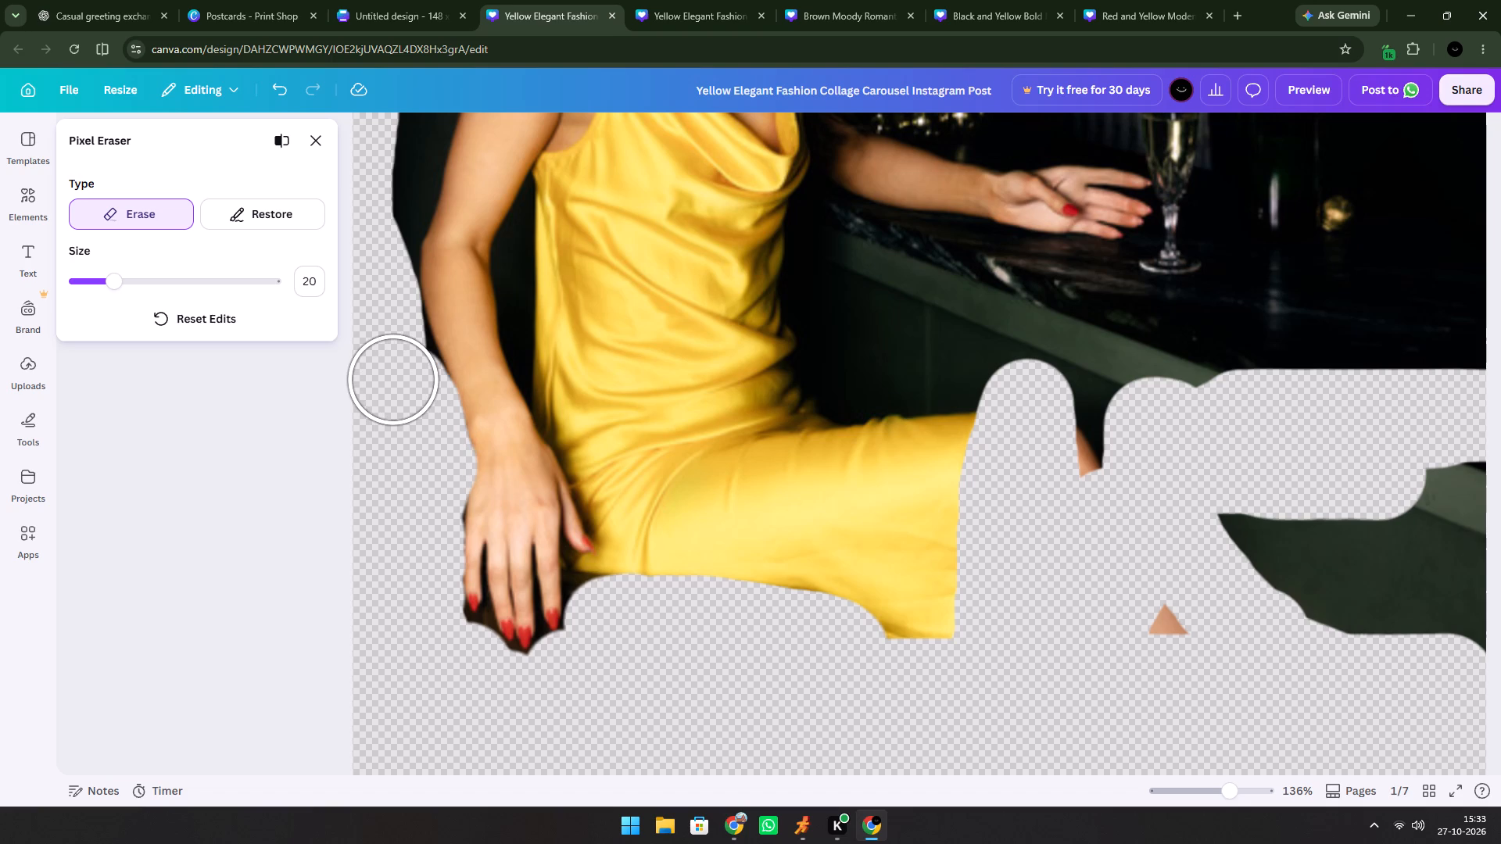
click(402, 377)
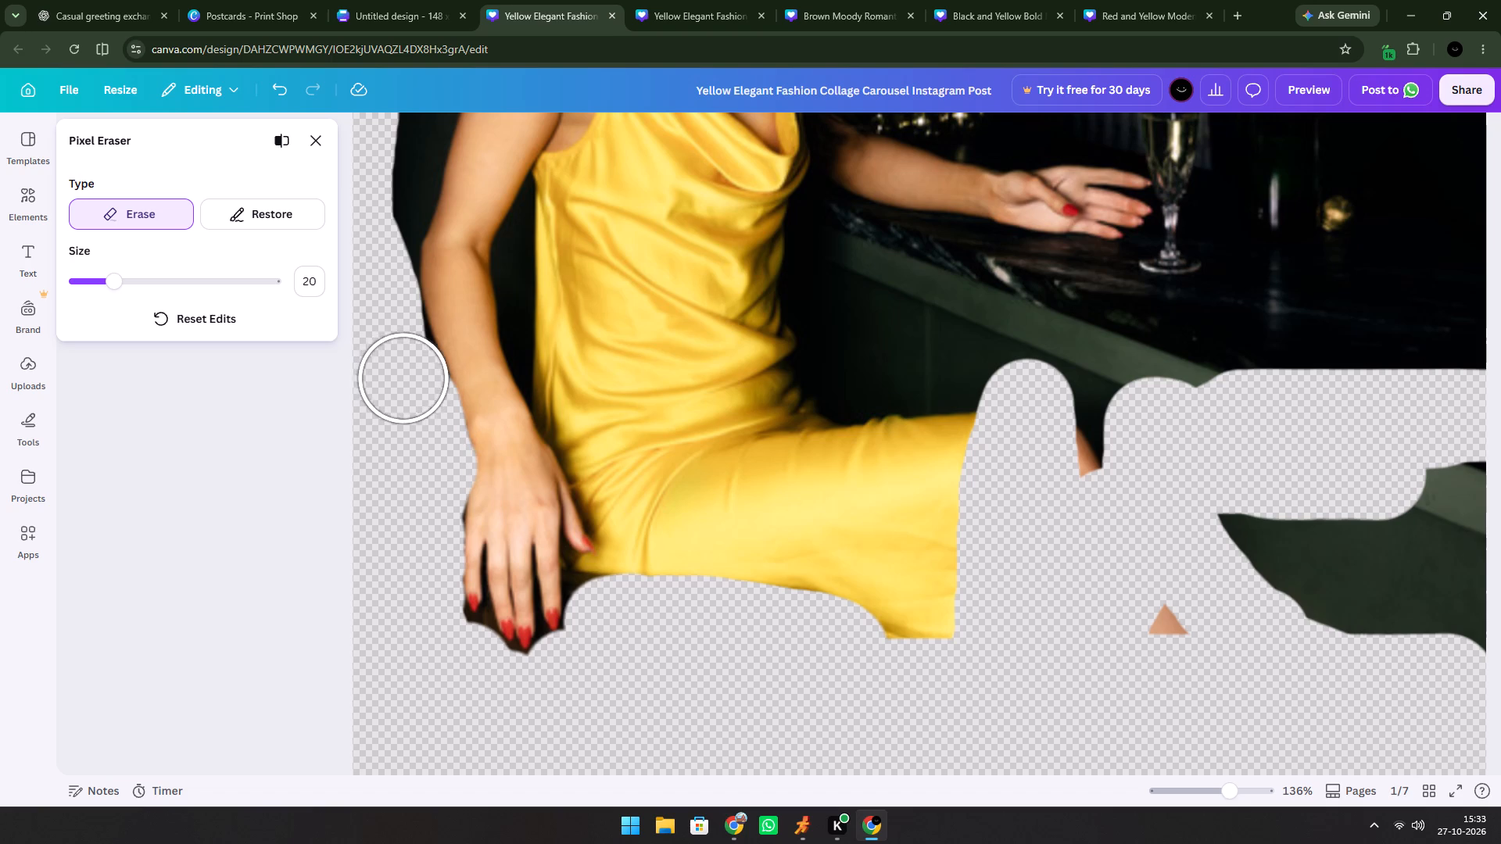
click(408, 382)
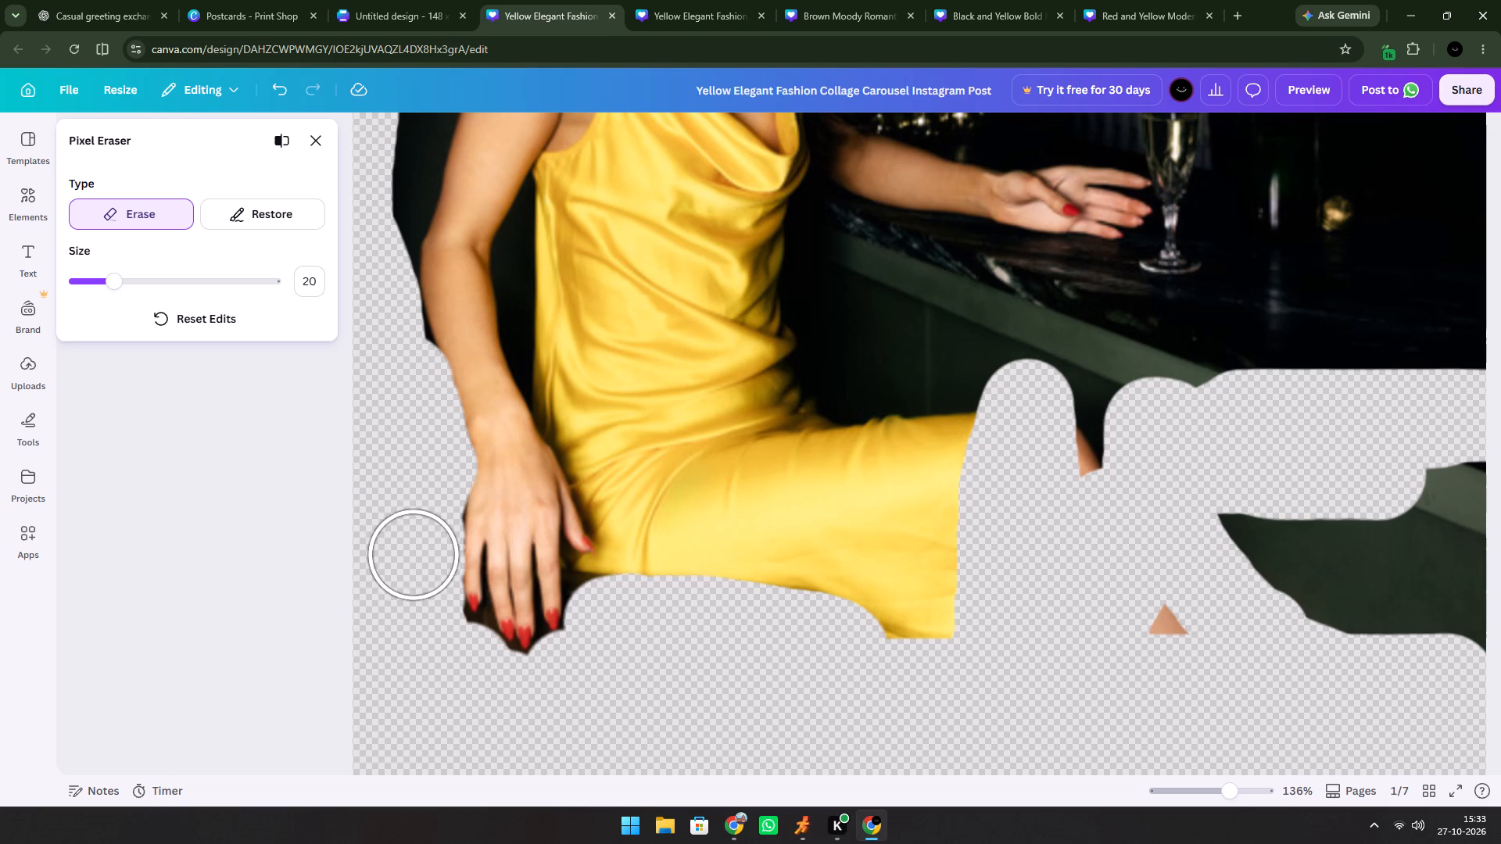
Erase the dark wall along the outer edge of the bare upper arm, over the shoulder and beside the woman's hair.
scroll(436, 544, up, 5)
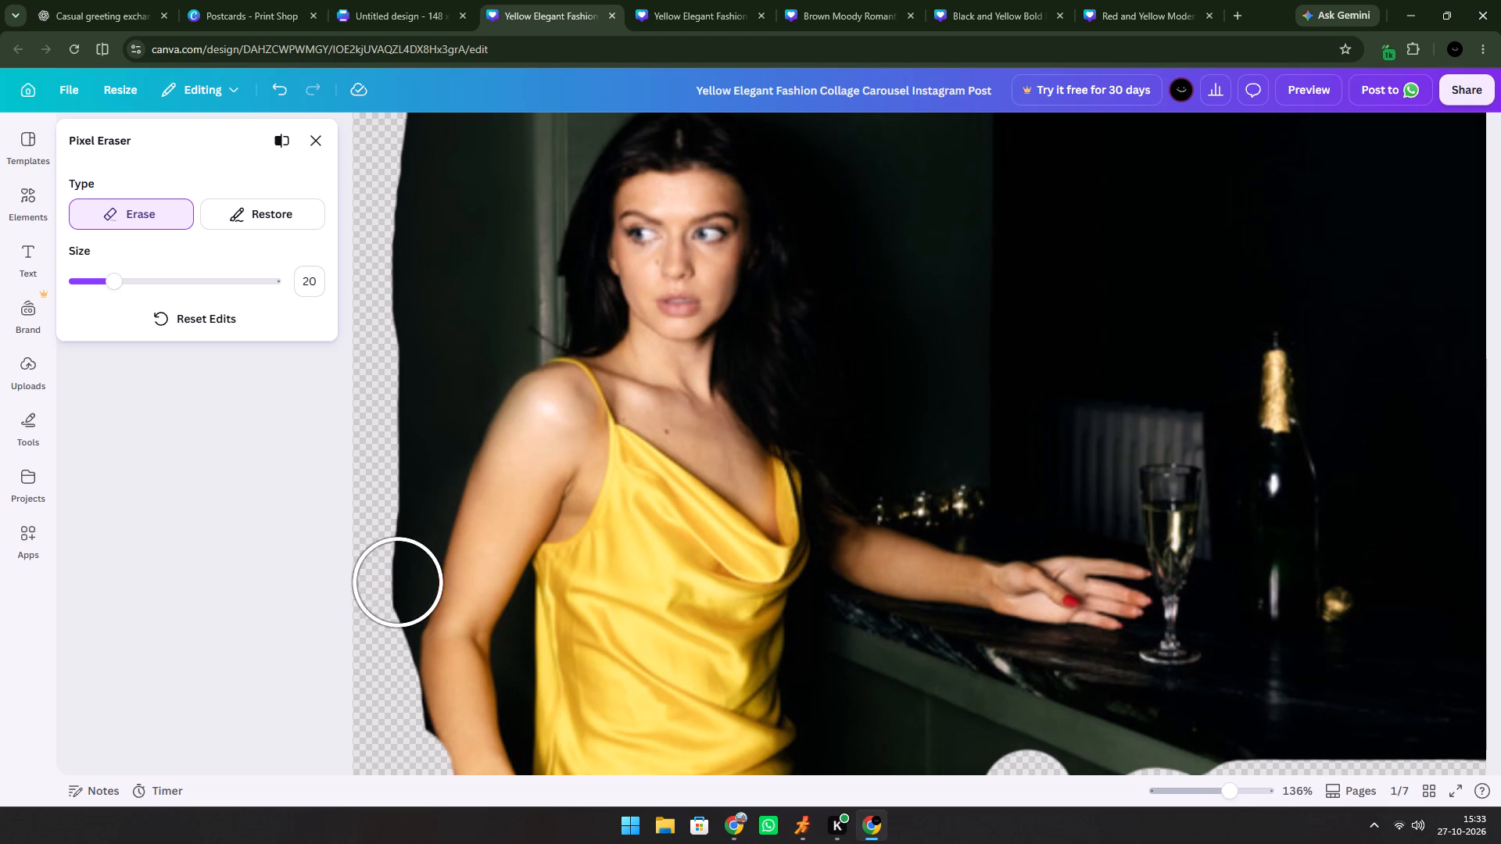
drag(382, 610, 402, 562)
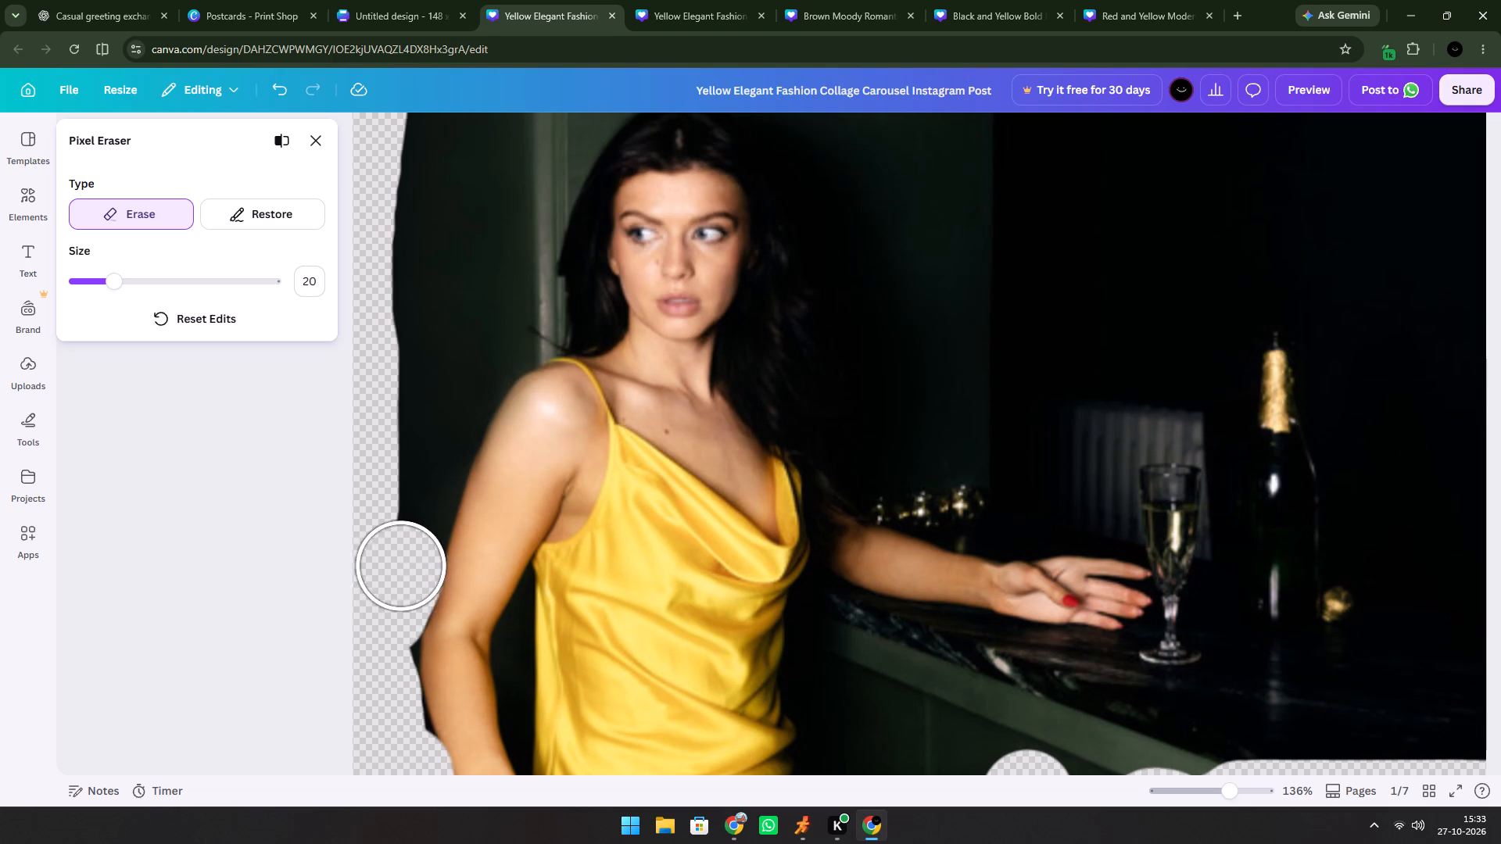
drag(402, 562, 432, 423)
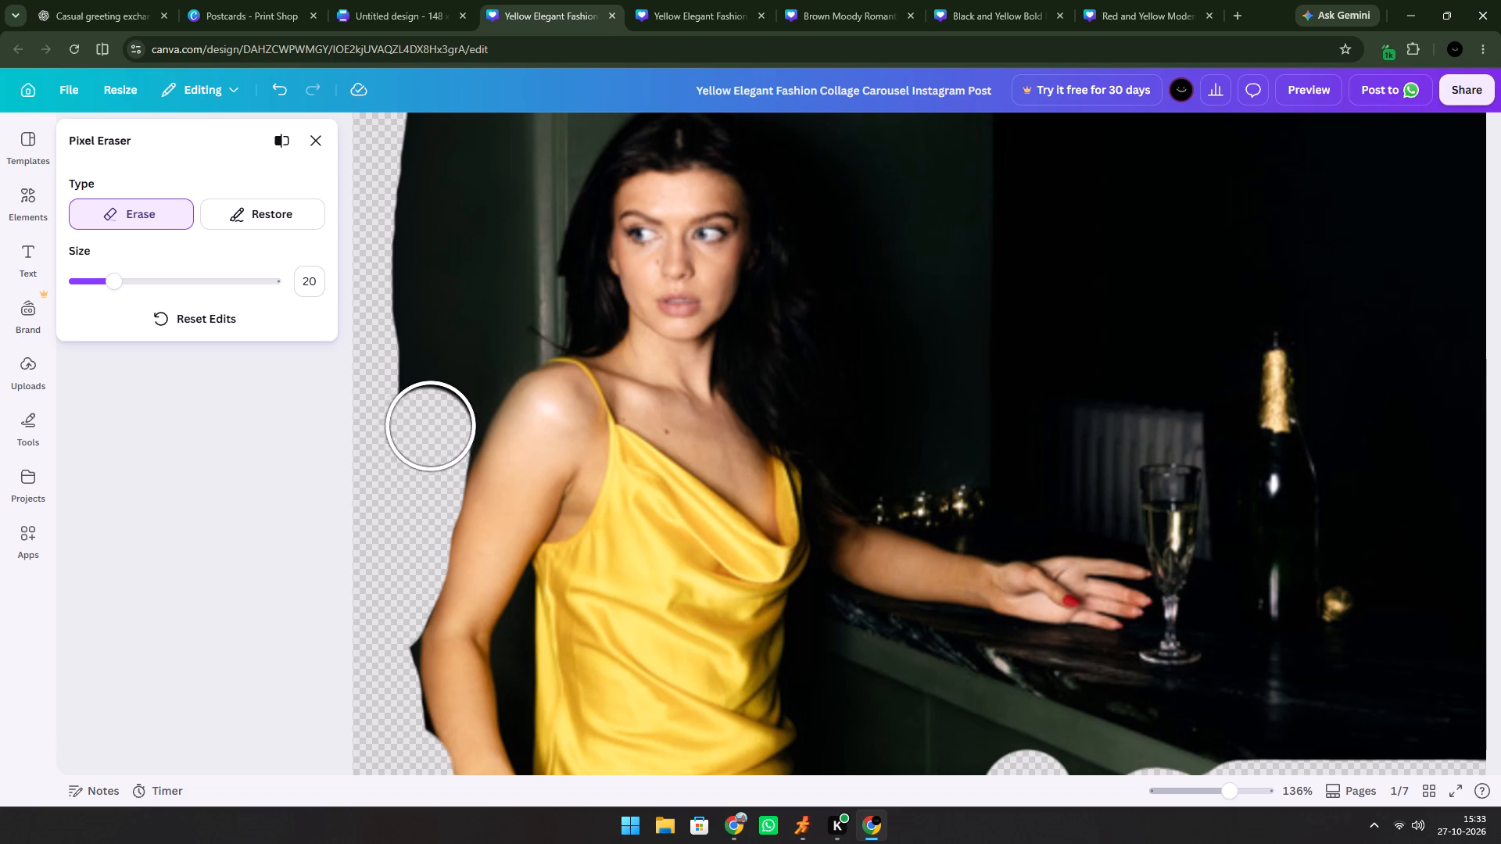
drag(432, 423, 518, 311)
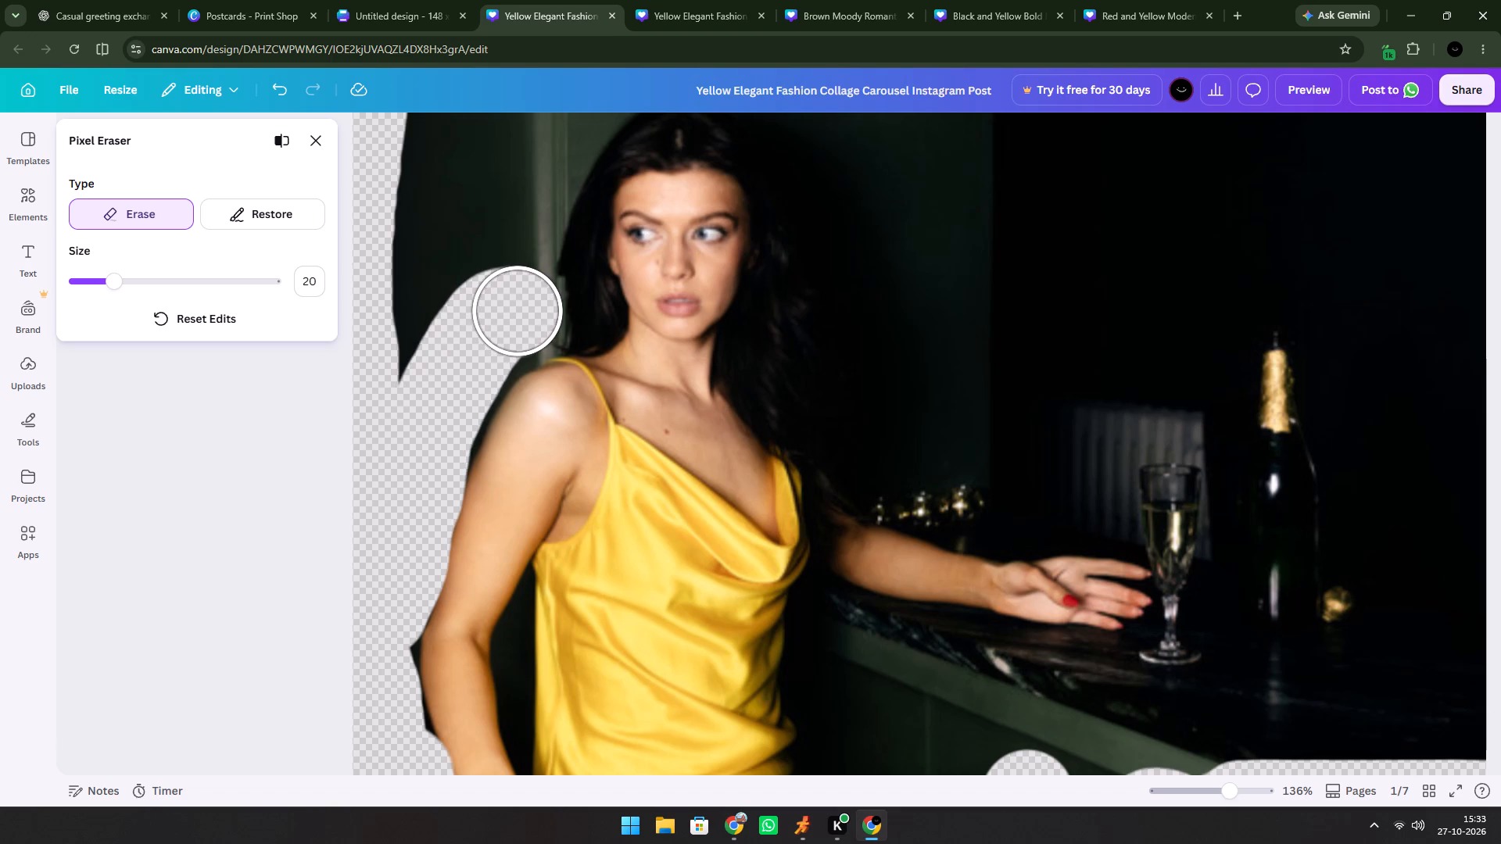
drag(518, 311, 417, 339)
click(460, 274)
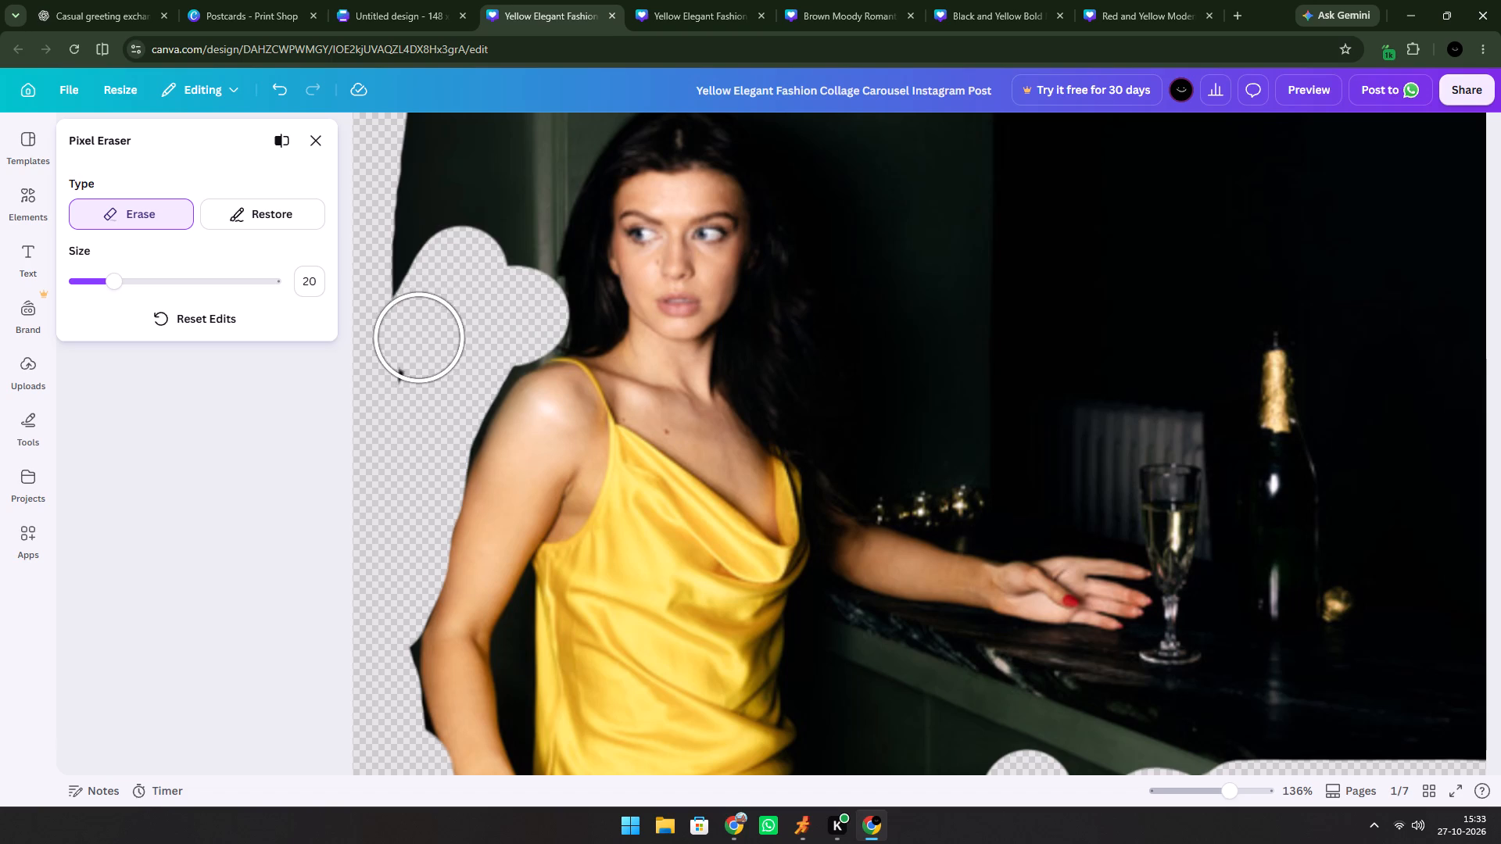
drag(417, 339, 422, 289)
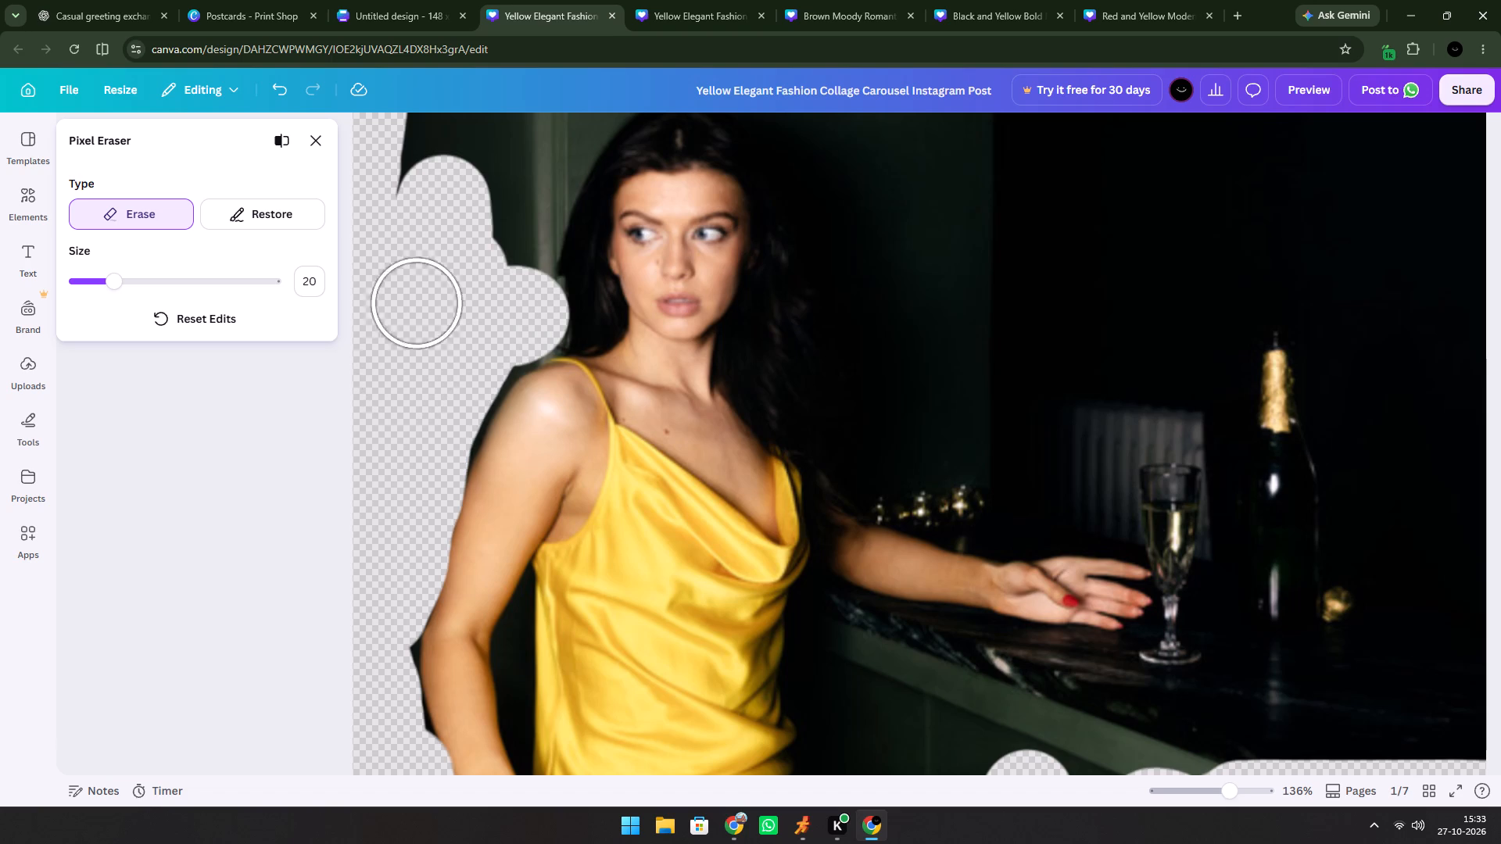
drag(422, 289, 500, 192)
Erase a wide band of dark wall above the woman's head and the large background area above the champagne bottle.
scroll(434, 313, up, 4)
drag(403, 338, 606, 312)
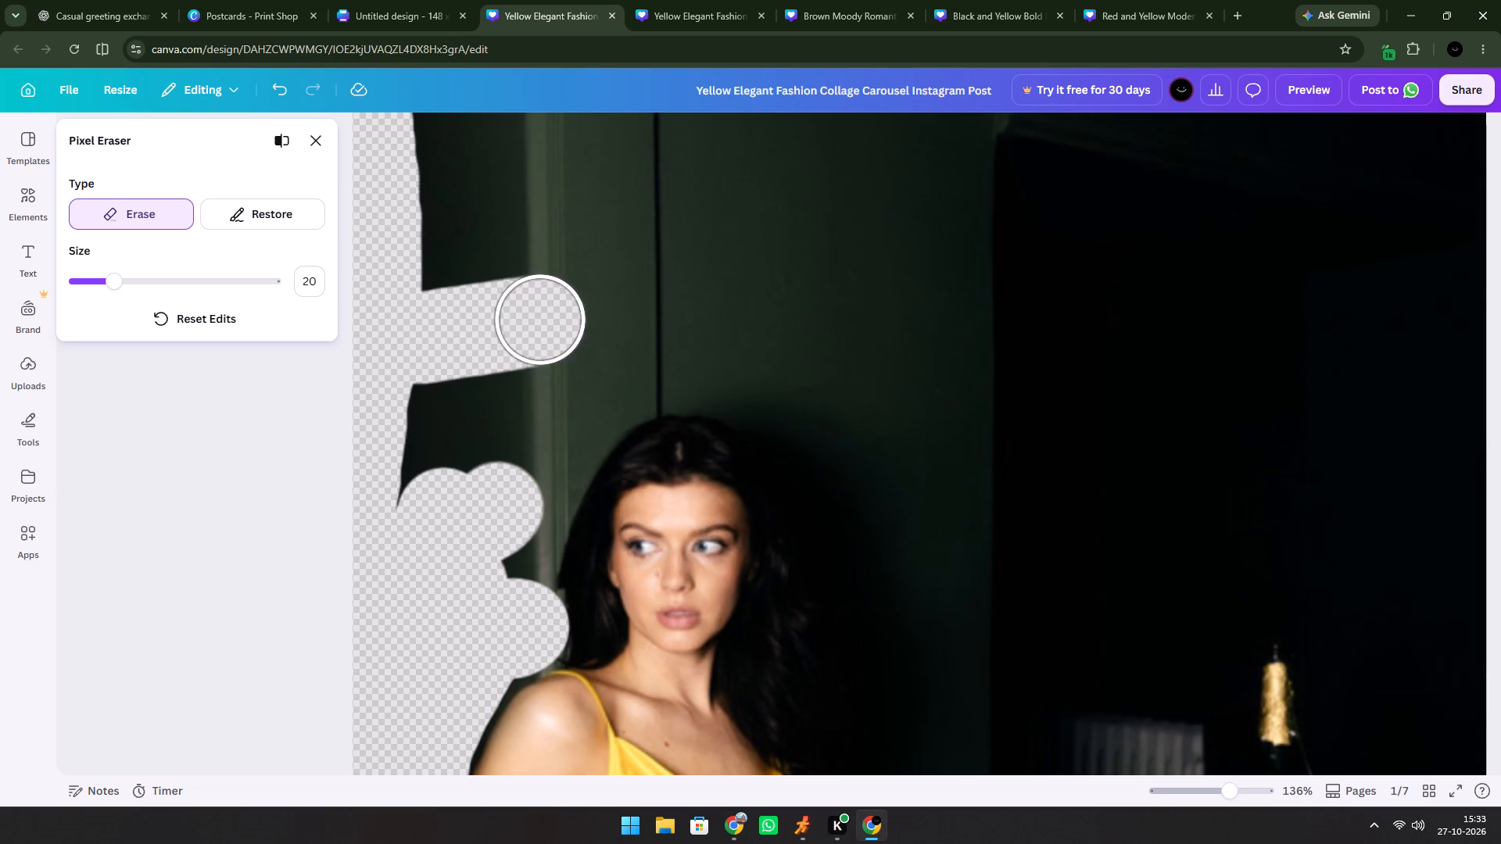
drag(606, 312, 1184, 342)
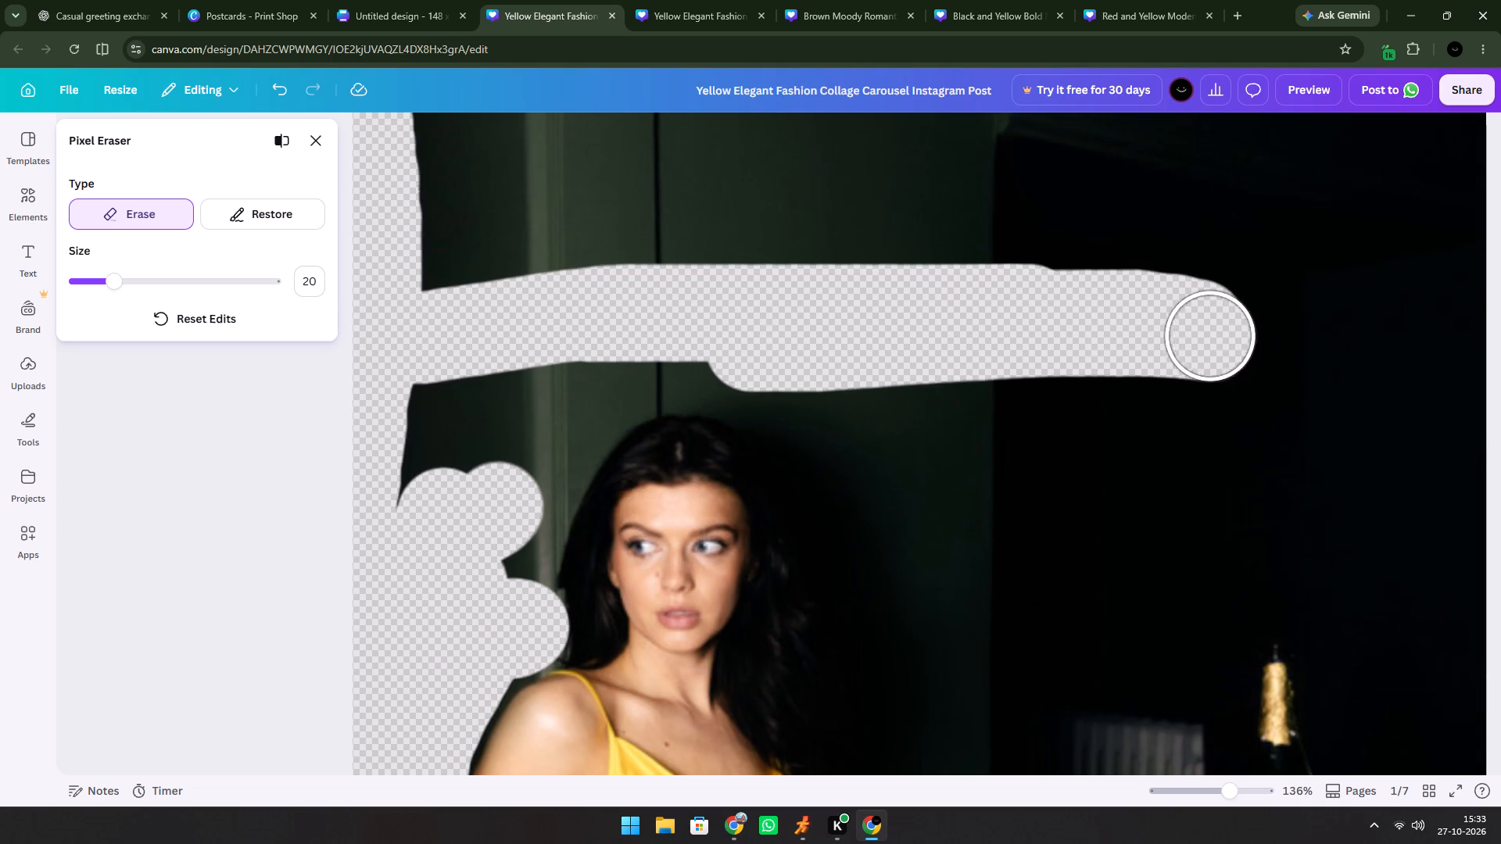
drag(1184, 342, 1312, 399)
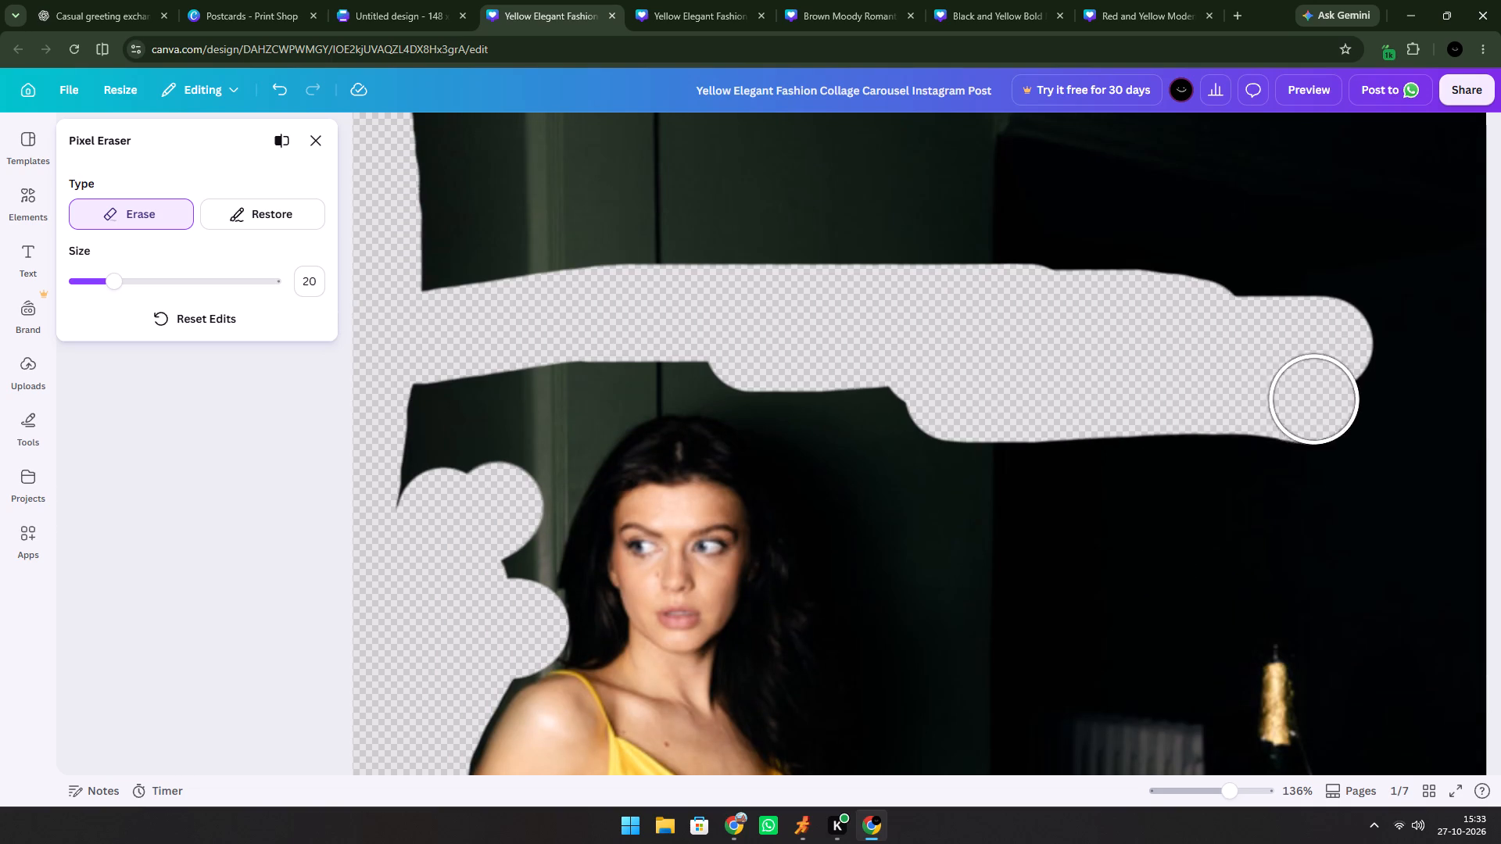
drag(1312, 399, 1285, 498)
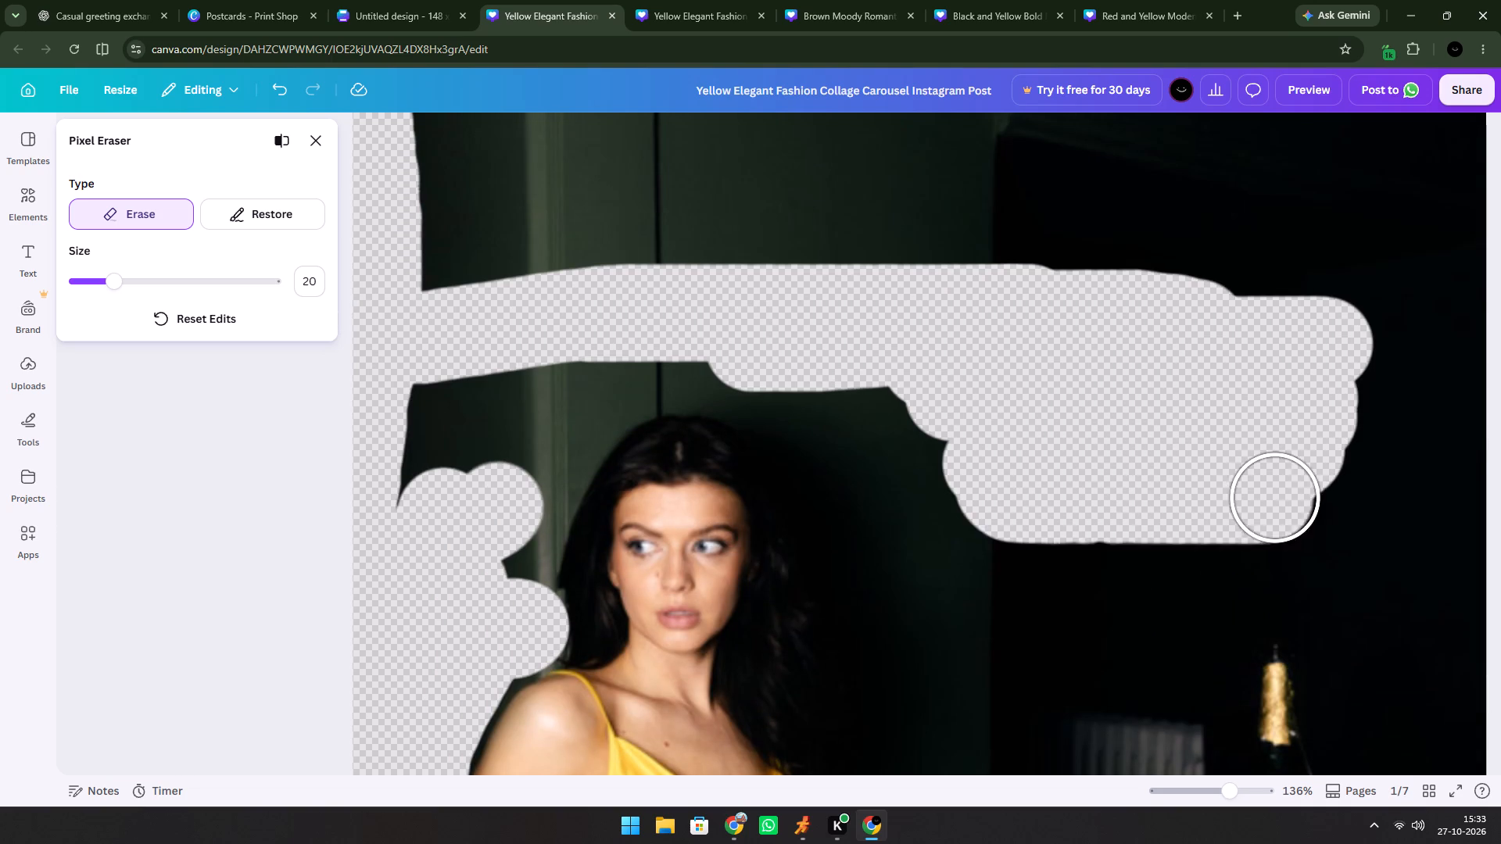
drag(1285, 498, 1337, 571)
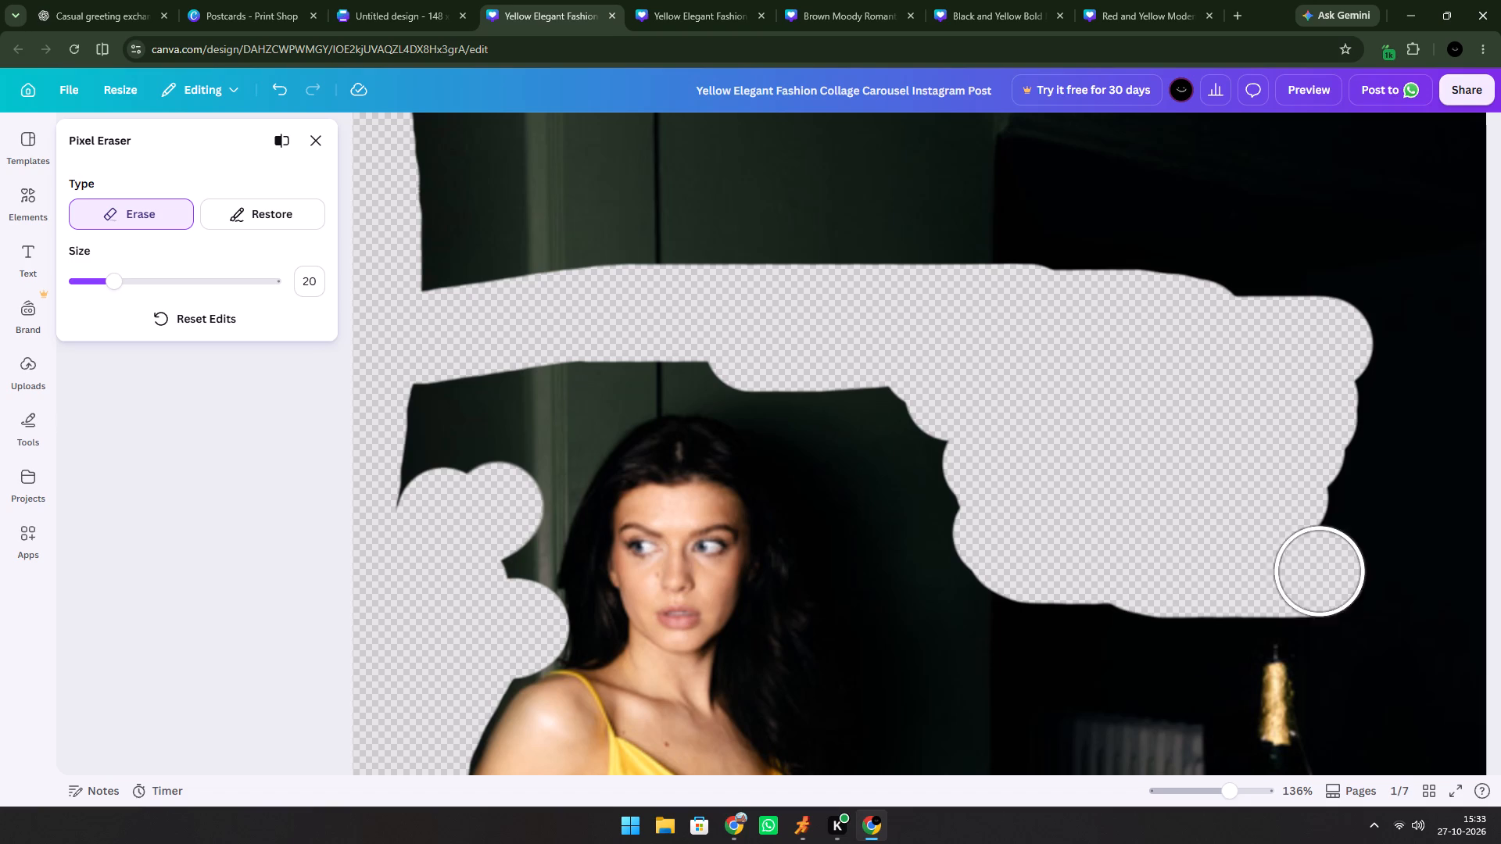
drag(1337, 571, 1419, 395)
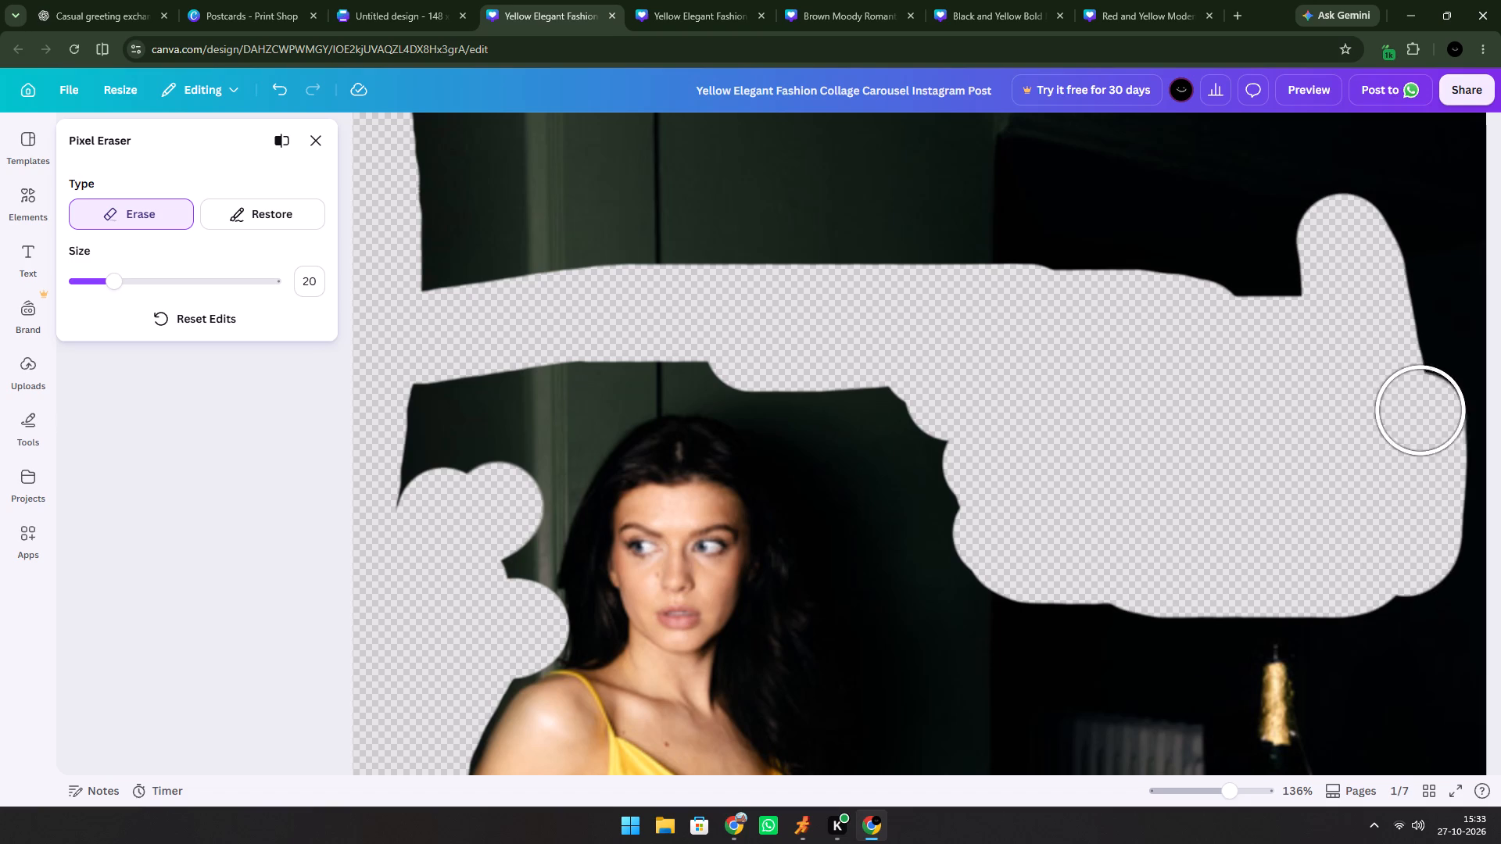
drag(1419, 395, 1328, 621)
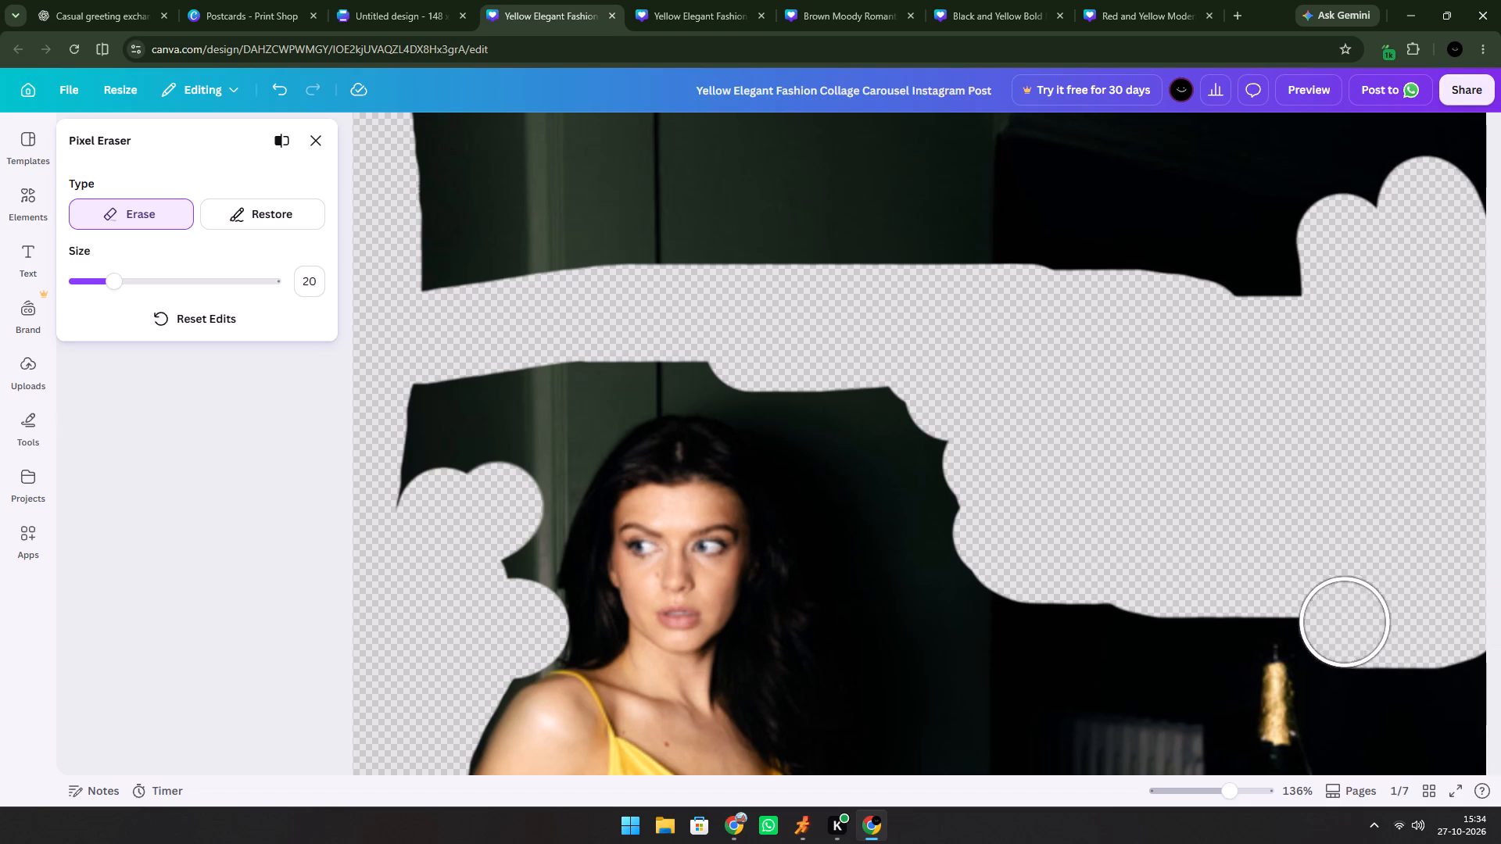
Erase the remaining wall close above the woman's hair and along the side of her head down toward the bare shoulder.
drag(1328, 621, 854, 408)
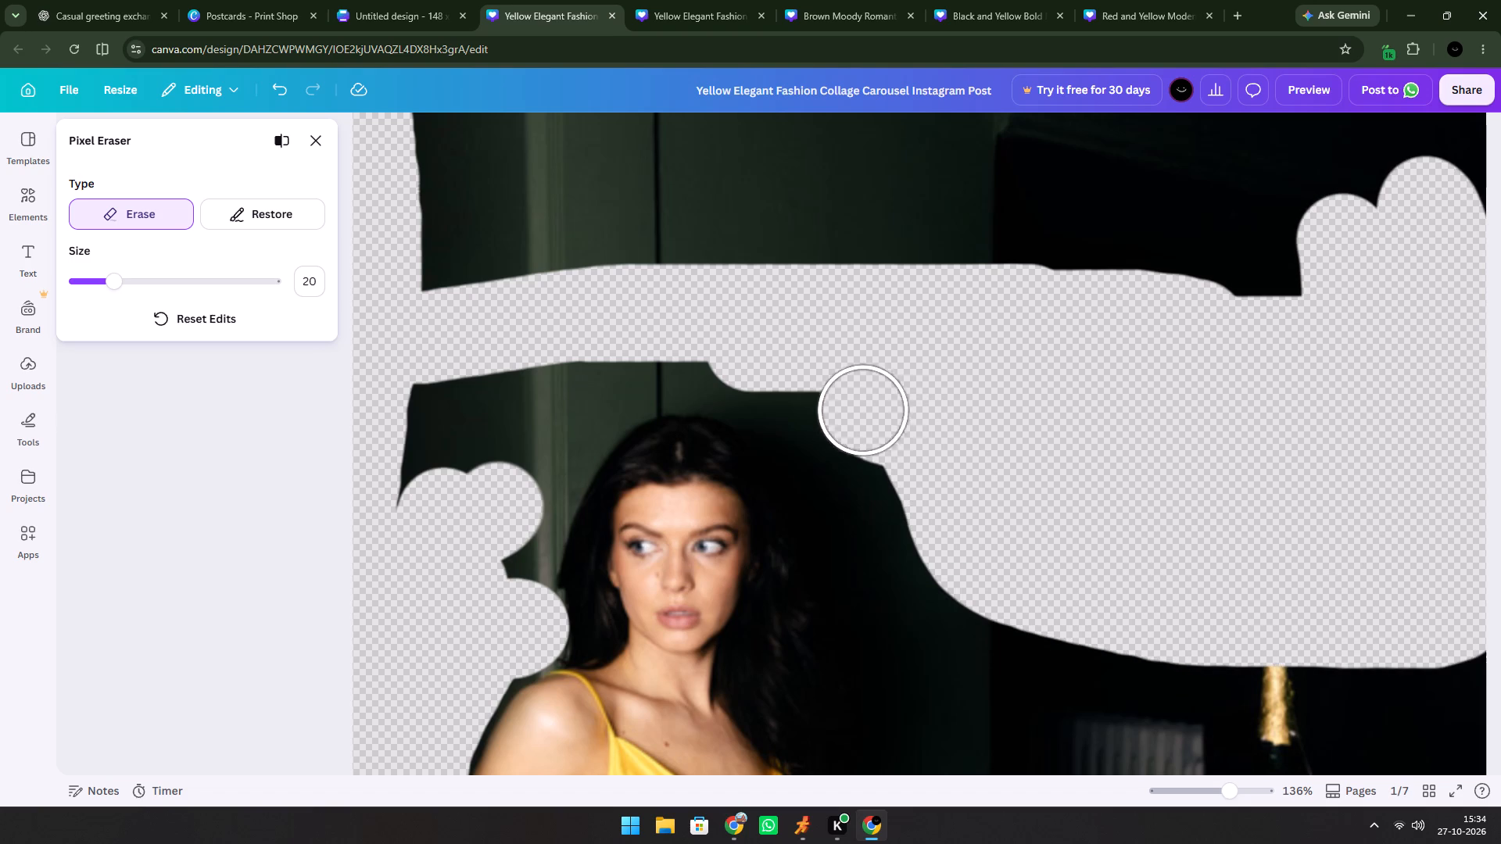
drag(854, 408, 488, 387)
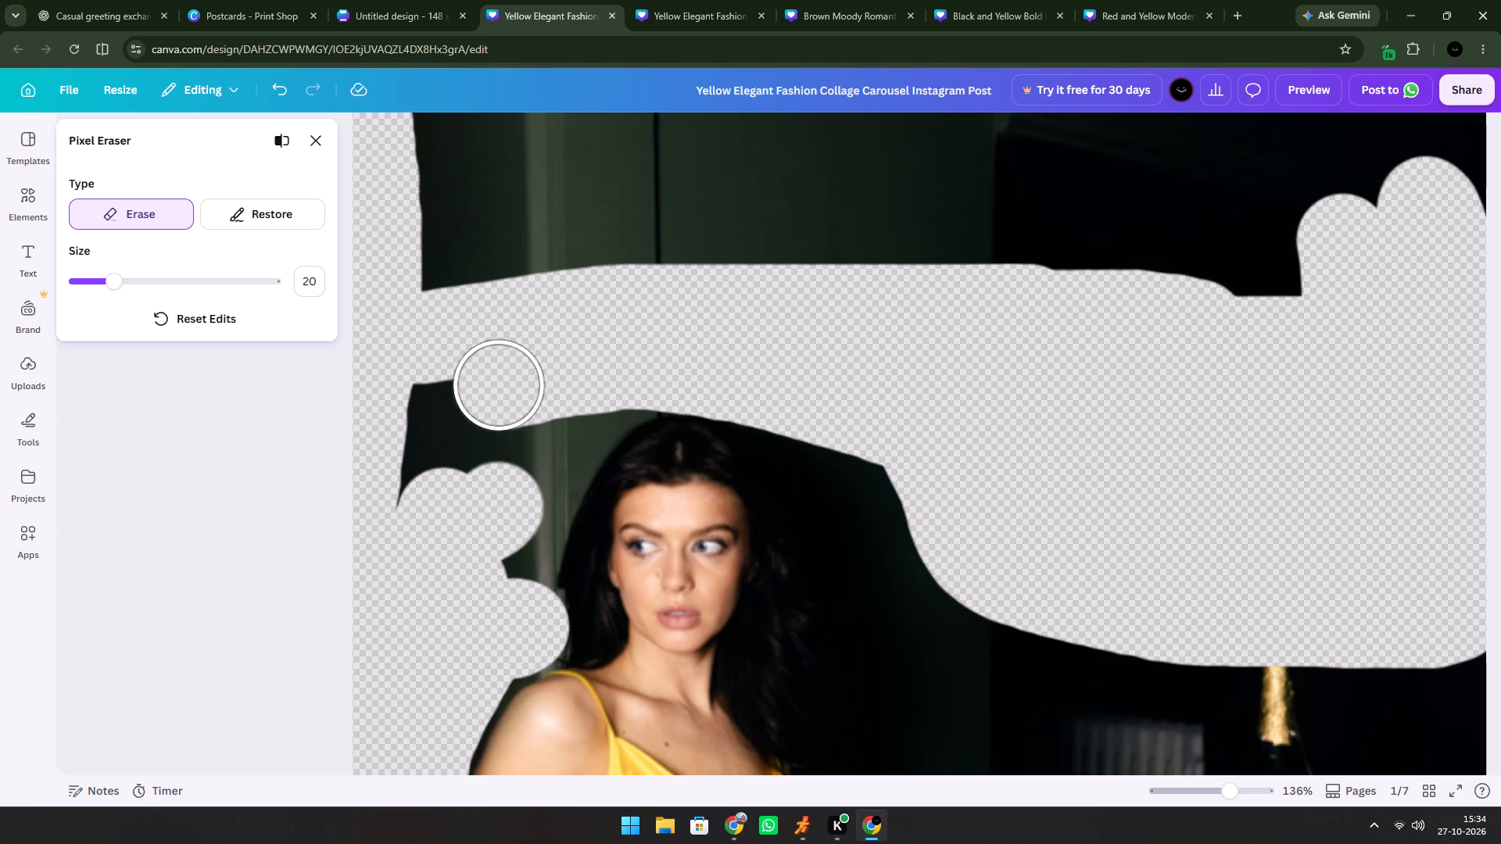
drag(488, 387, 489, 592)
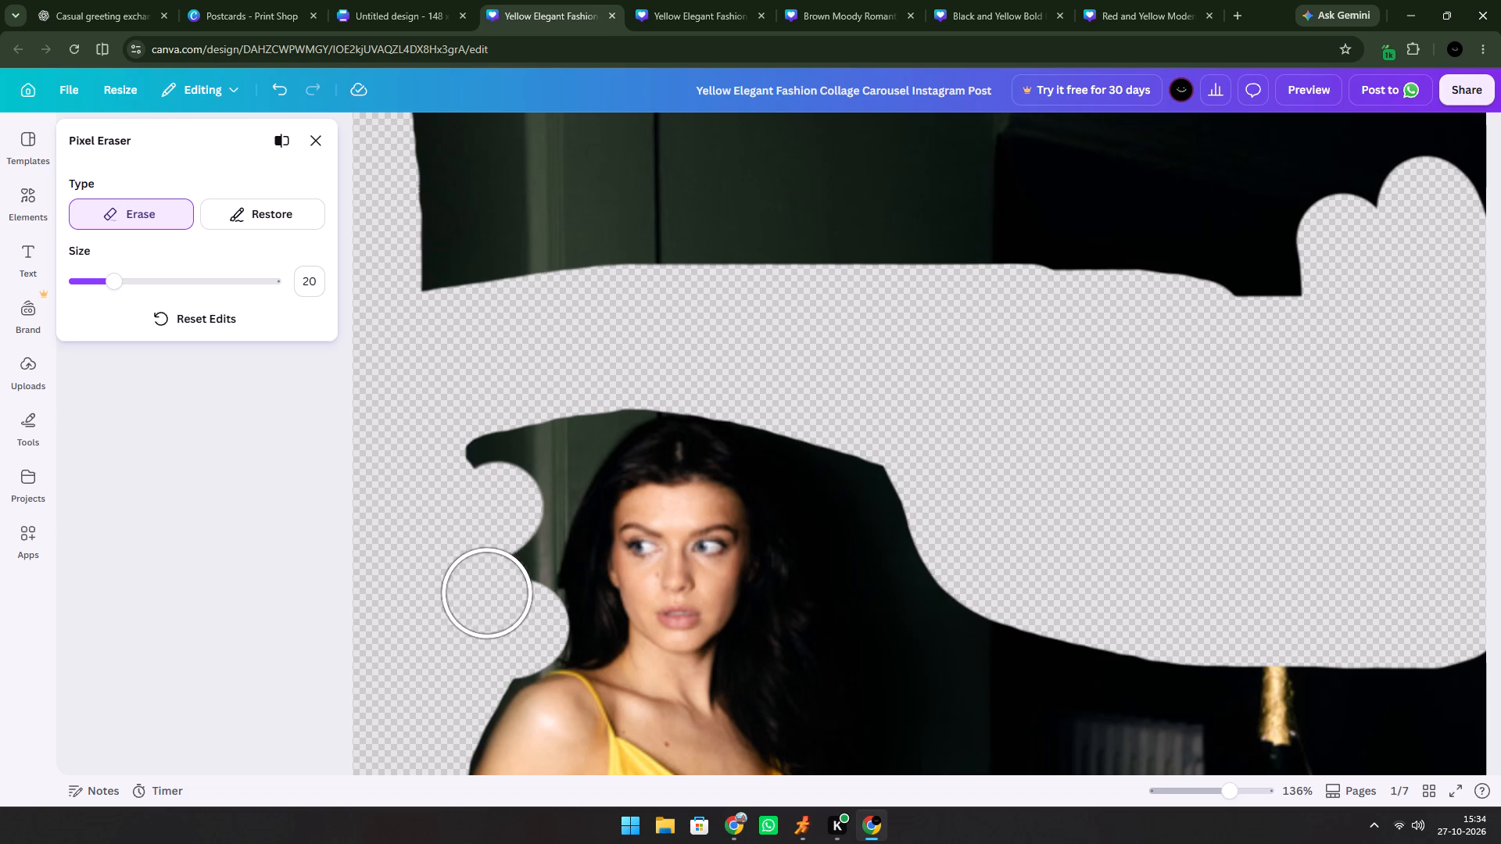
drag(489, 592, 553, 442)
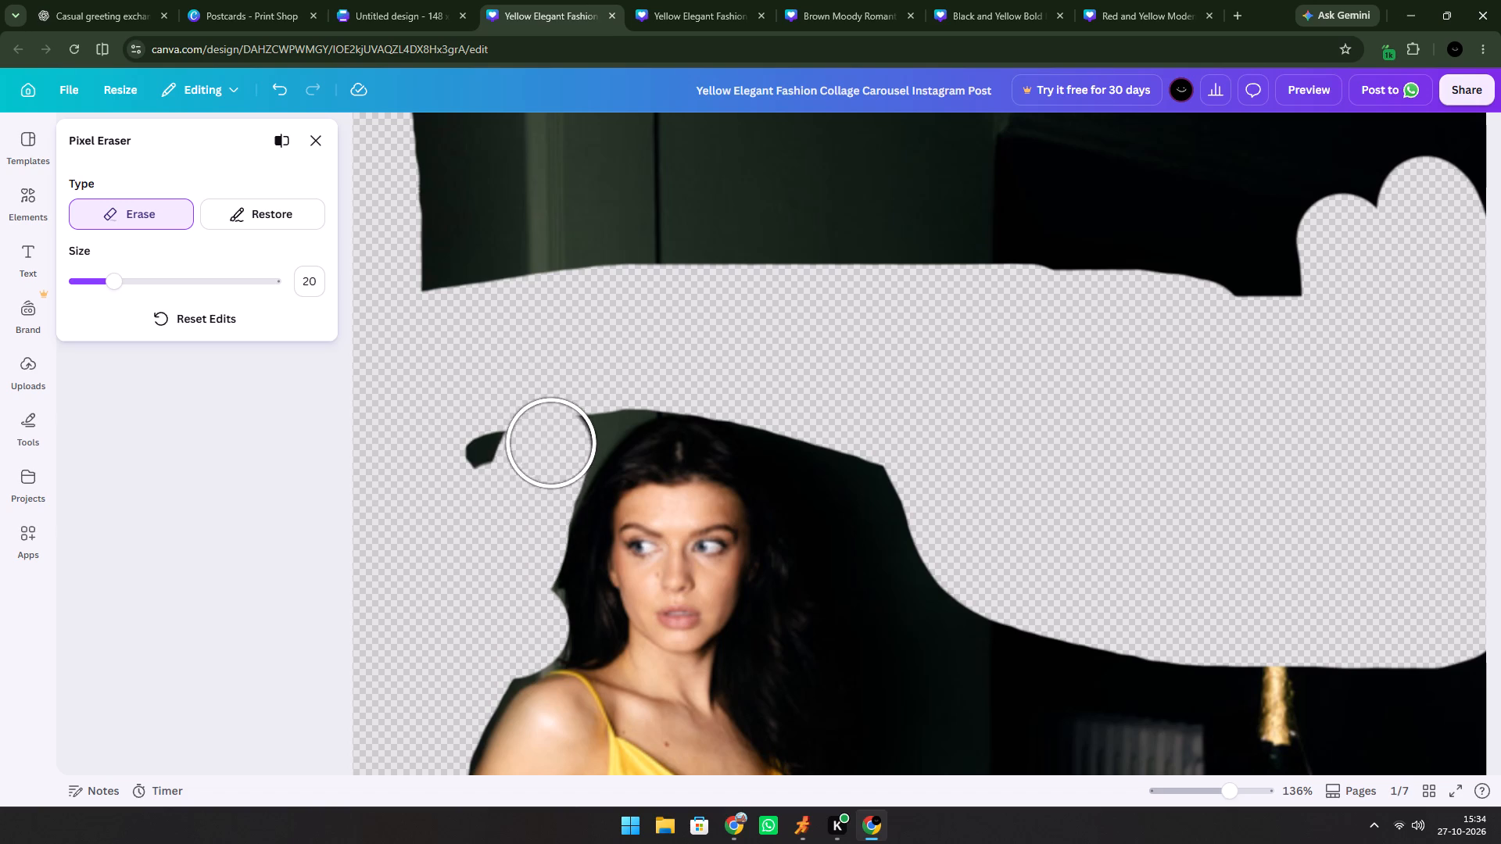
Erase the woman's hair, forehead, eyes, chin and neck, plus some of the dark background beside her head.
drag(553, 442, 686, 456)
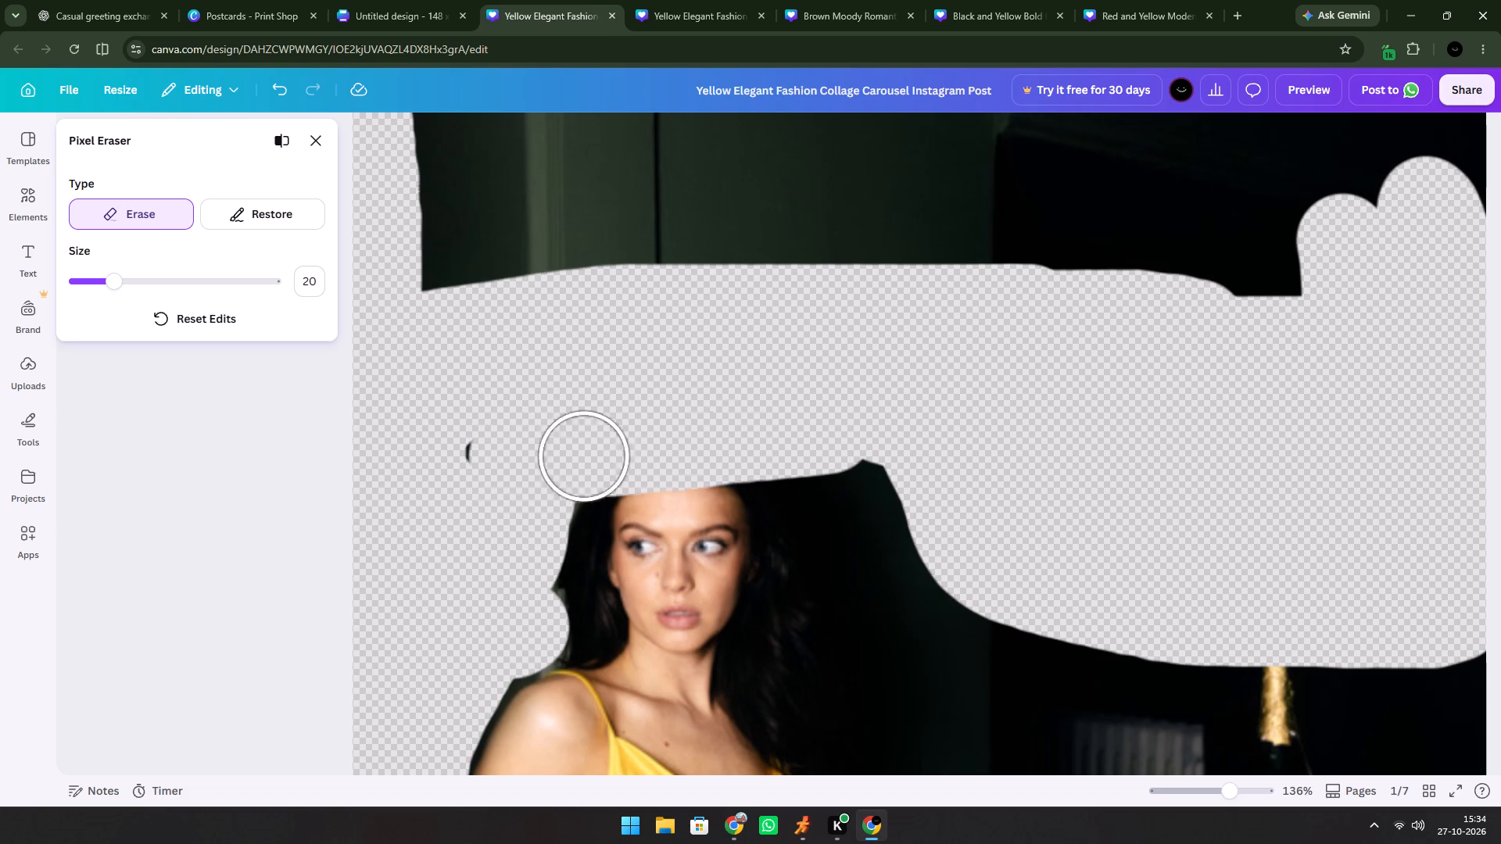
drag(686, 456, 976, 488)
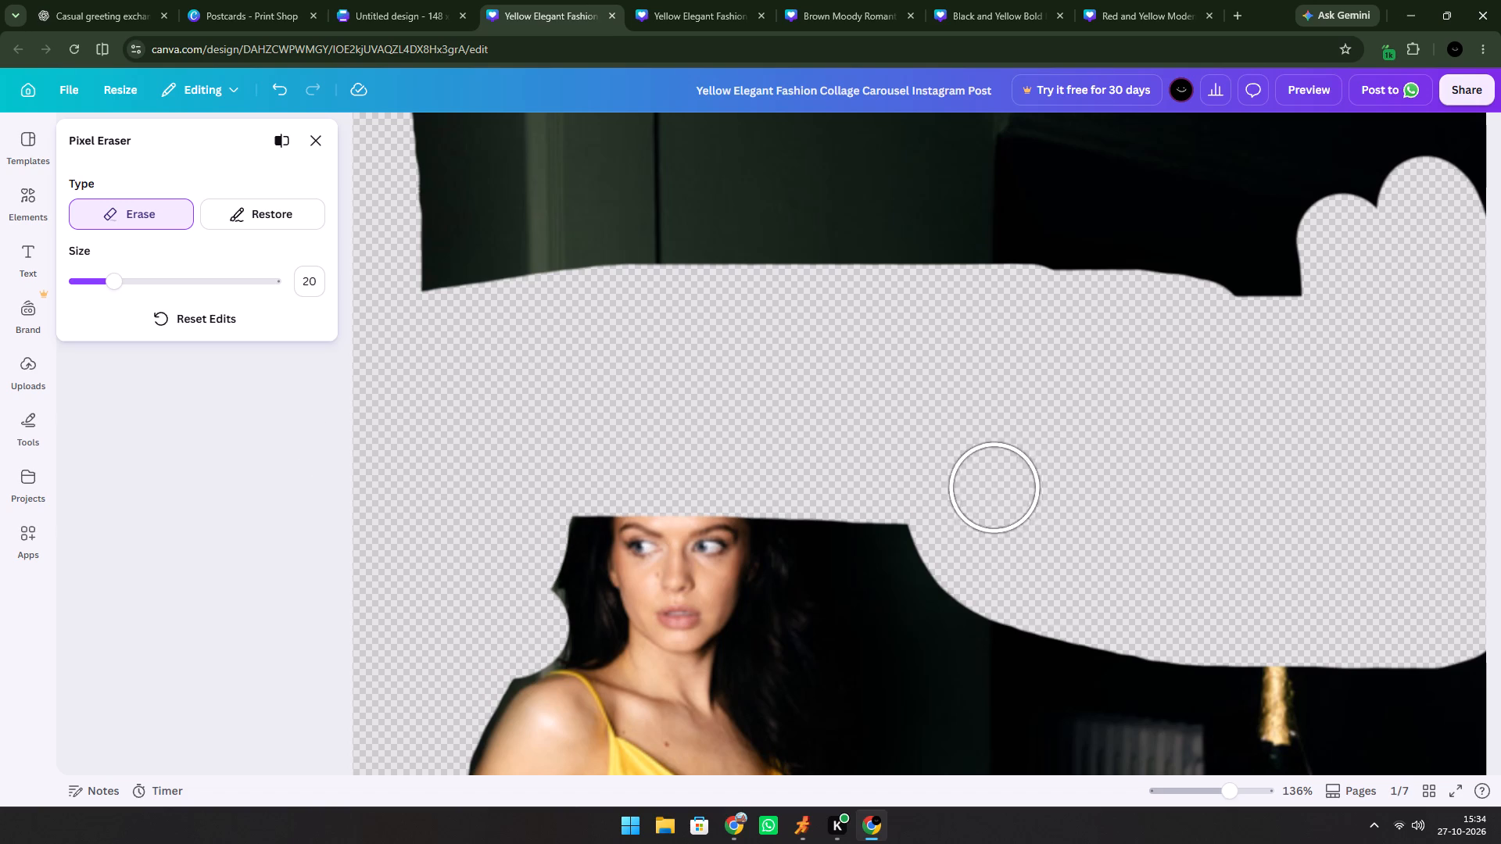
drag(976, 488, 765, 524)
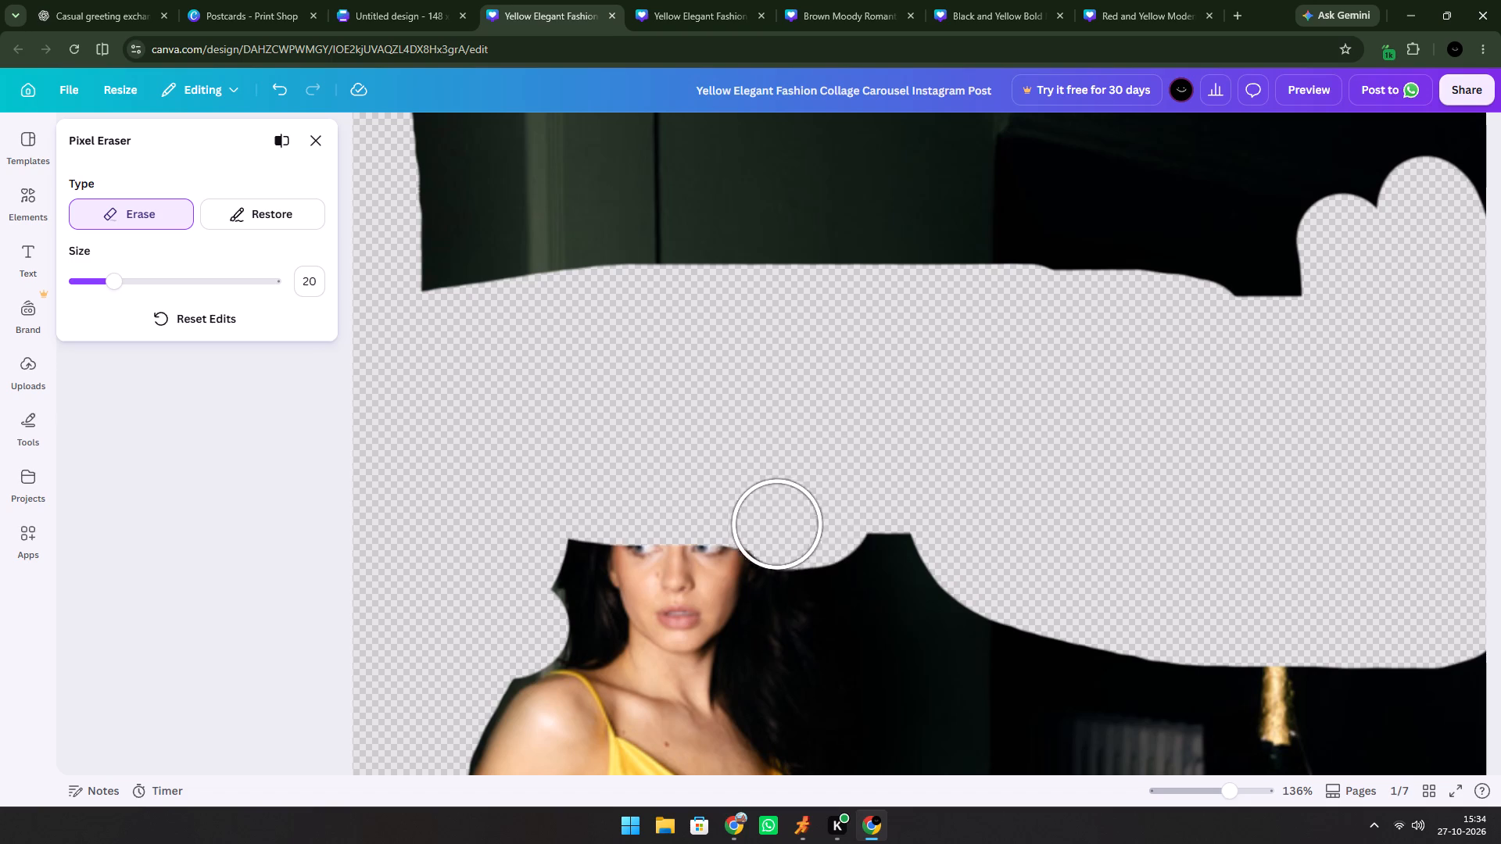
drag(765, 524, 636, 679)
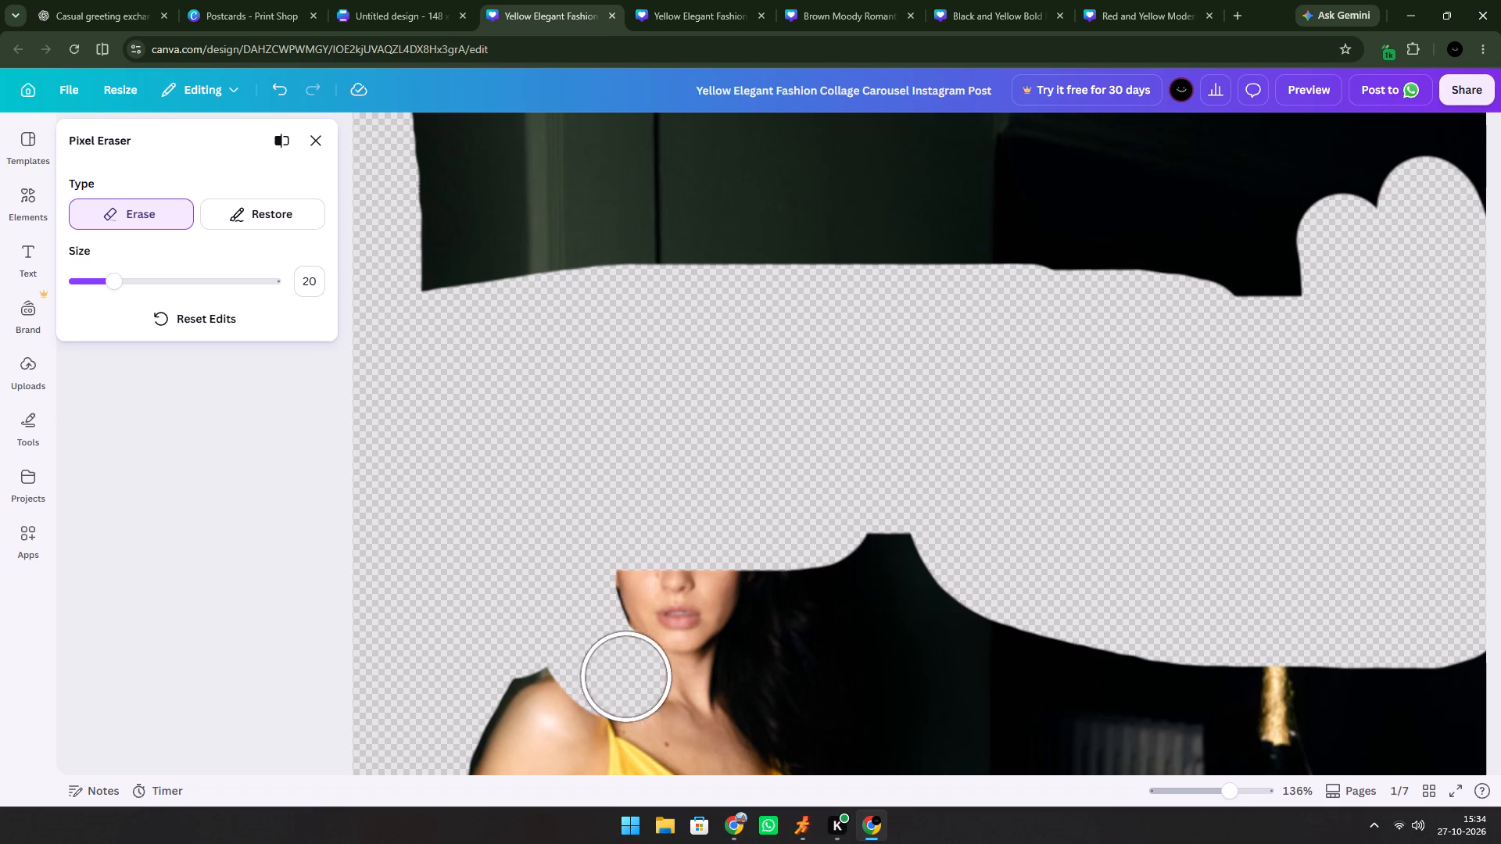
drag(636, 679, 852, 604)
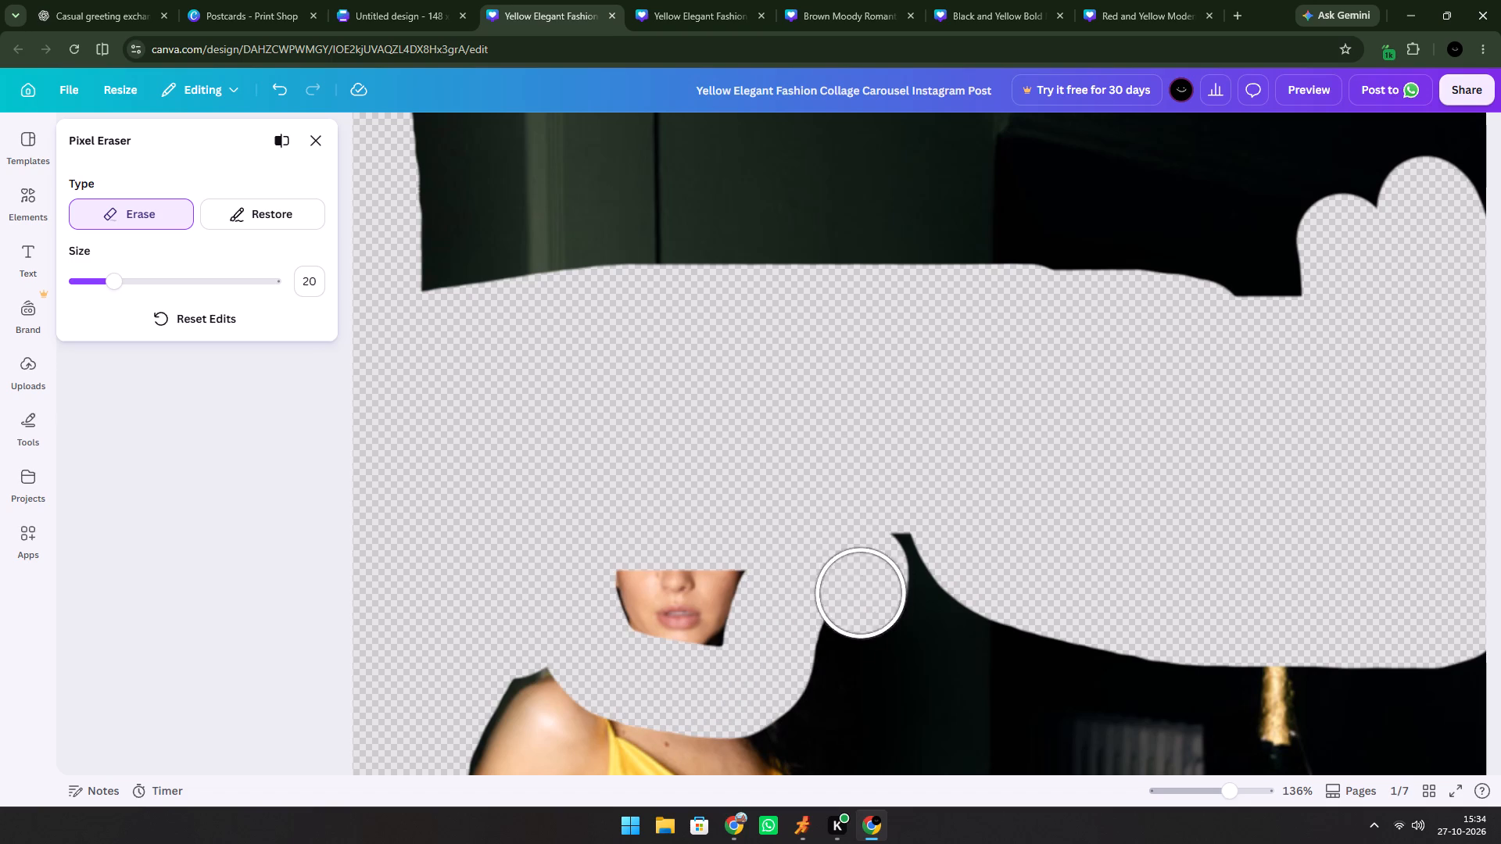
drag(852, 604, 821, 626)
Erase the woman's shoulders, upper arm, chest and dress bodice, along with the forearm reaching toward the champagne glass and the wall beside it.
scroll(851, 511, down, 4)
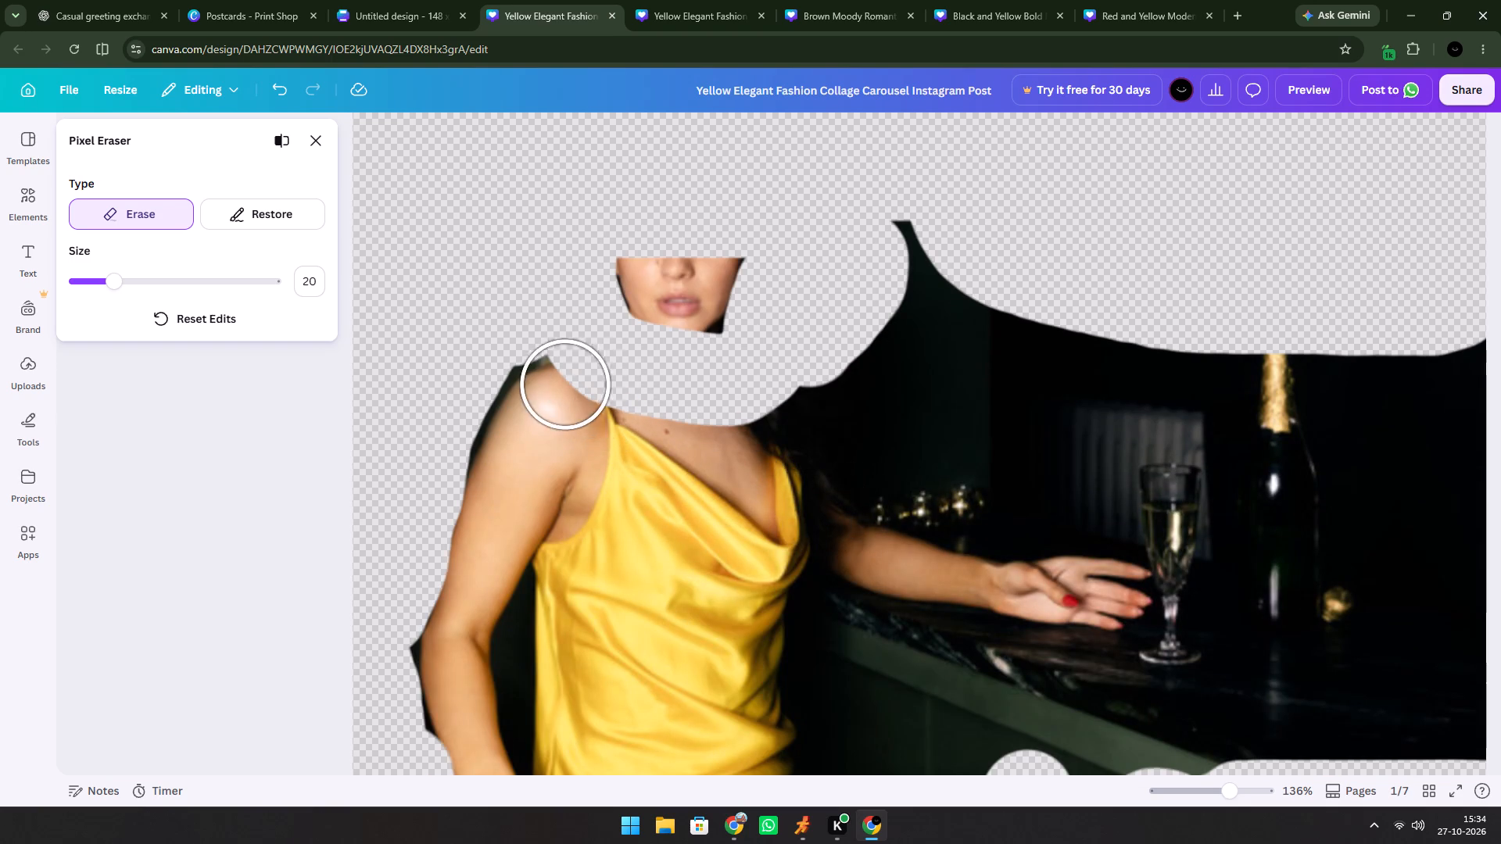
drag(547, 382, 524, 486)
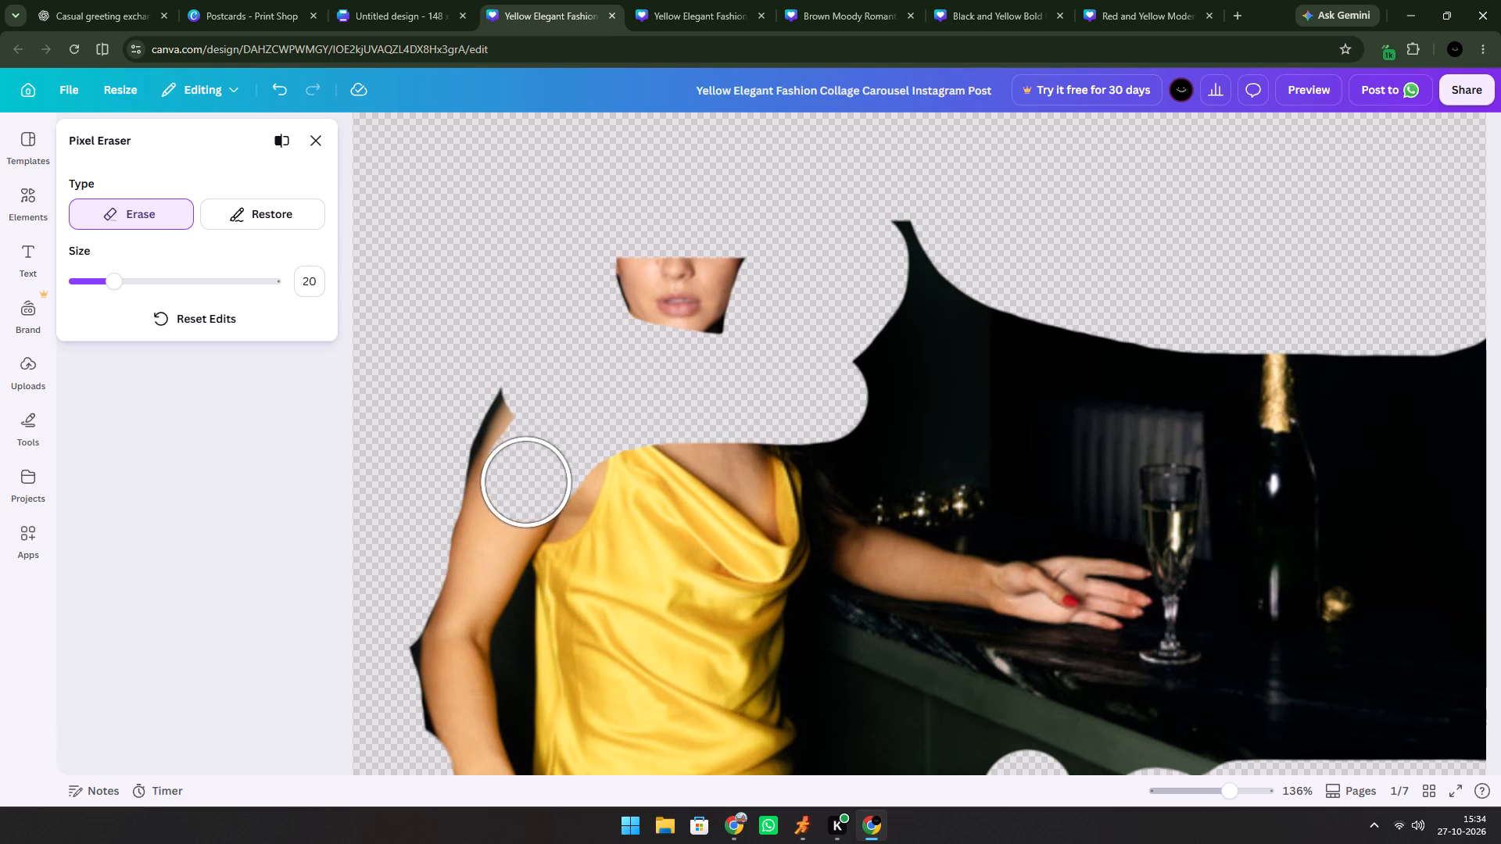
drag(524, 486, 730, 656)
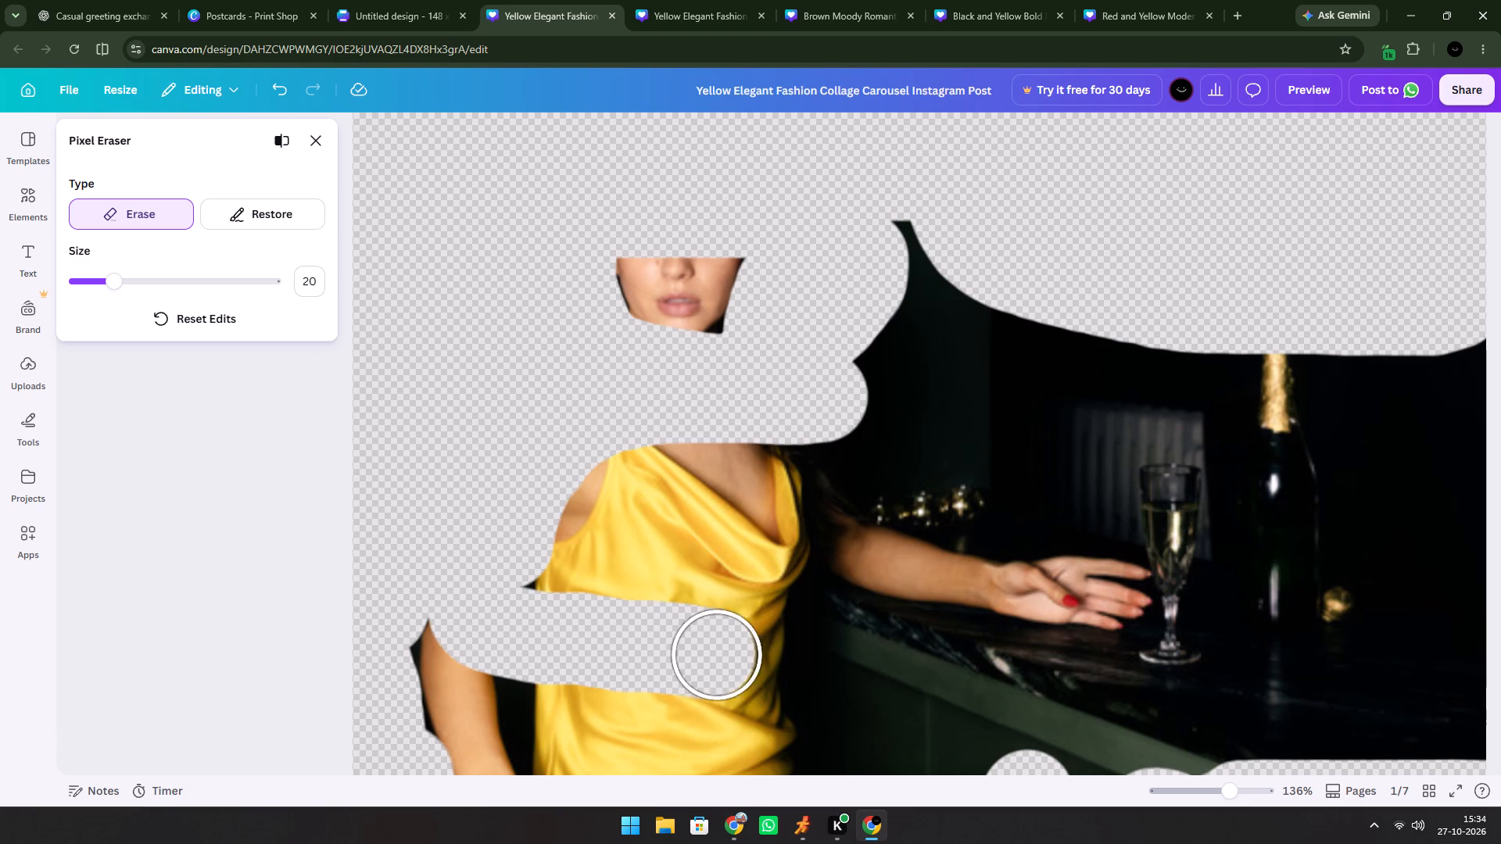
drag(730, 656, 684, 558)
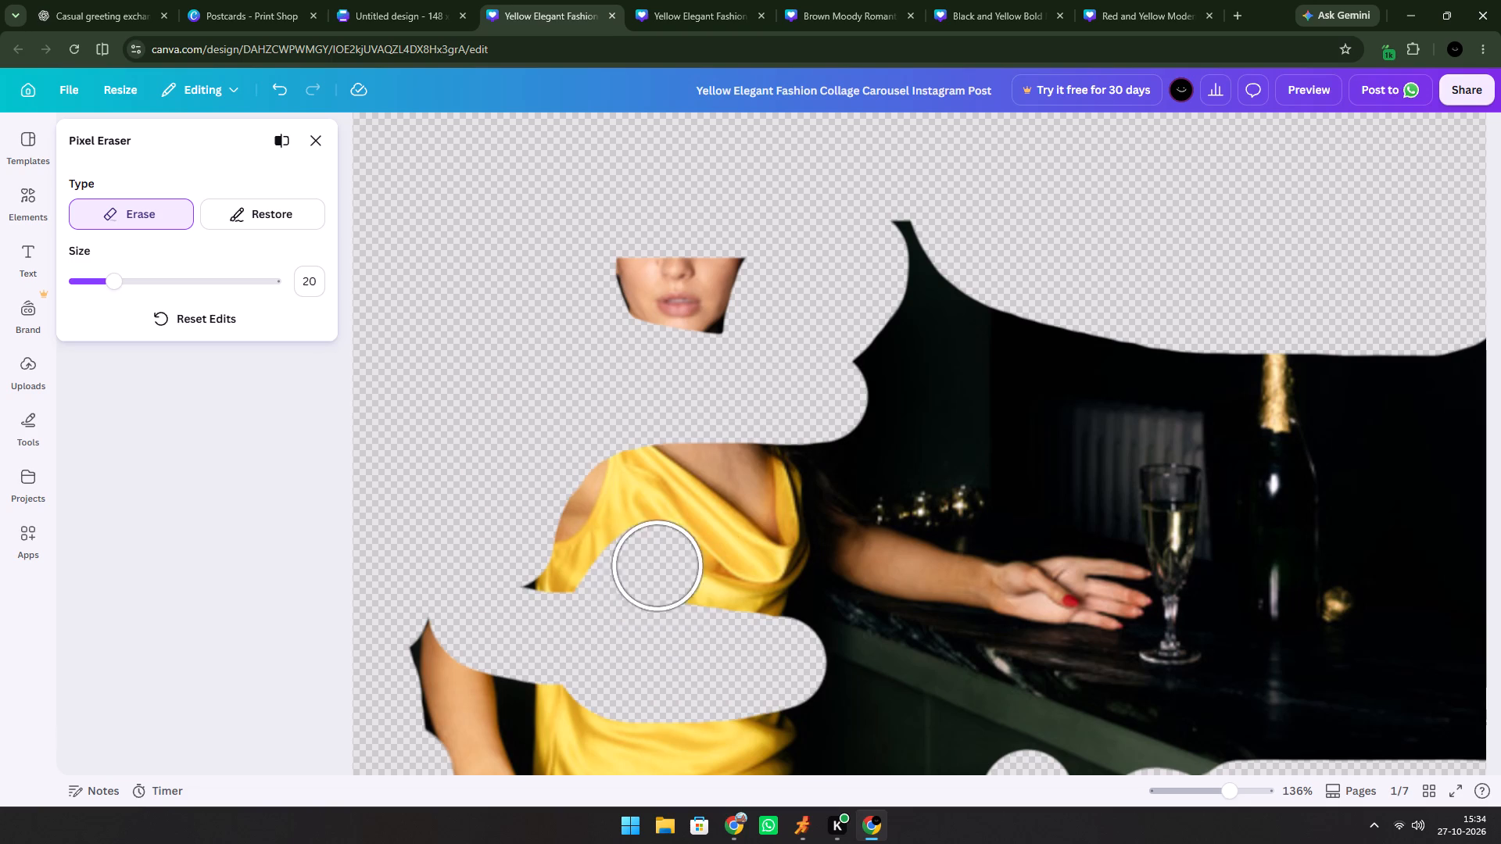
drag(684, 558, 568, 485)
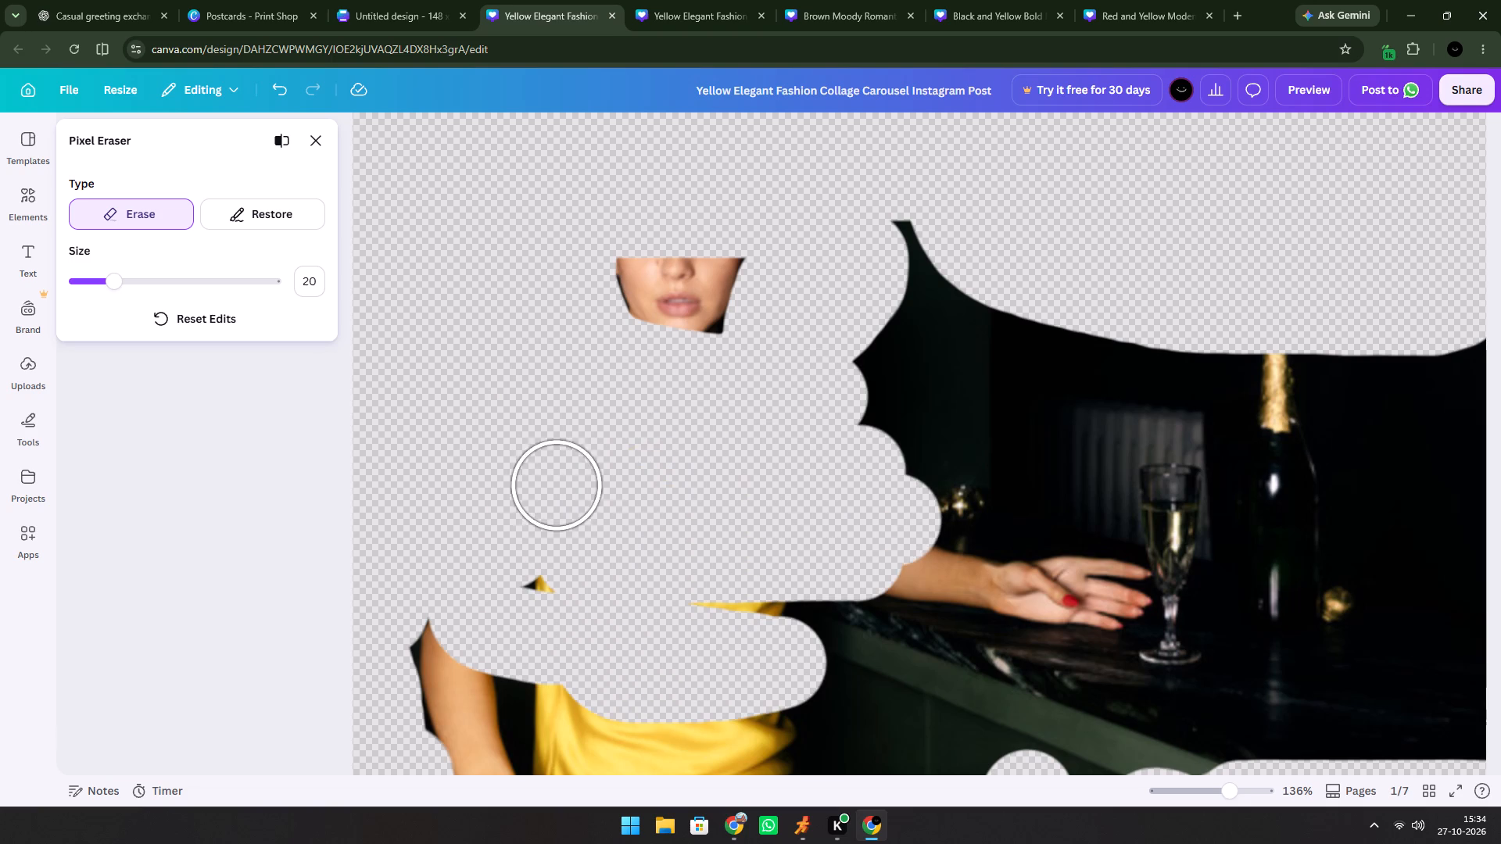
drag(568, 485, 940, 259)
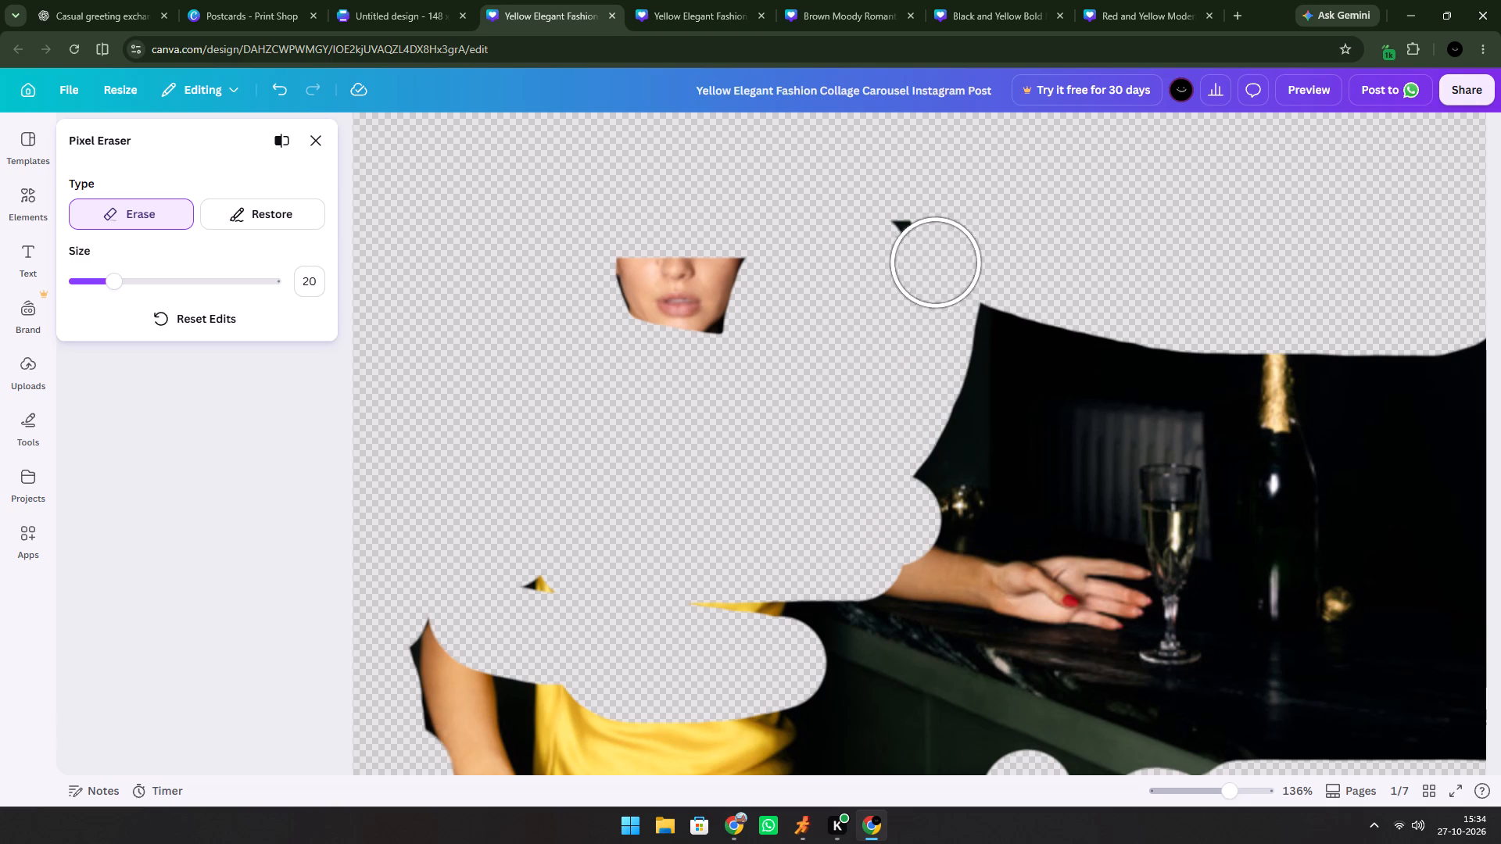
drag(940, 259, 880, 500)
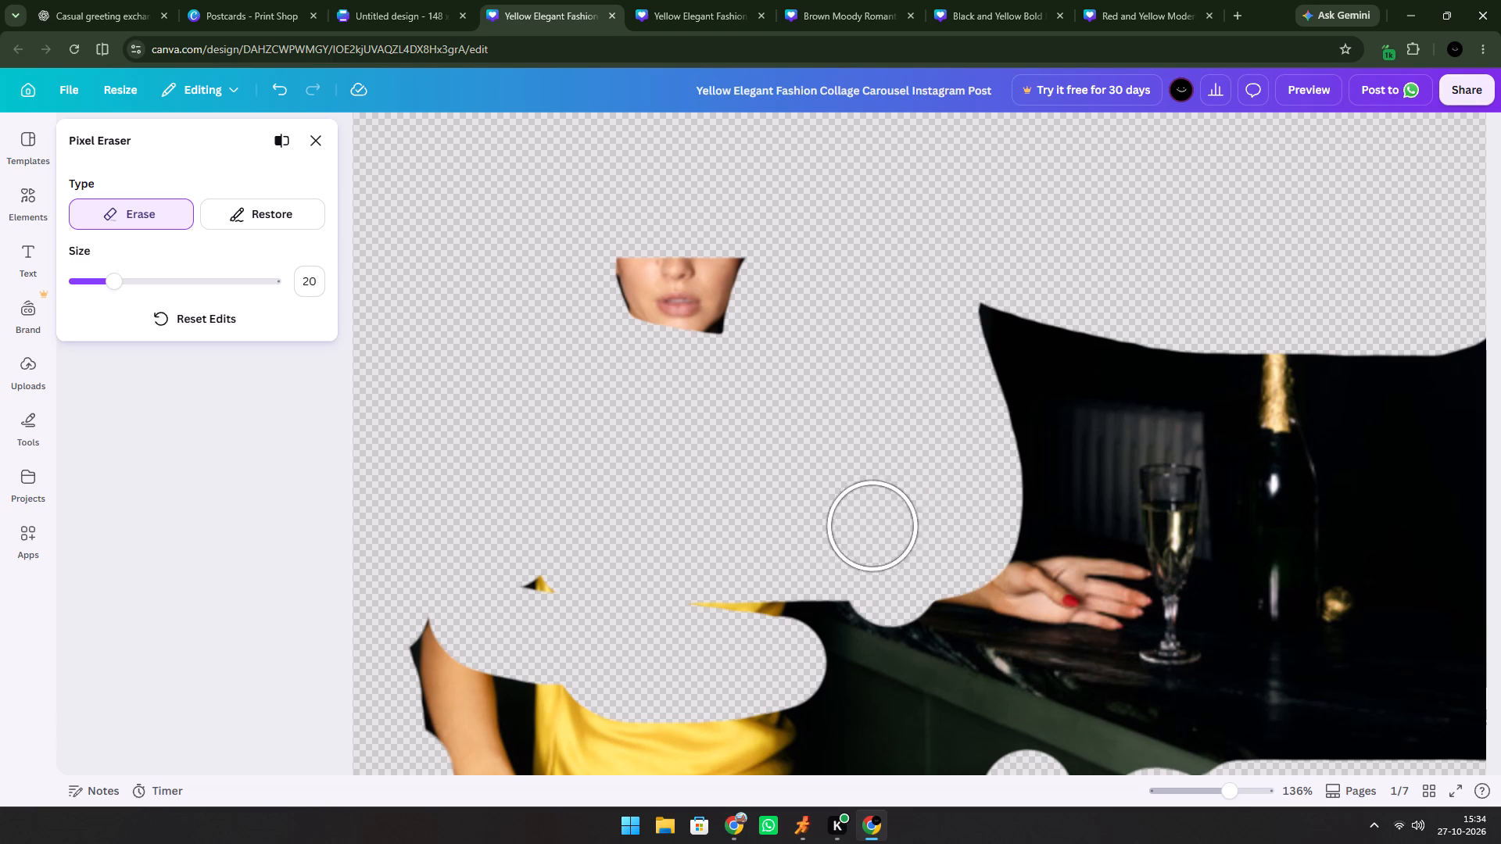
drag(880, 500, 478, 606)
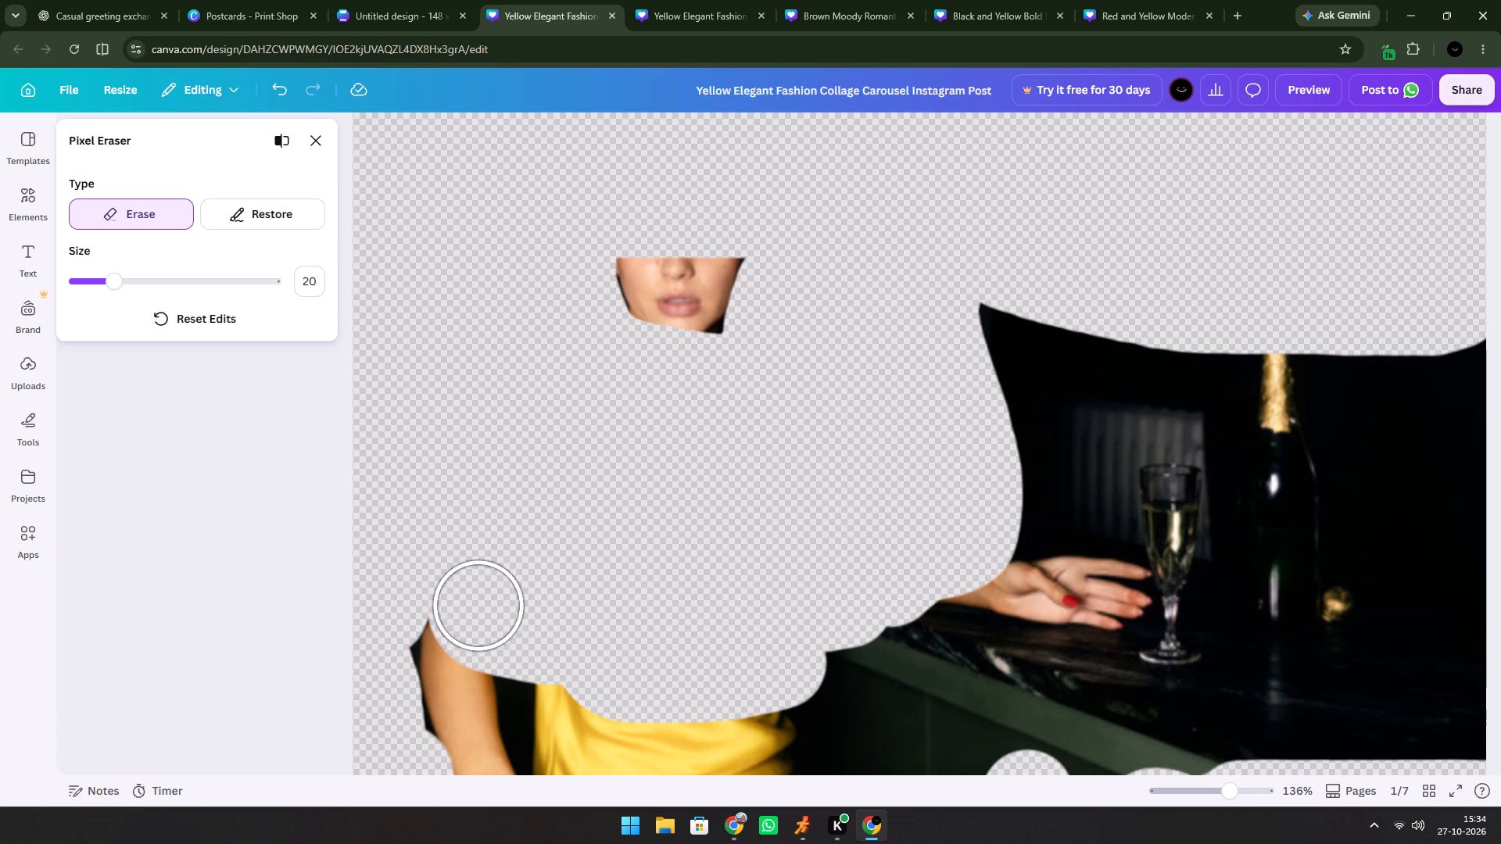
drag(478, 606, 597, 604)
Erase the hem end of the yellow dress and the leftover leg fragments beside it.
scroll(630, 508, down, 5)
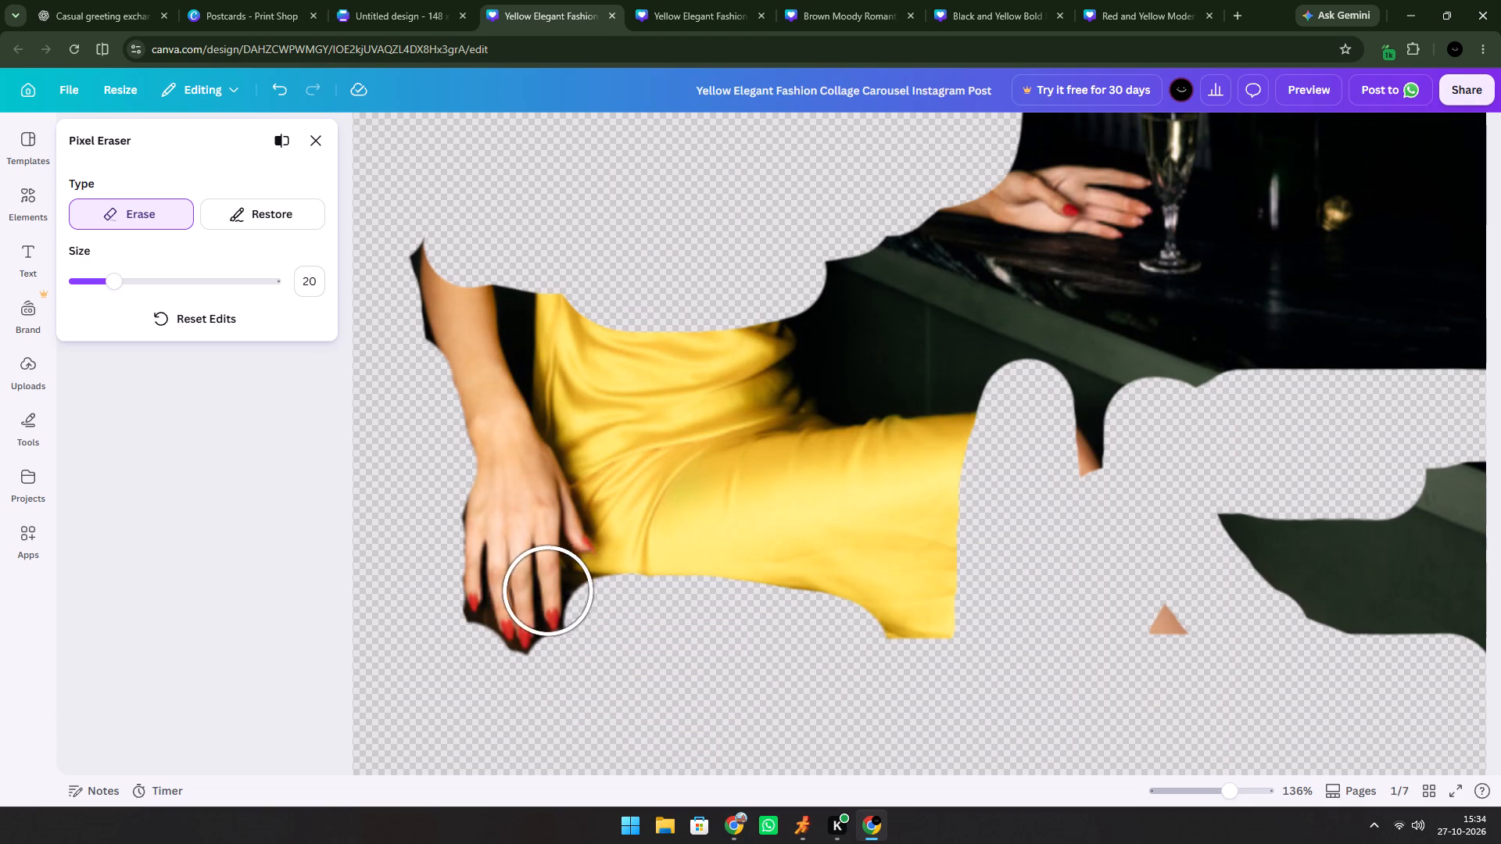
drag(942, 391, 964, 613)
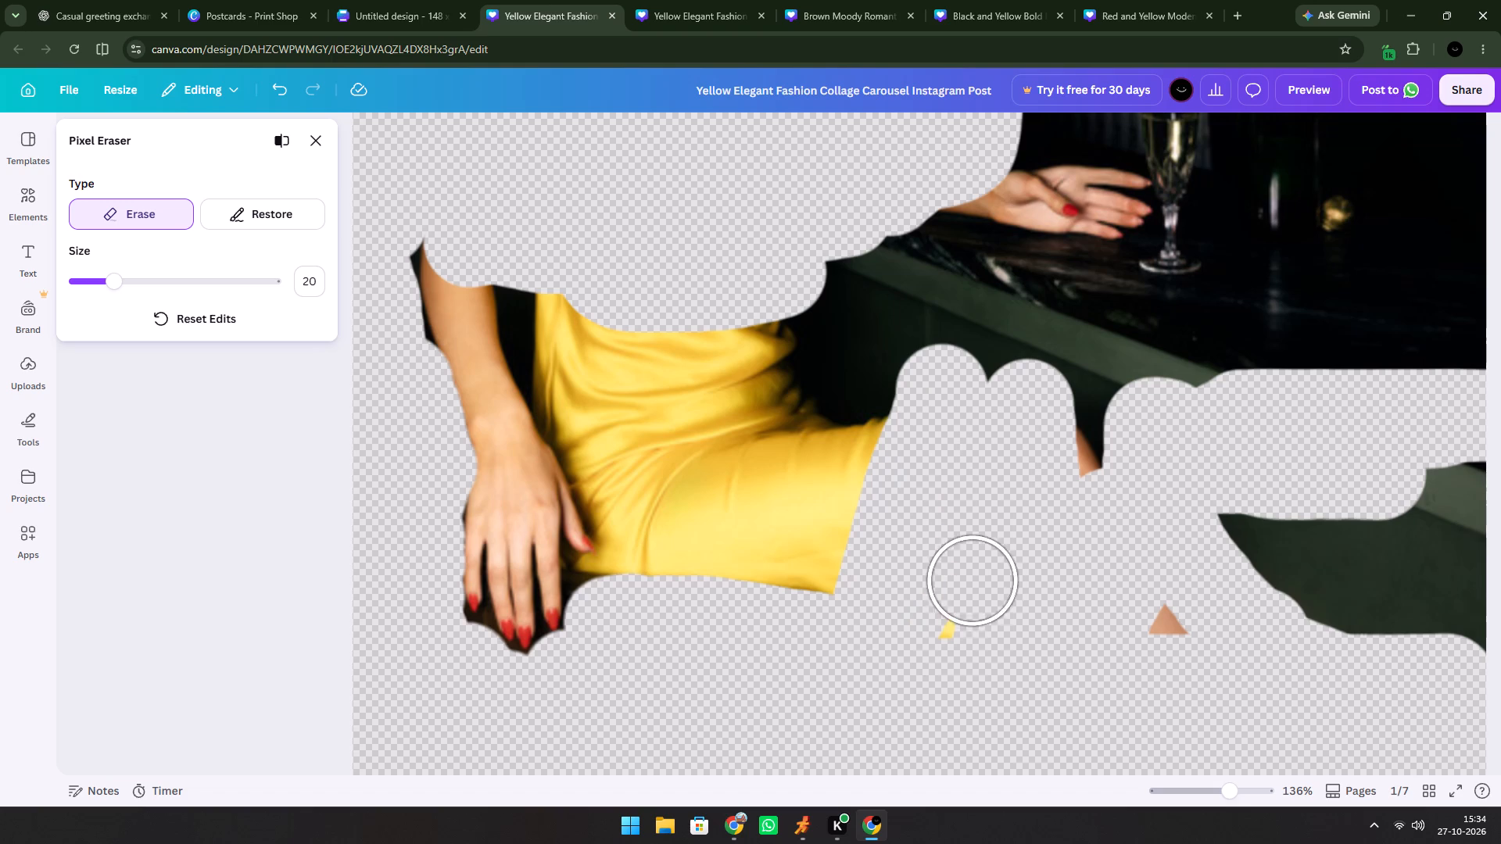
drag(964, 613, 1071, 477)
drag(1072, 413, 1098, 665)
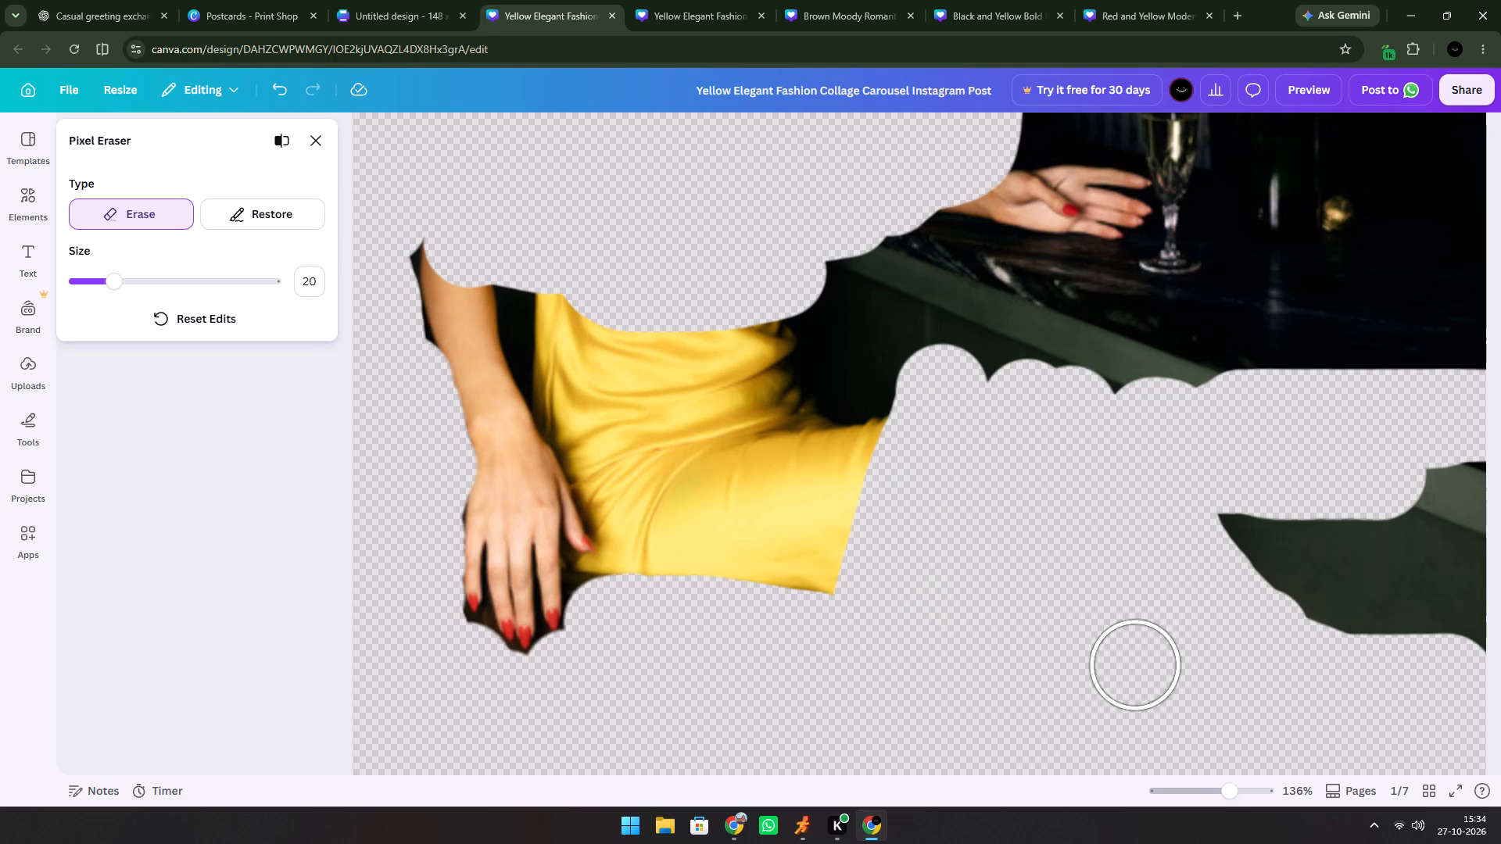
Erase the woman's resting hand with red nails and her forearm alongside the yellow dress.
drag(1098, 665, 464, 676)
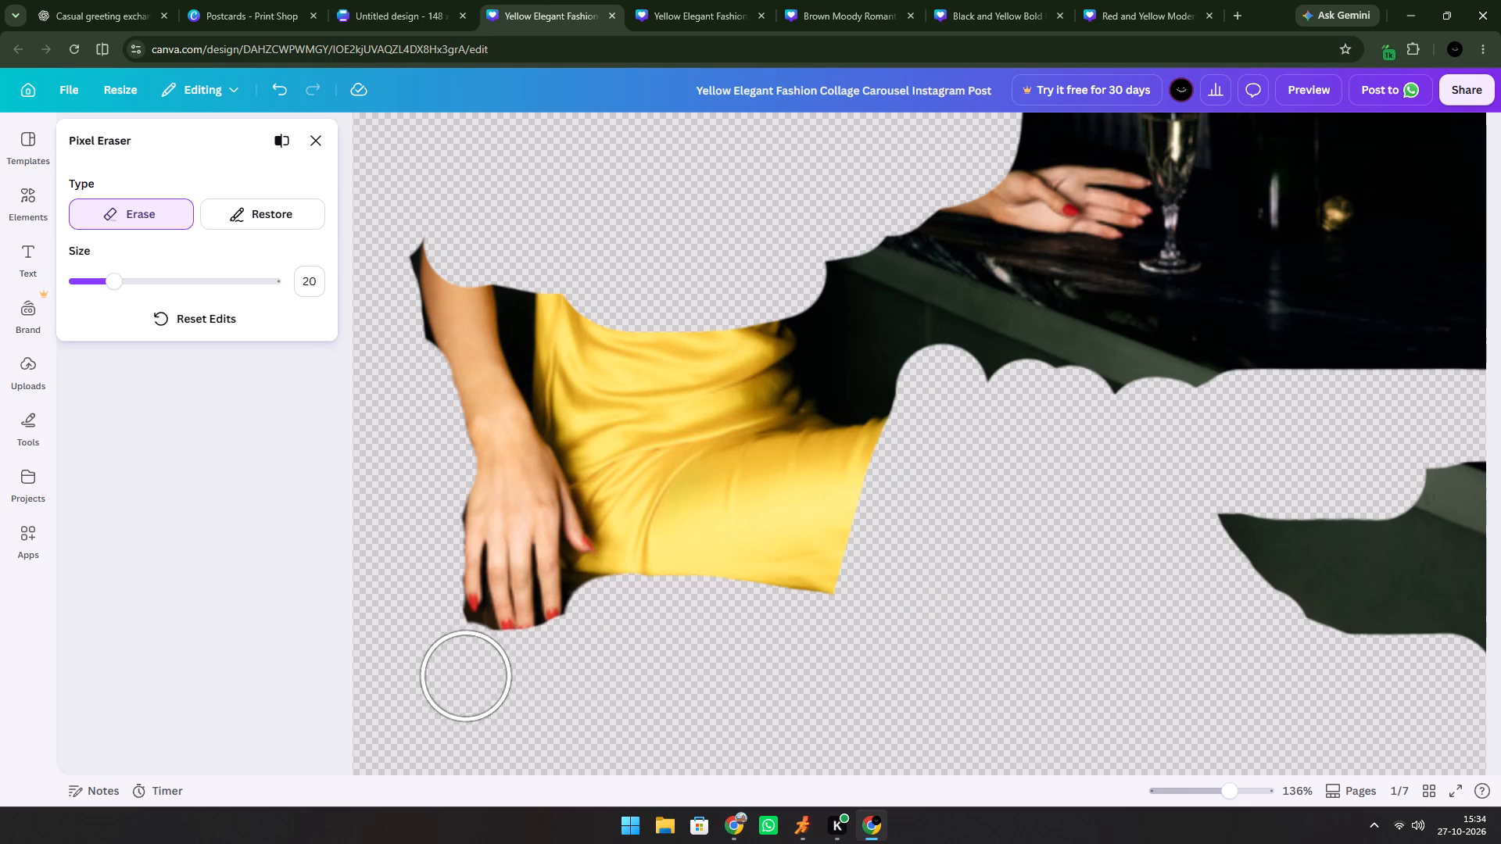
drag(464, 676, 483, 631)
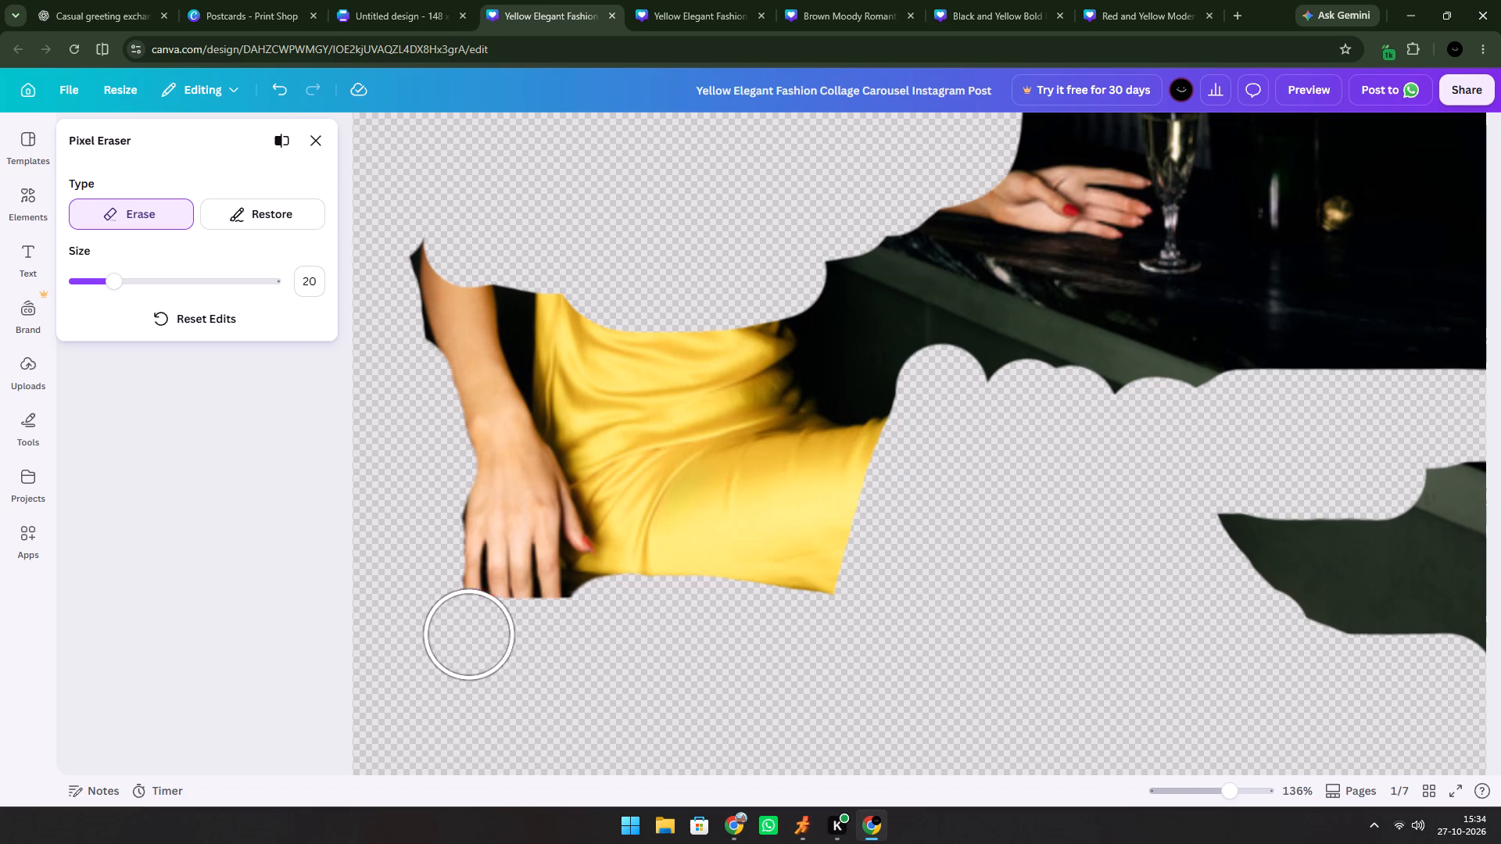
drag(483, 631, 464, 398)
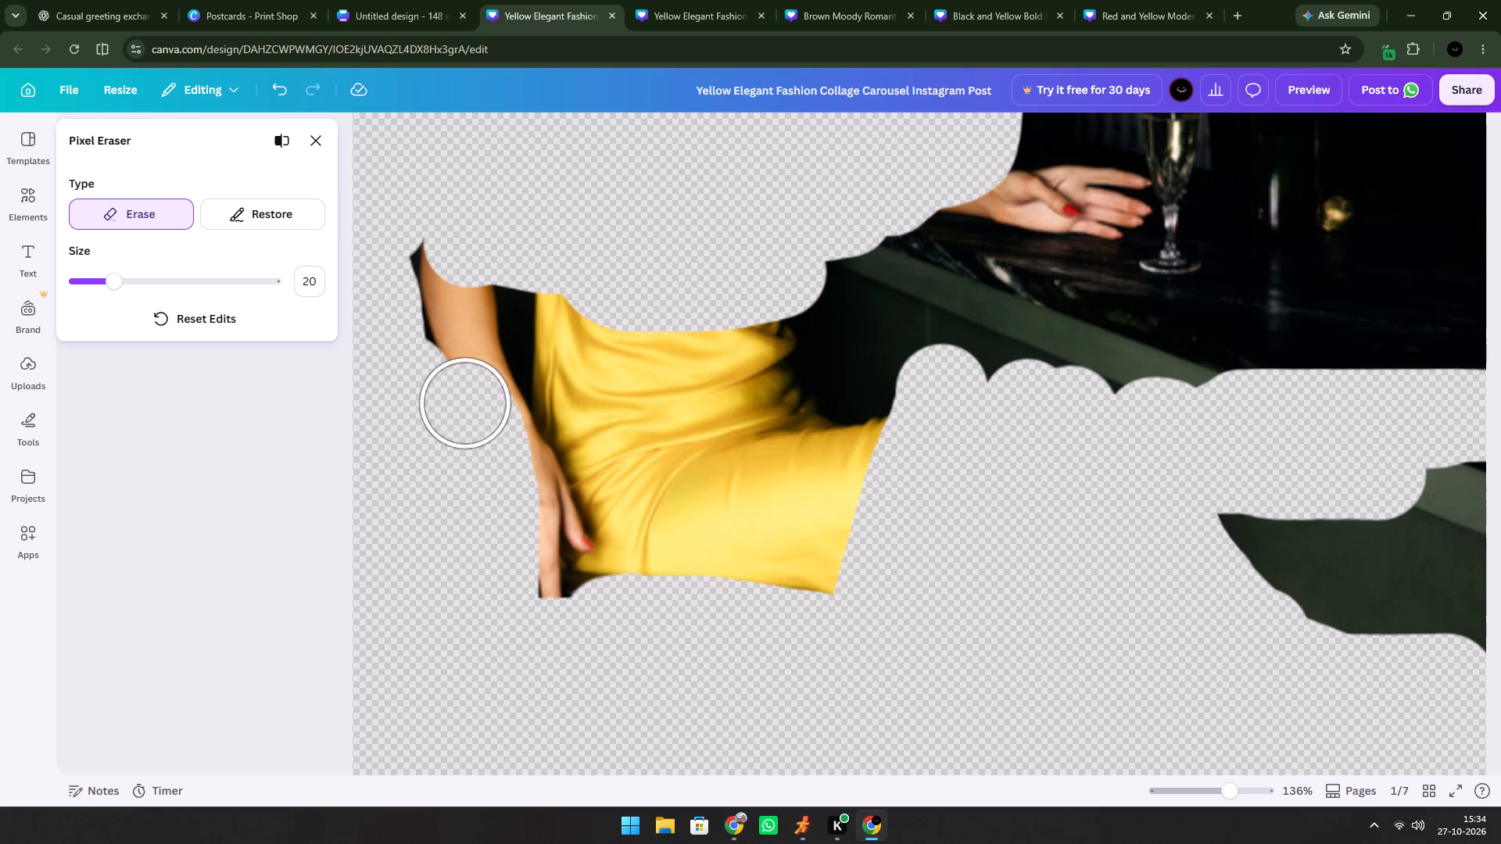
drag(464, 398, 478, 340)
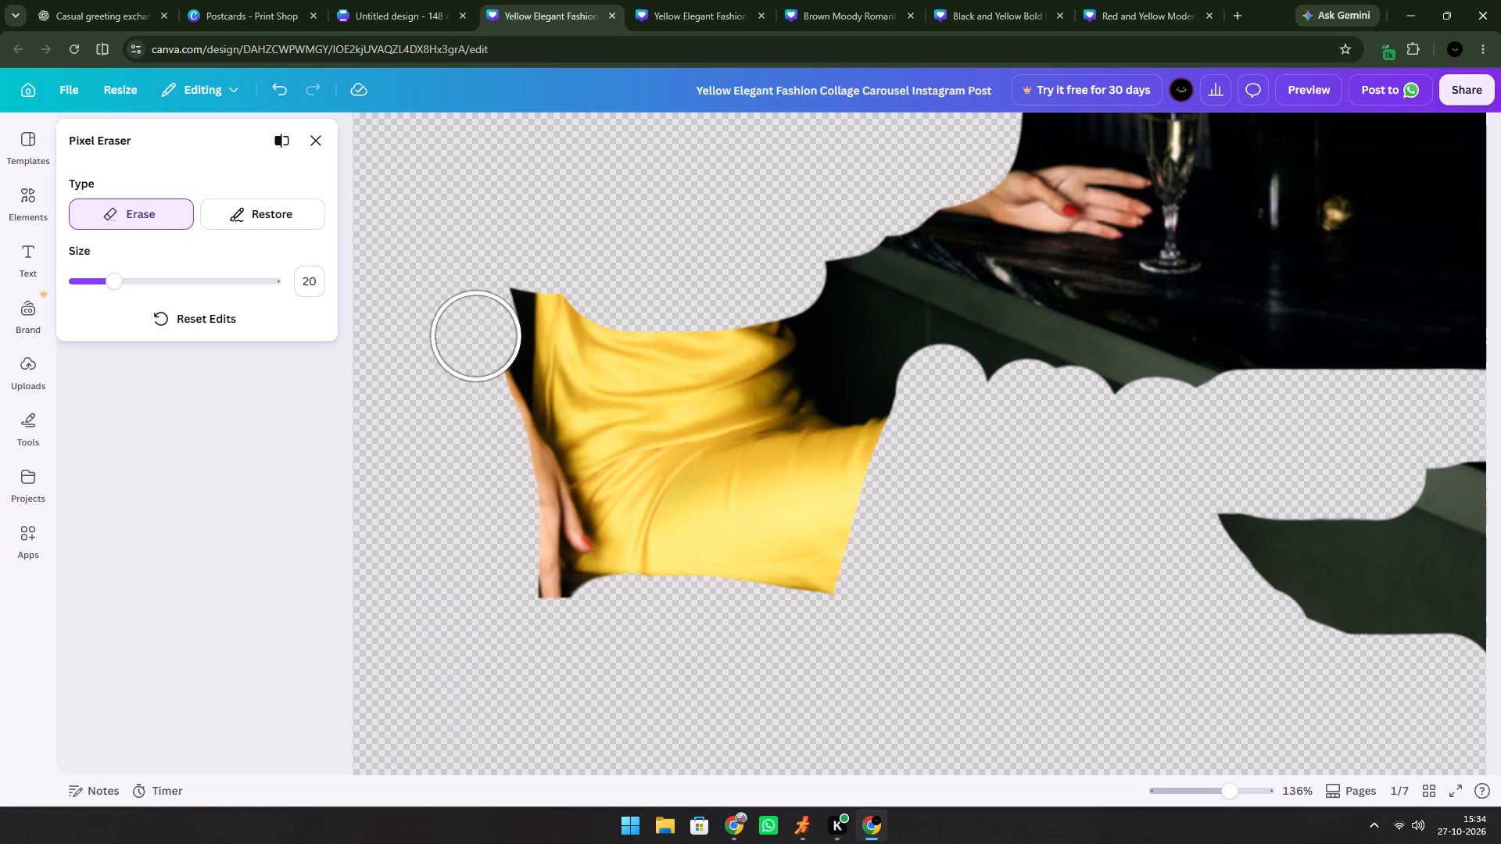
drag(478, 340, 484, 403)
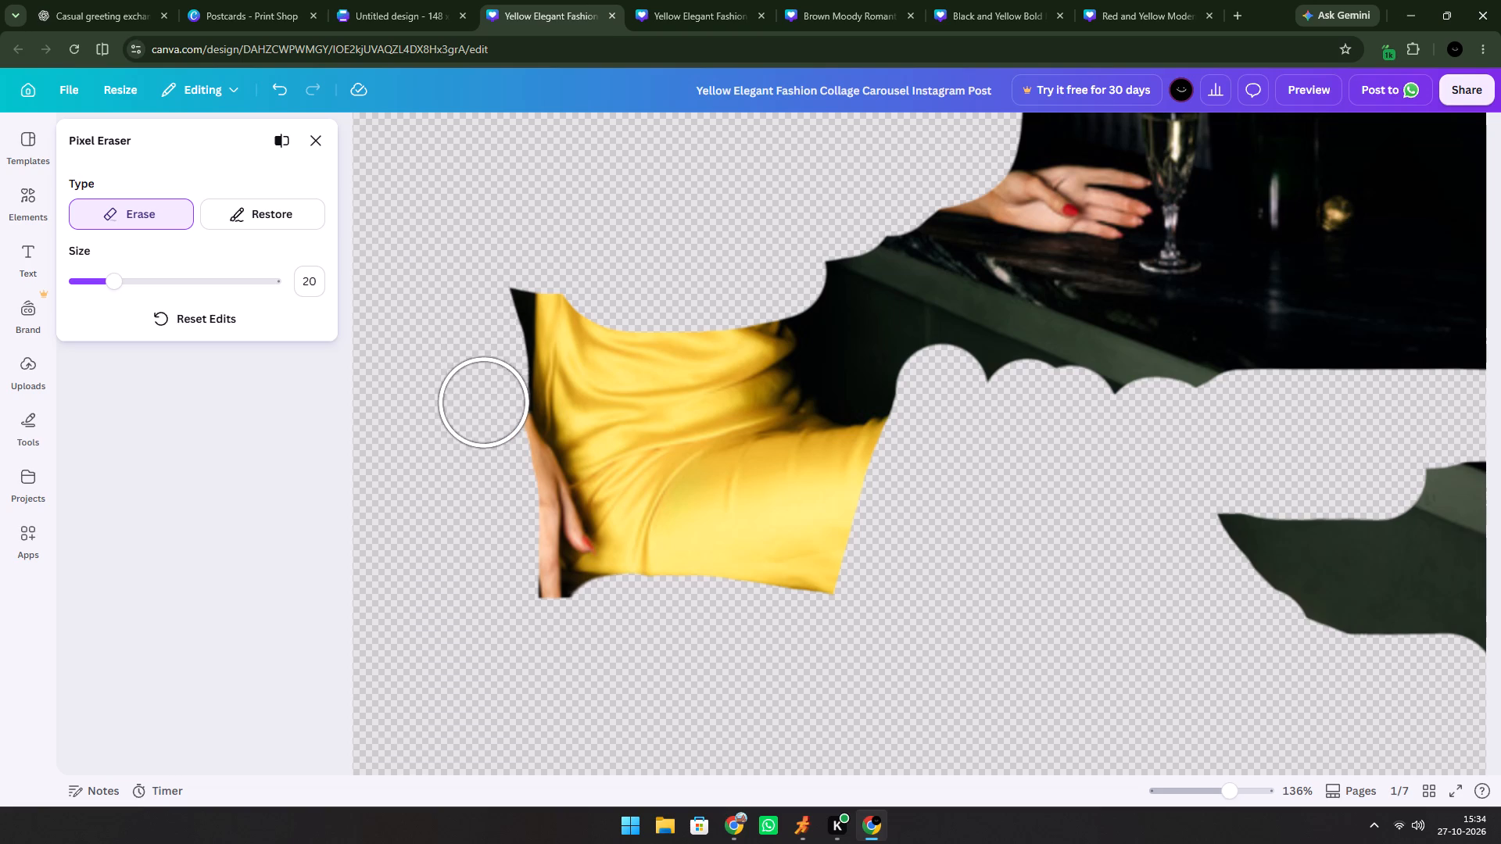
drag(484, 403, 489, 440)
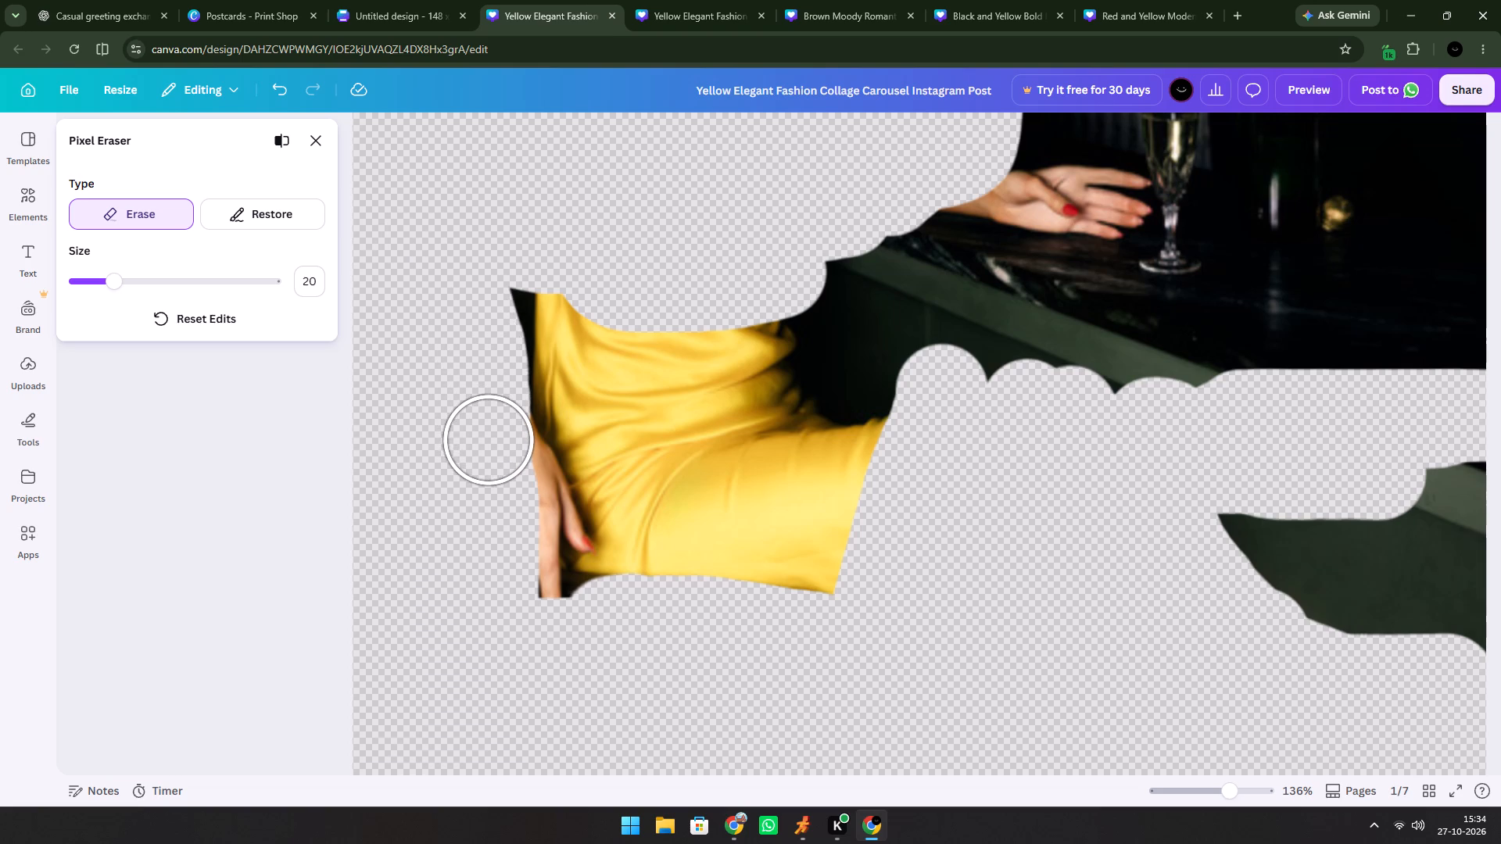
drag(489, 440, 519, 492)
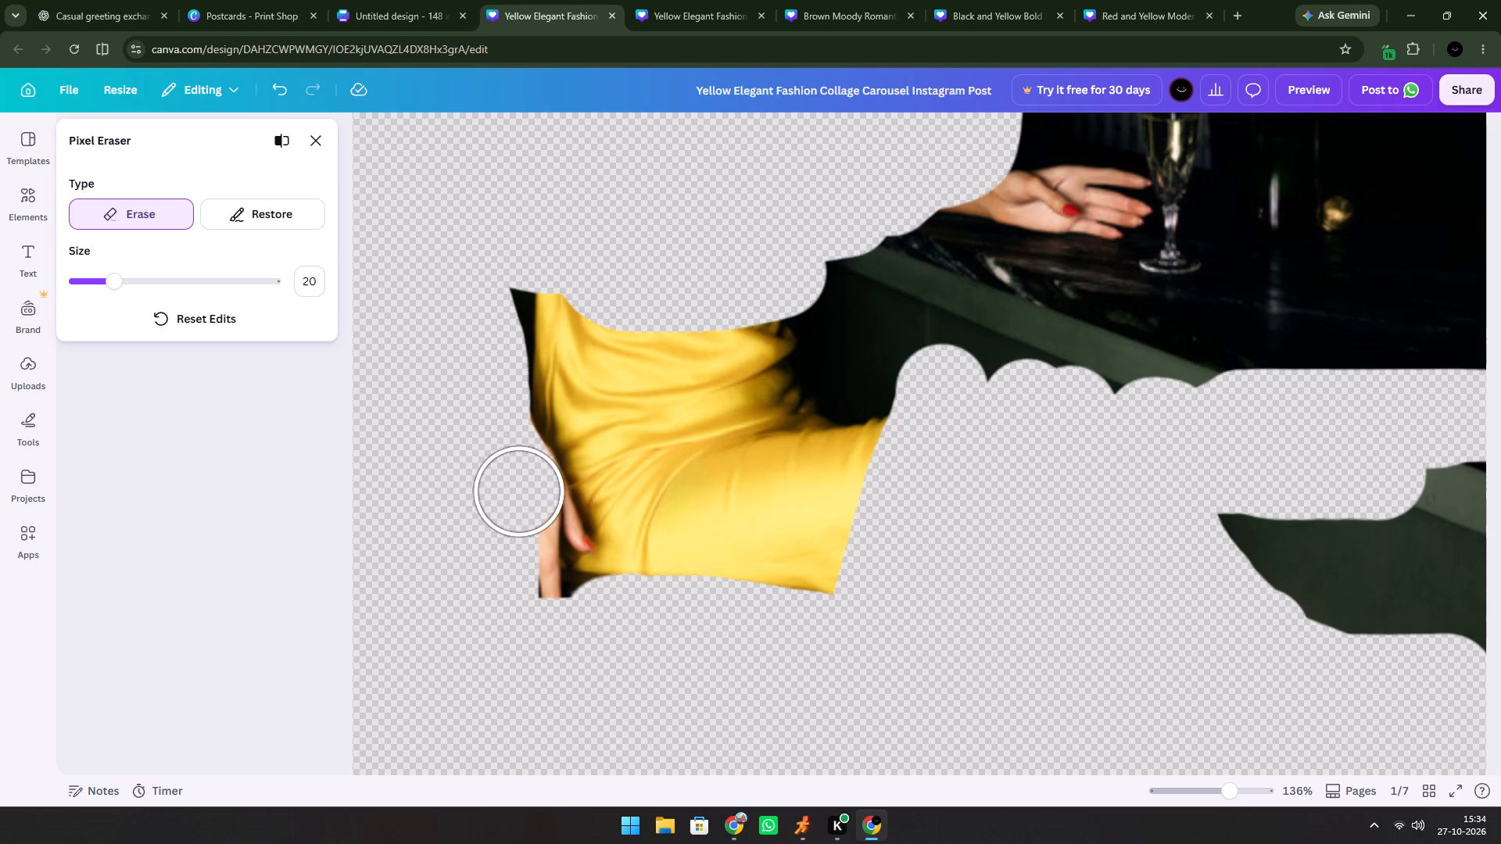
drag(519, 492, 536, 552)
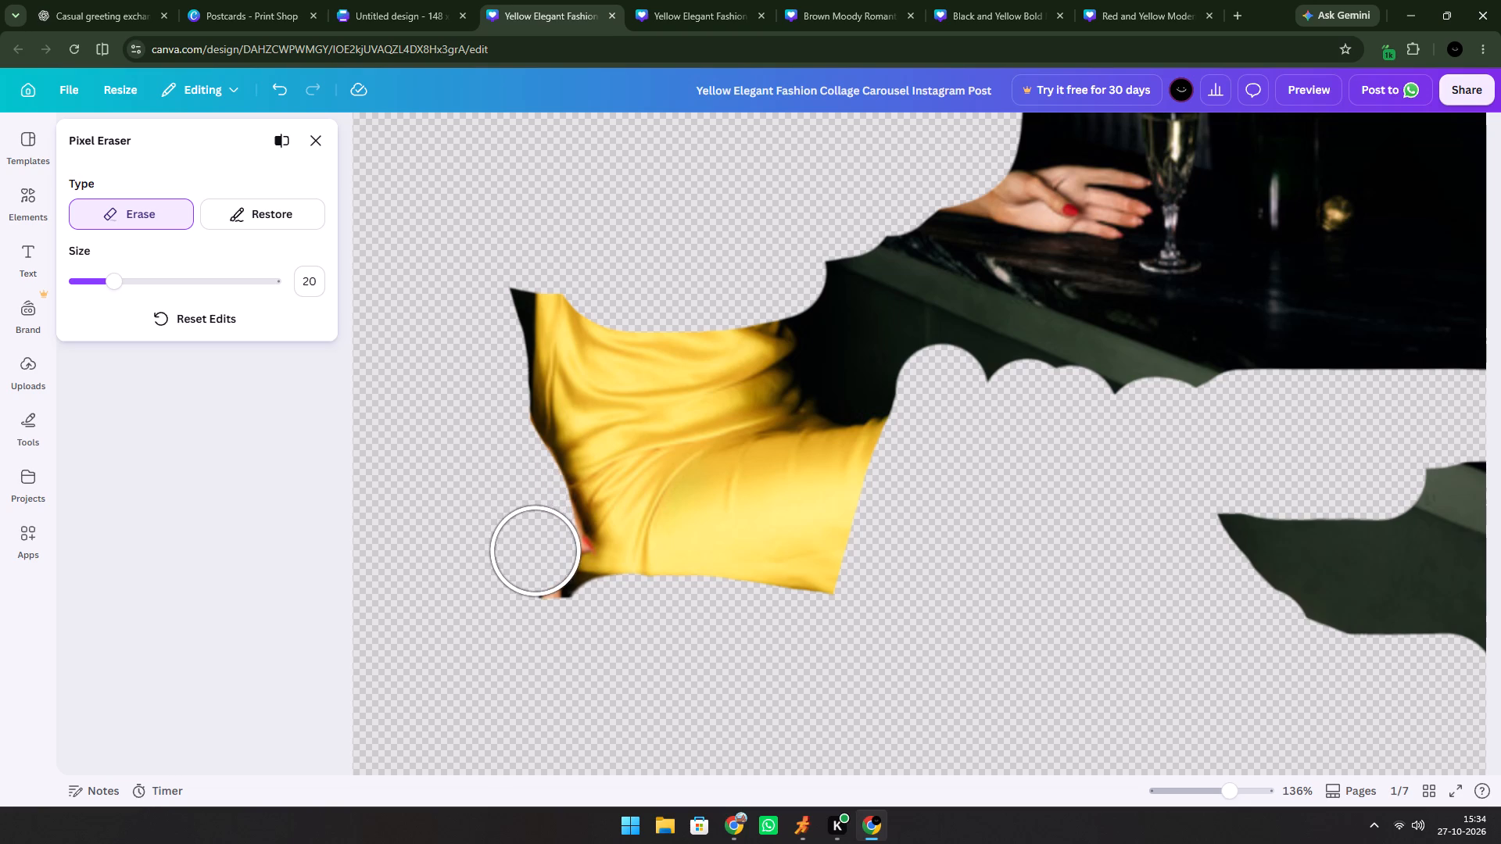
drag(536, 552, 532, 585)
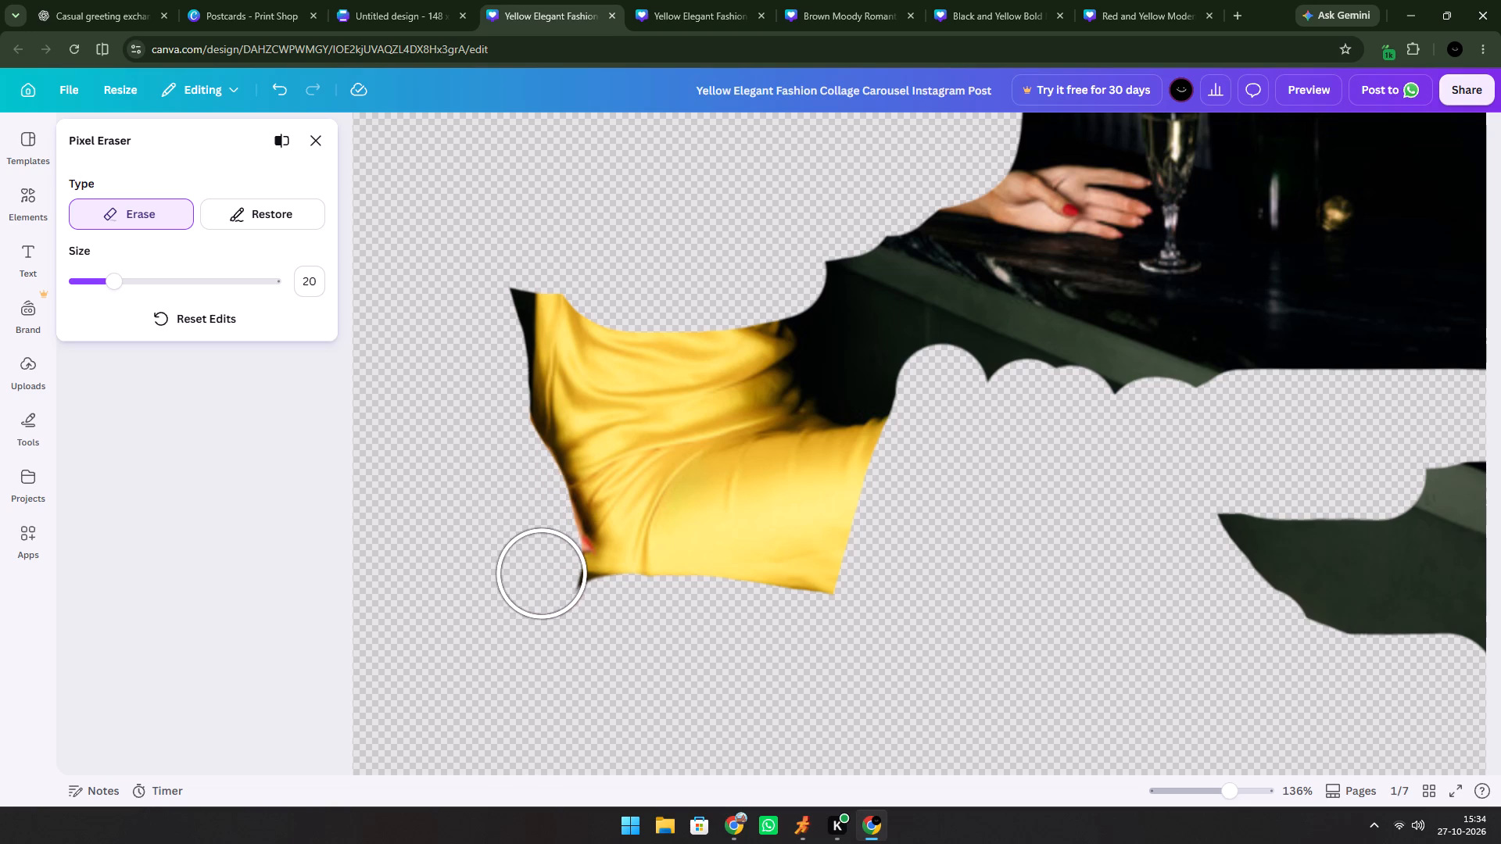
Clean up the dress's side edge where the hand rested, erasing the leftover fingertip, red nail and dark fringe.
click(546, 564)
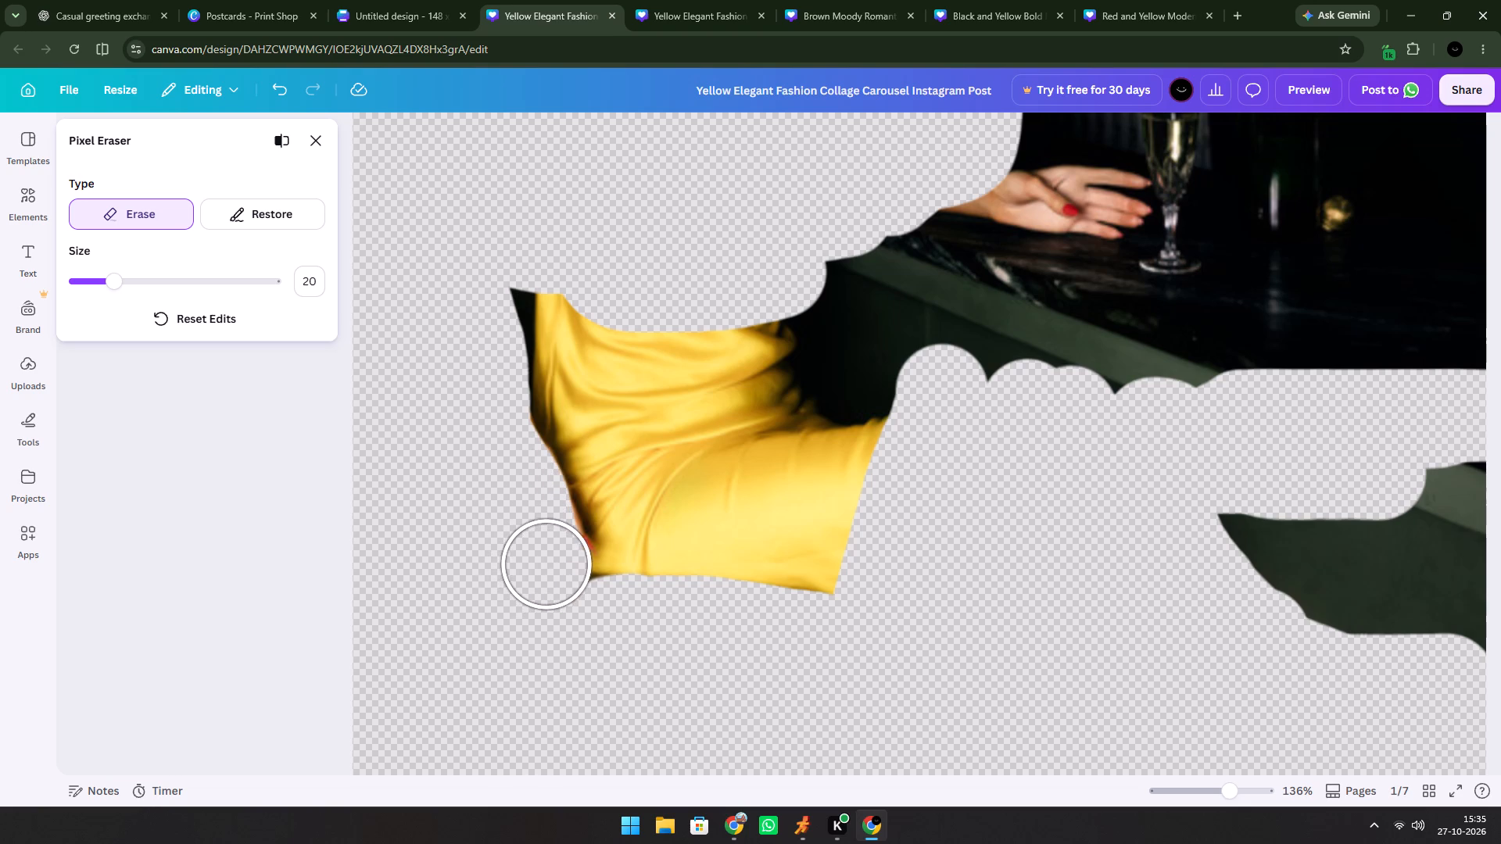
click(539, 542)
click(539, 535)
click(536, 530)
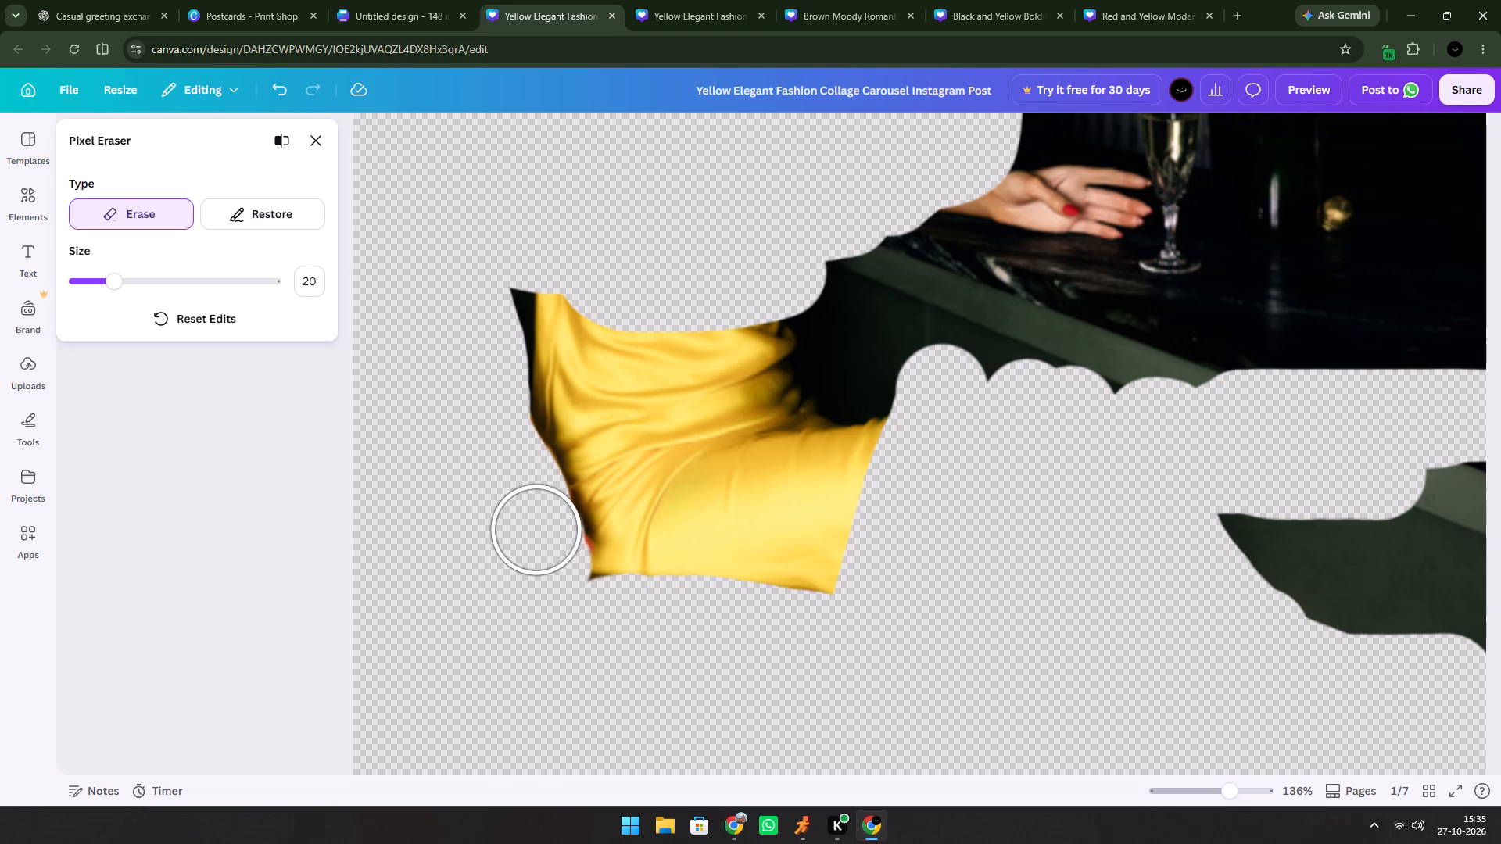
triple_click(534, 522)
drag(529, 510, 527, 502)
click(527, 500)
click(524, 489)
double_click(518, 477)
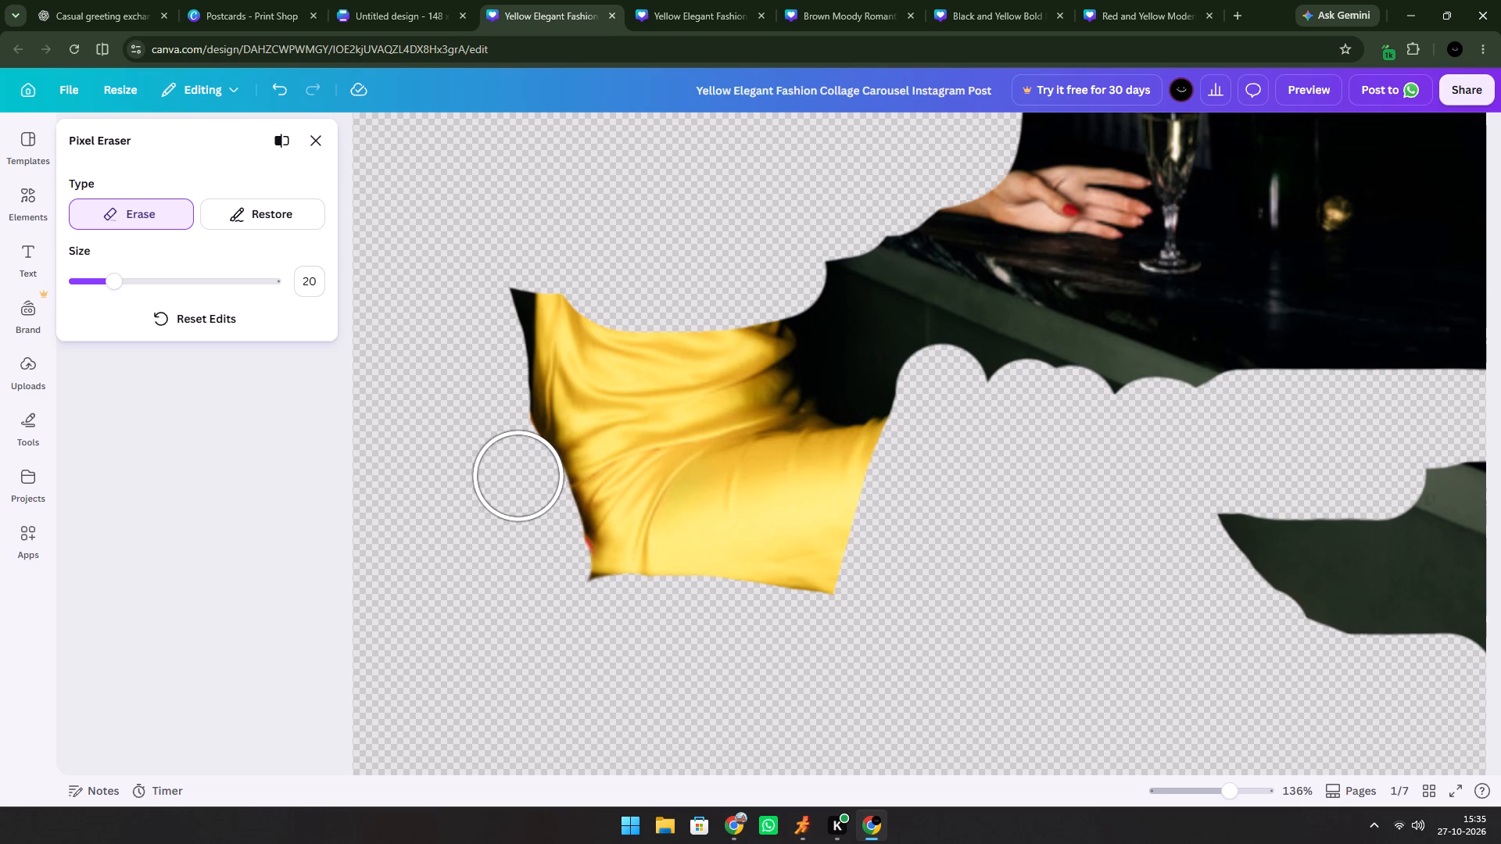
click(517, 474)
triple_click(507, 456)
click(503, 451)
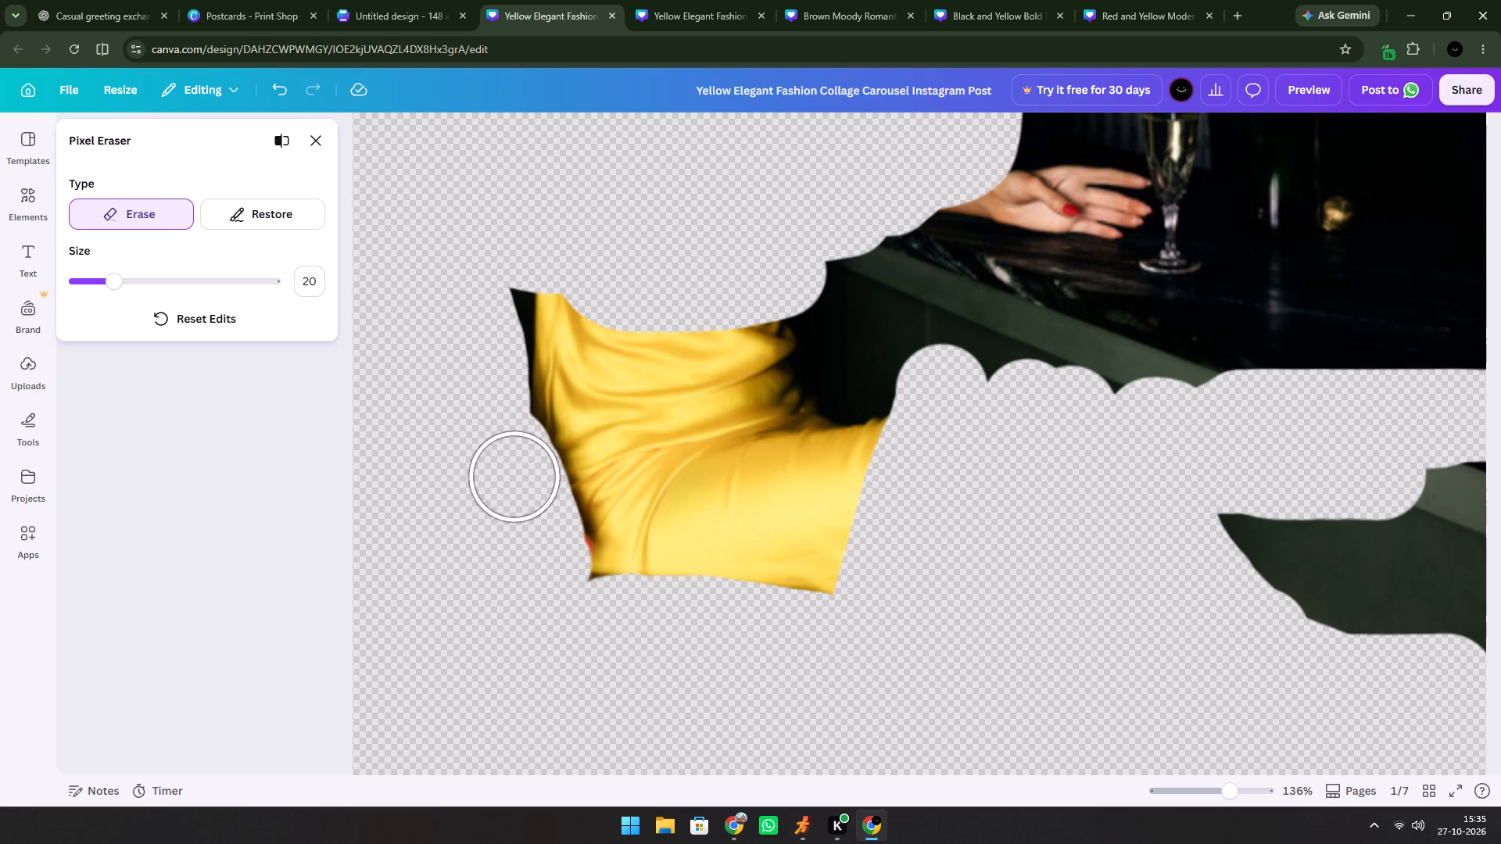
click(553, 560)
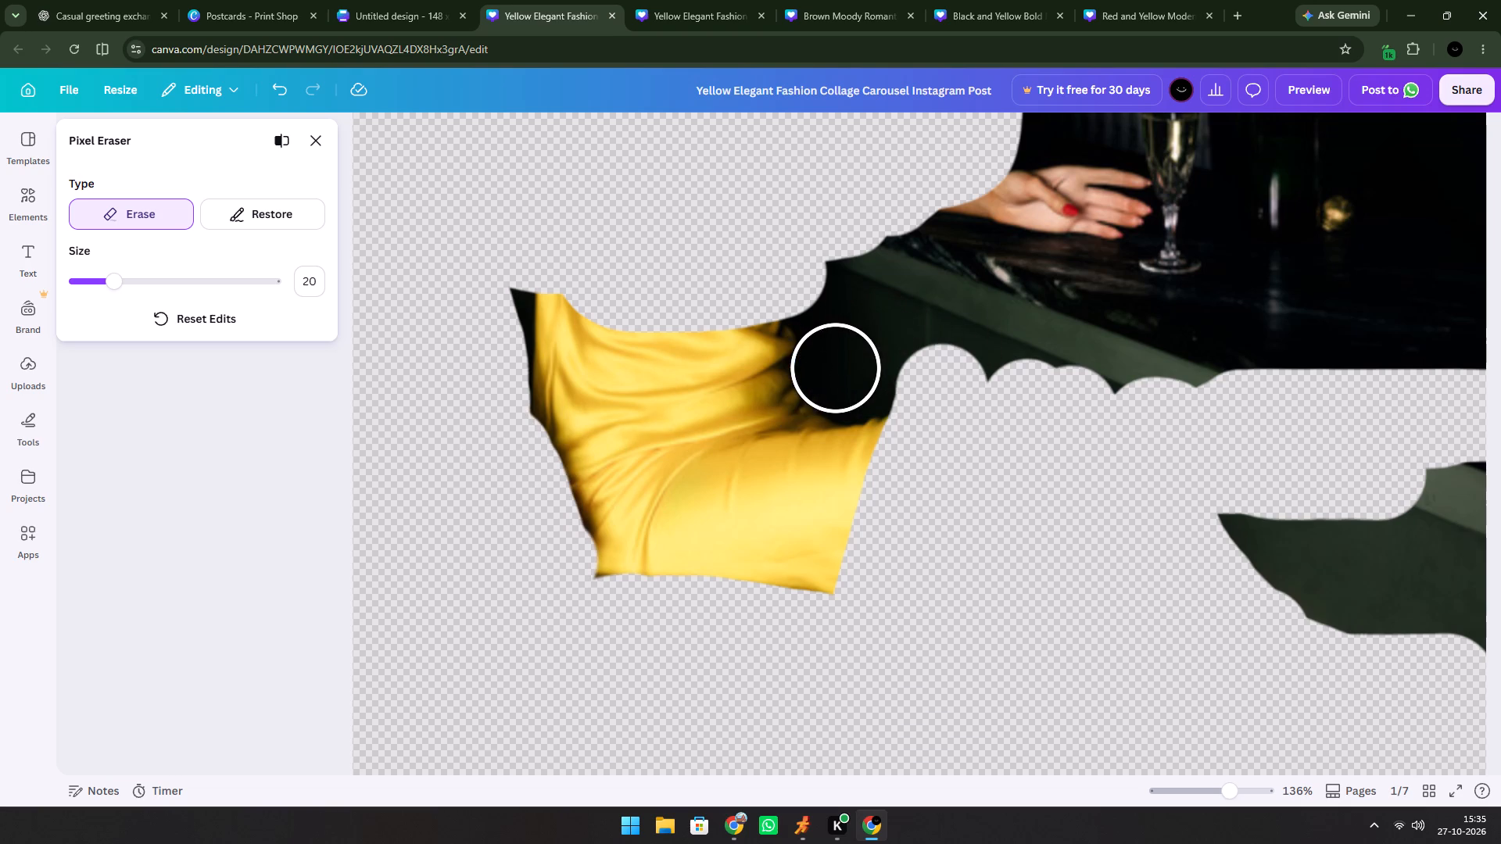
Erase the dark green seat and table front beside the dress, plus the leftover green patch at the photo's side edge.
drag(833, 372, 1120, 370)
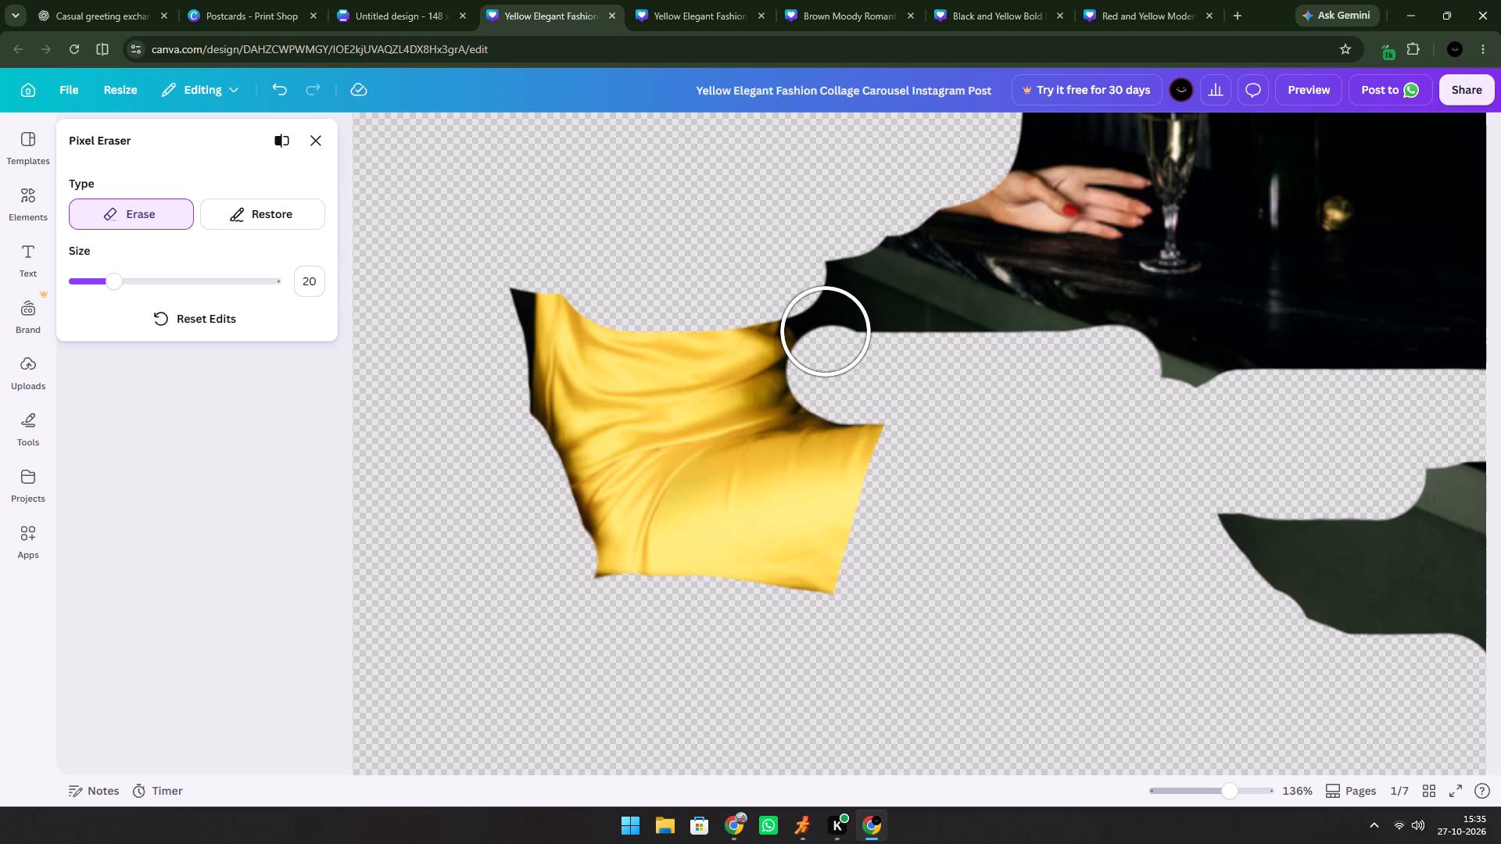
drag(839, 321, 1200, 582)
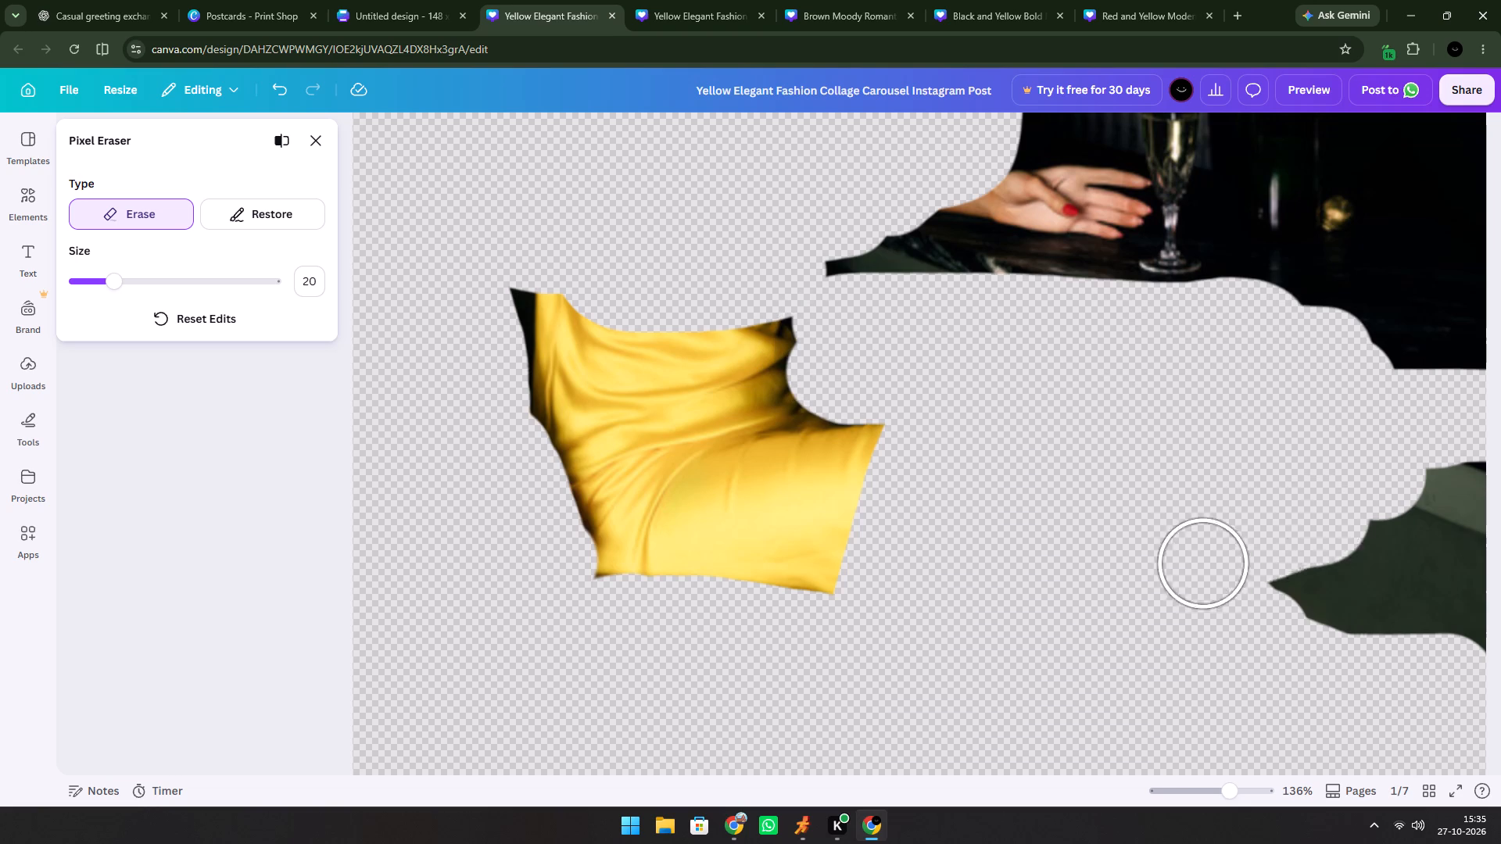
drag(1200, 582, 1469, 513)
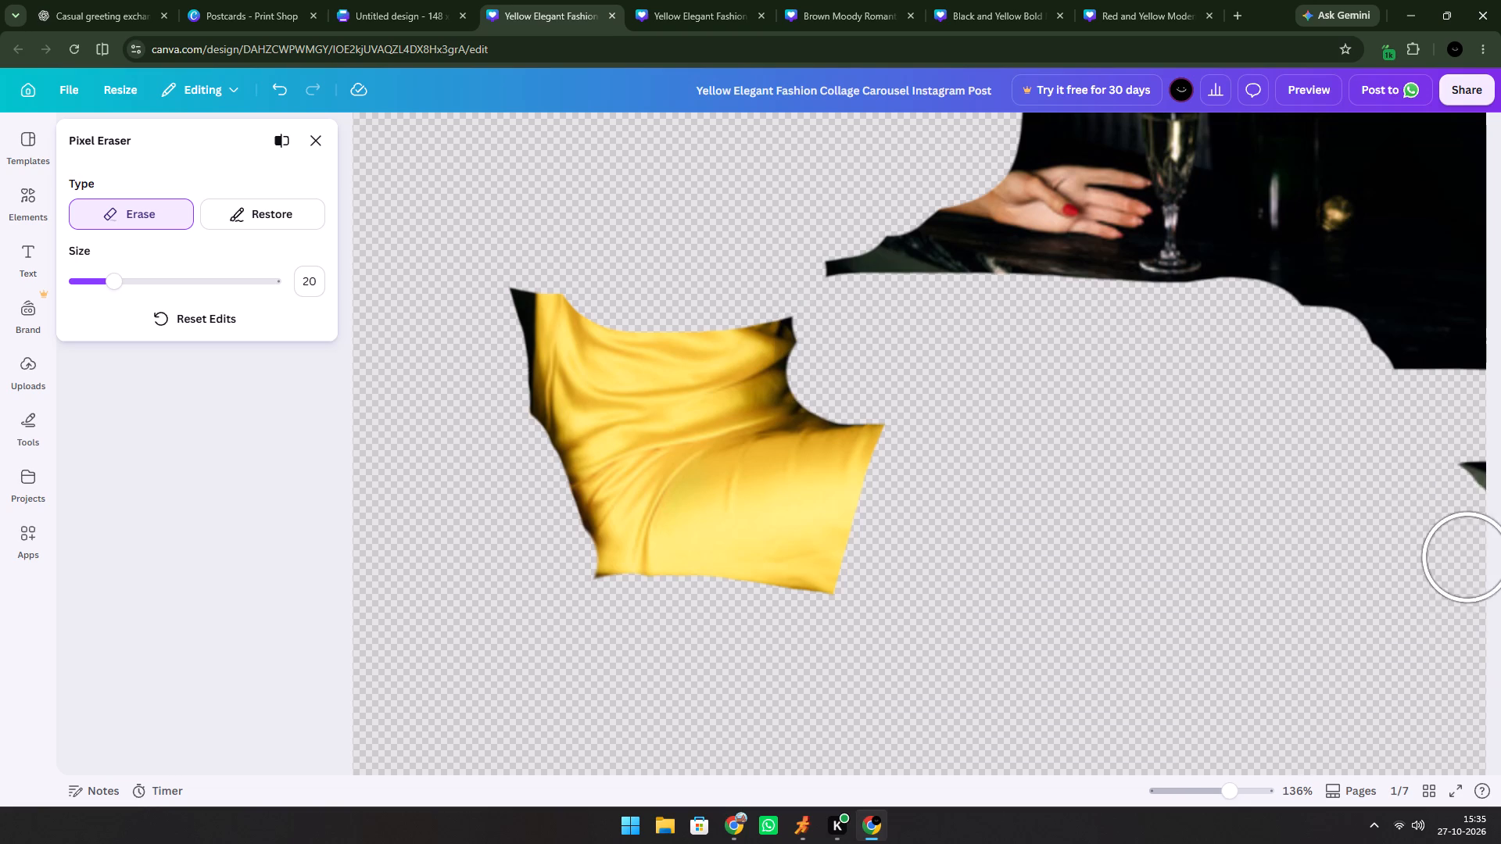
drag(1469, 513, 1470, 474)
Erase the dark wall and bottle neck above the champagne glass, the wrist area, and the table strip beneath the hand.
scroll(1281, 581, up, 4)
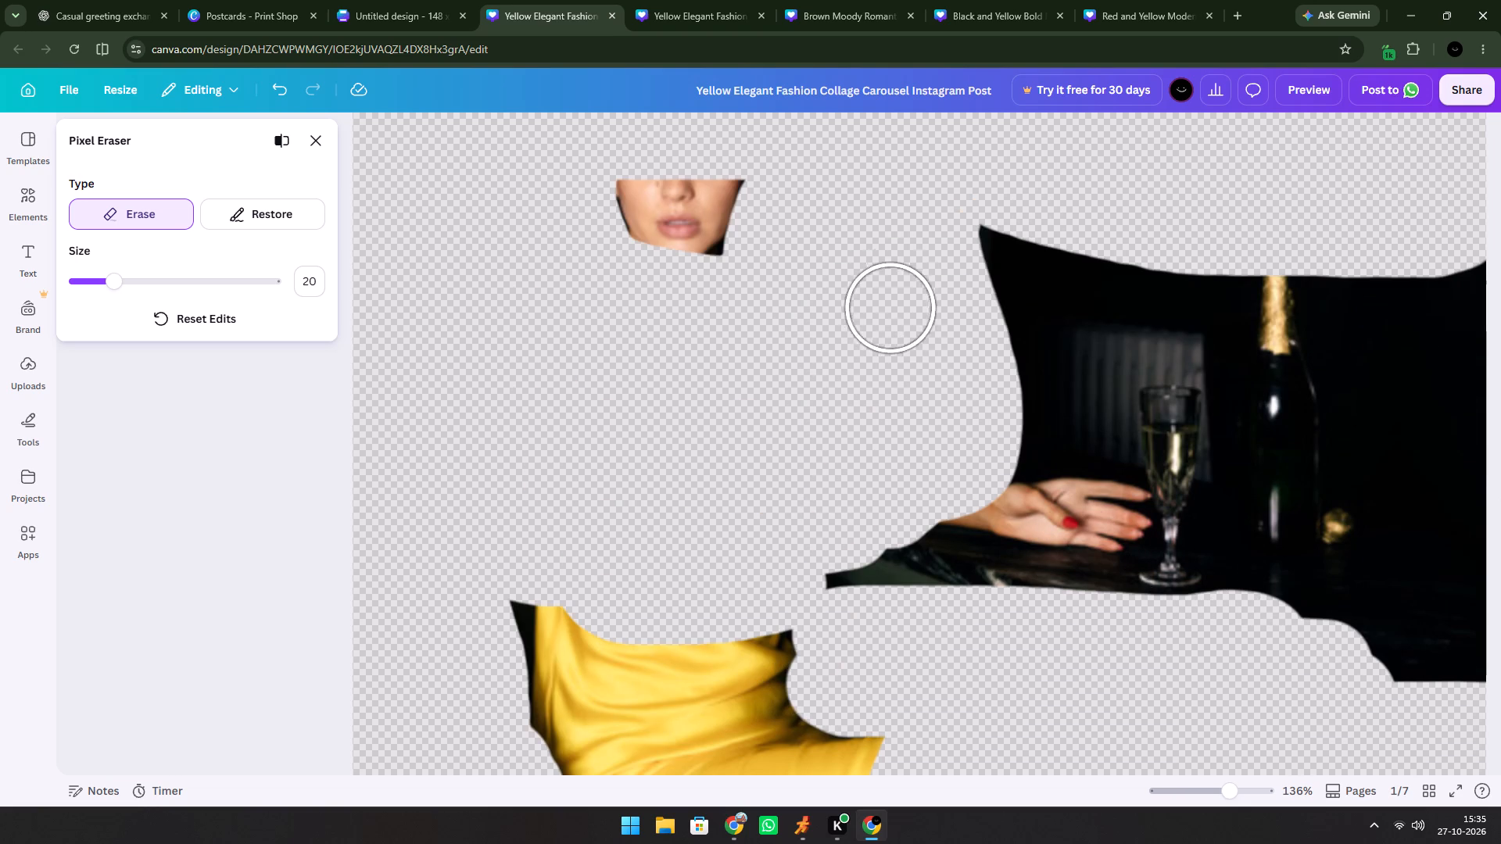
drag(894, 281, 1498, 271)
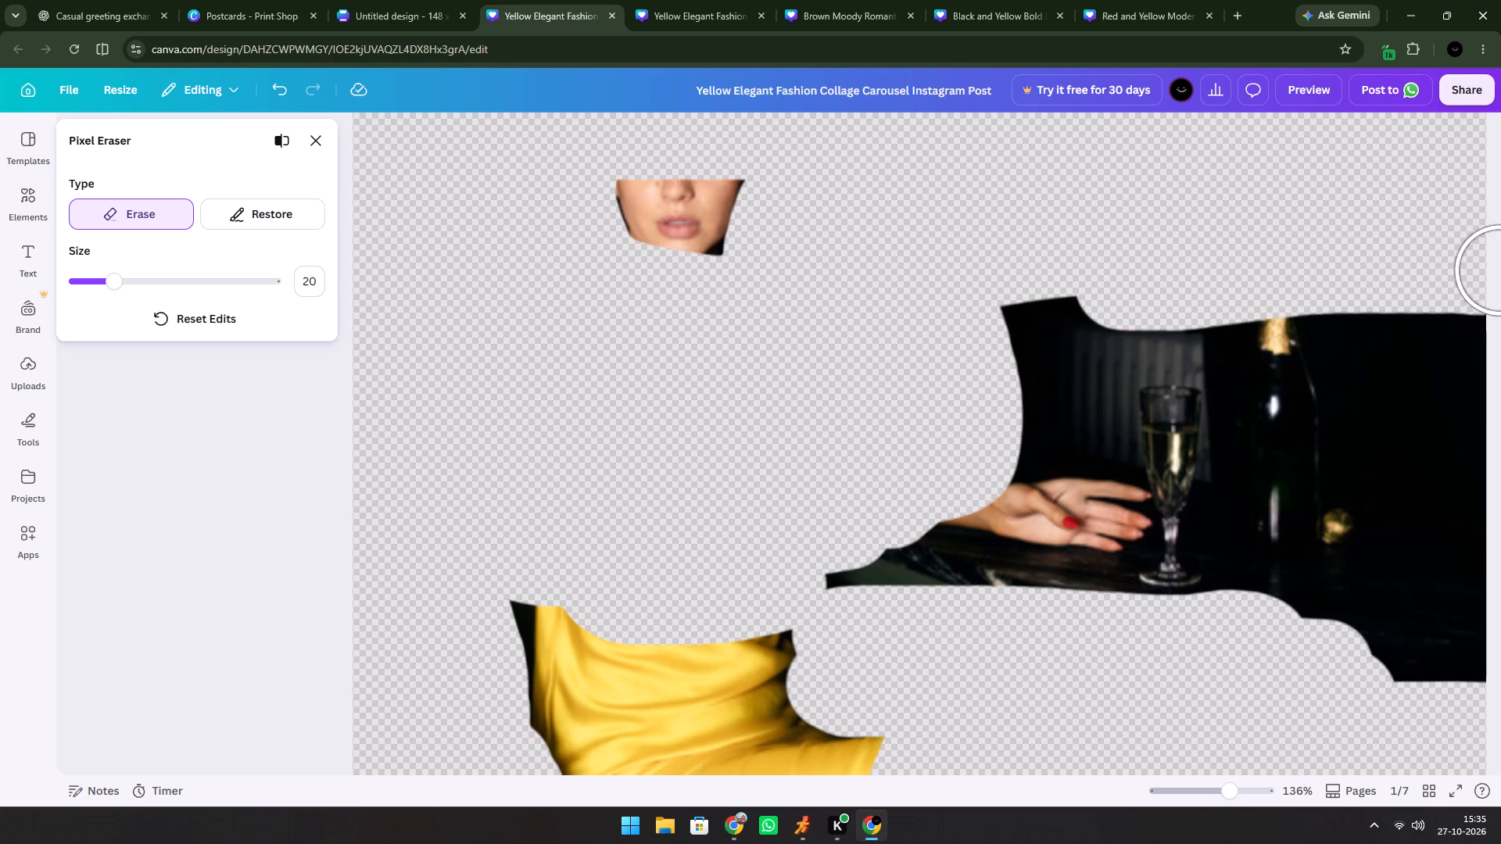
drag(1498, 271, 1478, 349)
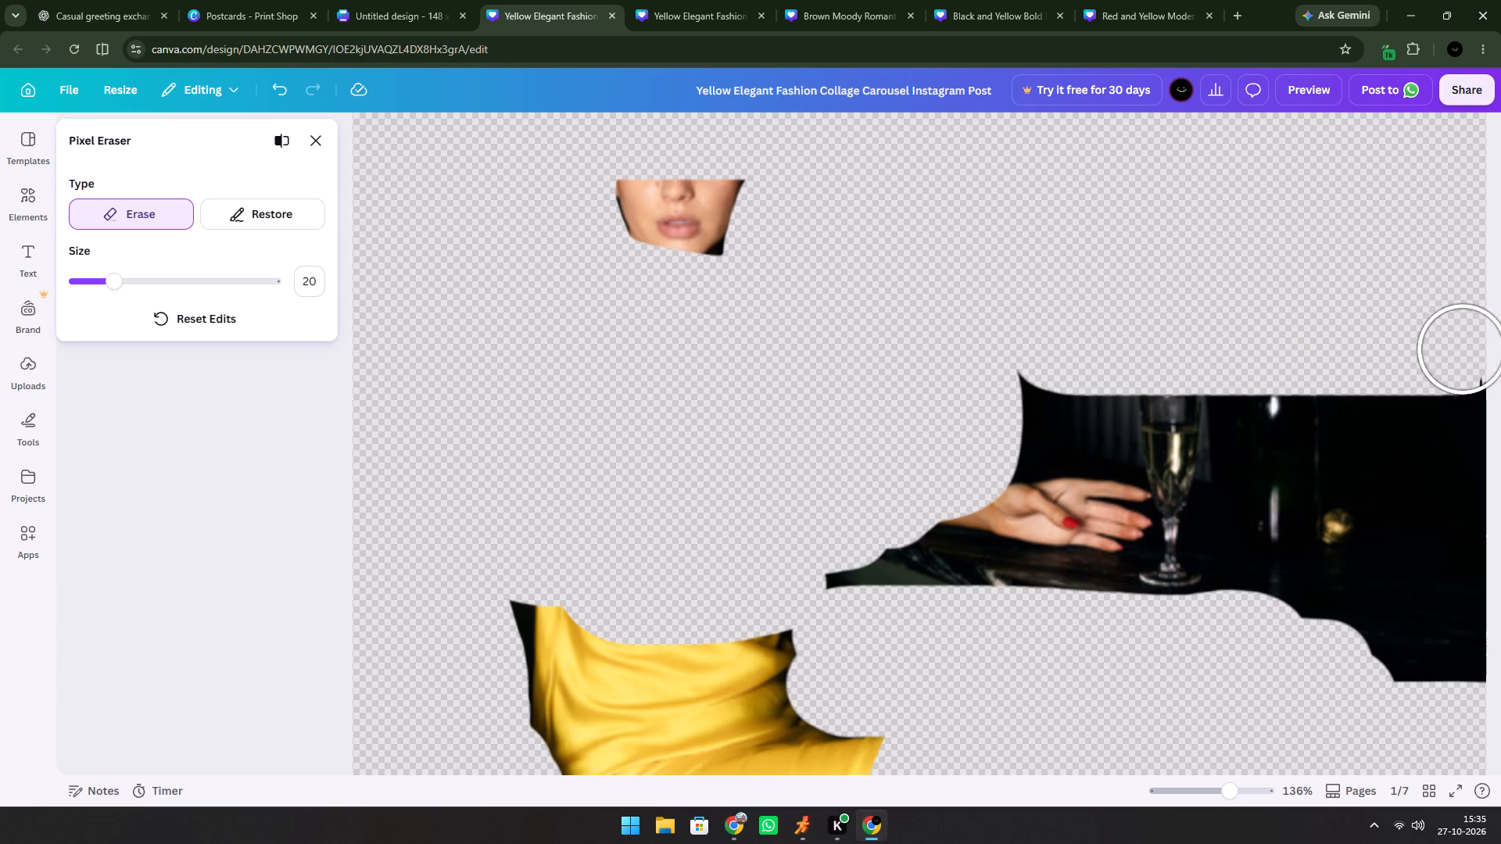
drag(1478, 349, 1055, 419)
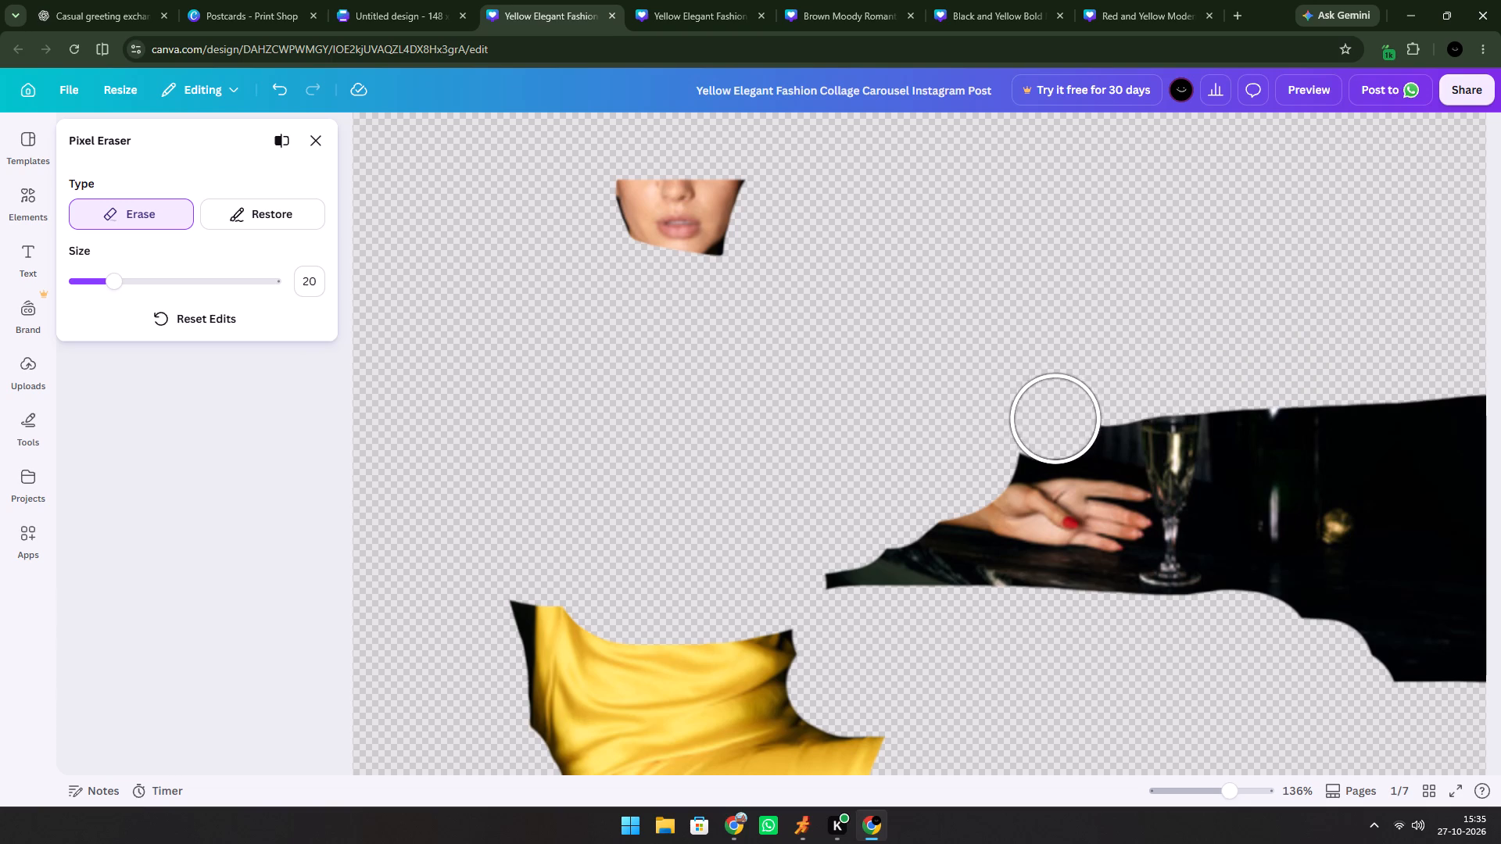
drag(1055, 419, 919, 531)
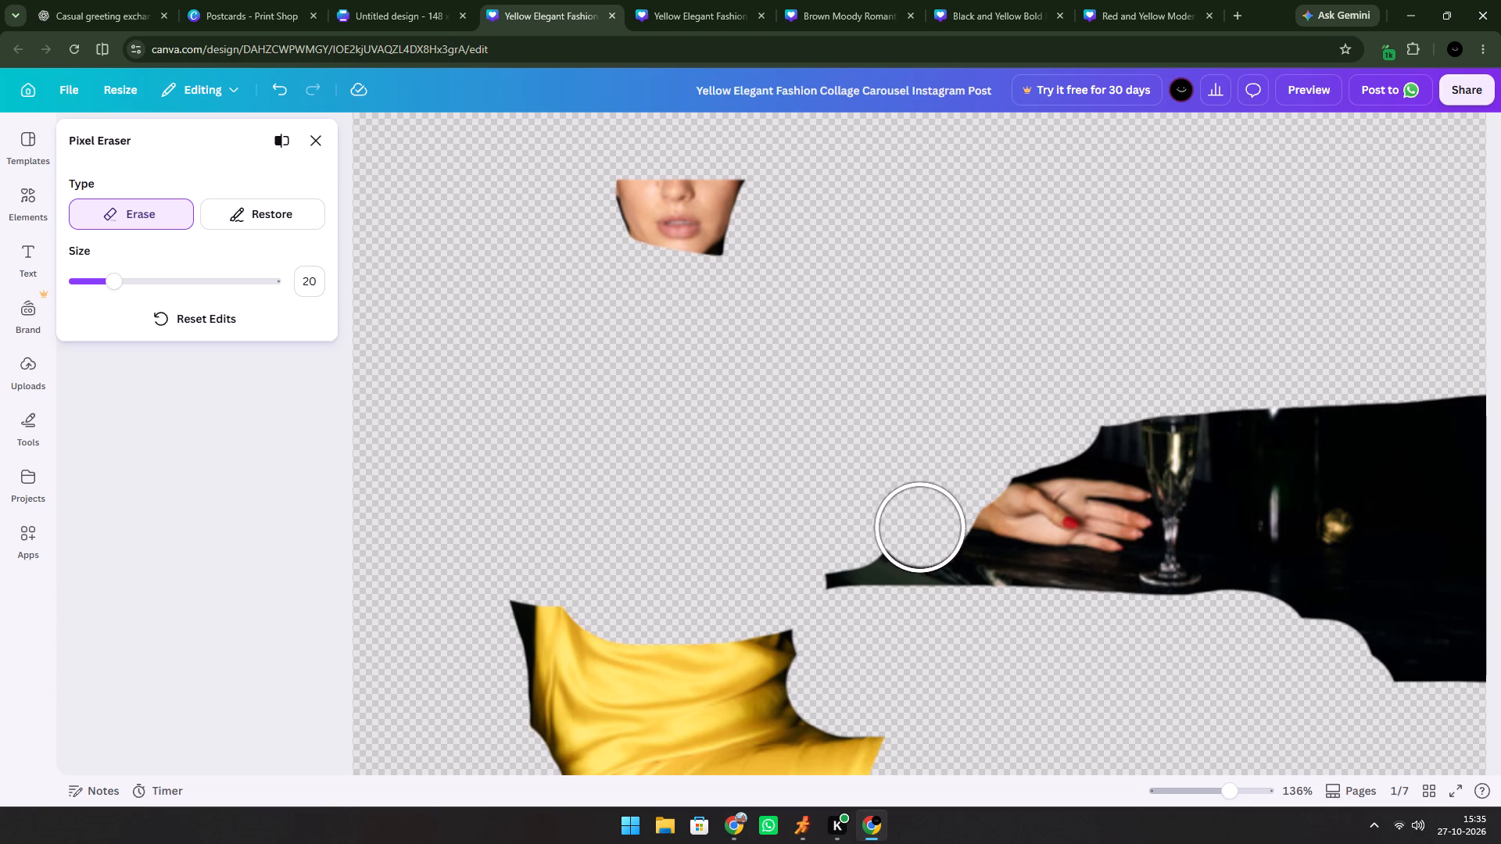
drag(919, 531, 1069, 592)
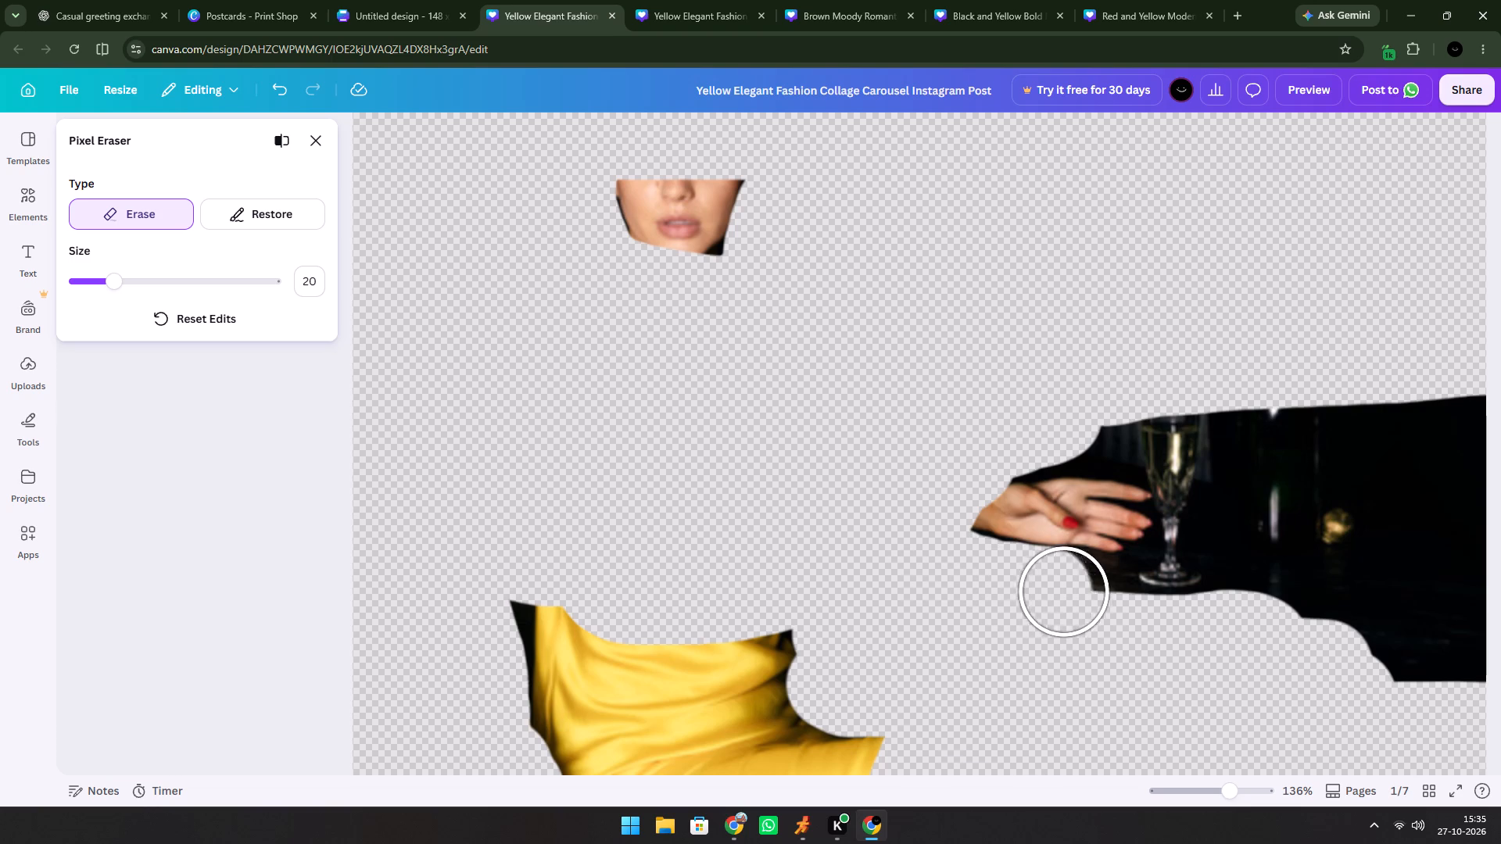
Erase the champagne glass, the rest of the bottle and the dark table and background out to the photo's edge.
drag(1069, 592, 1187, 449)
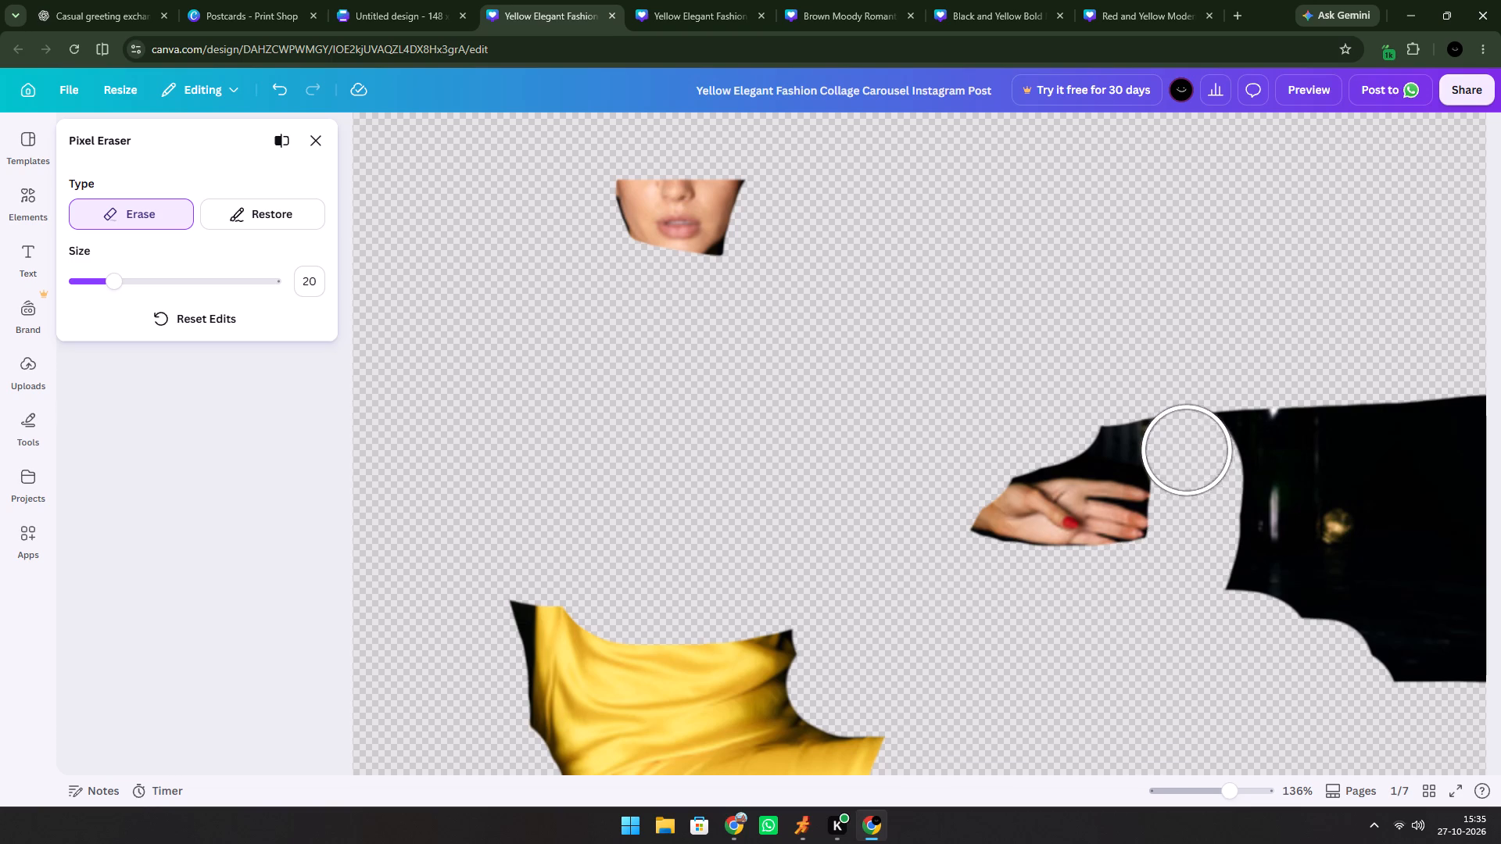
drag(1187, 449, 1235, 515)
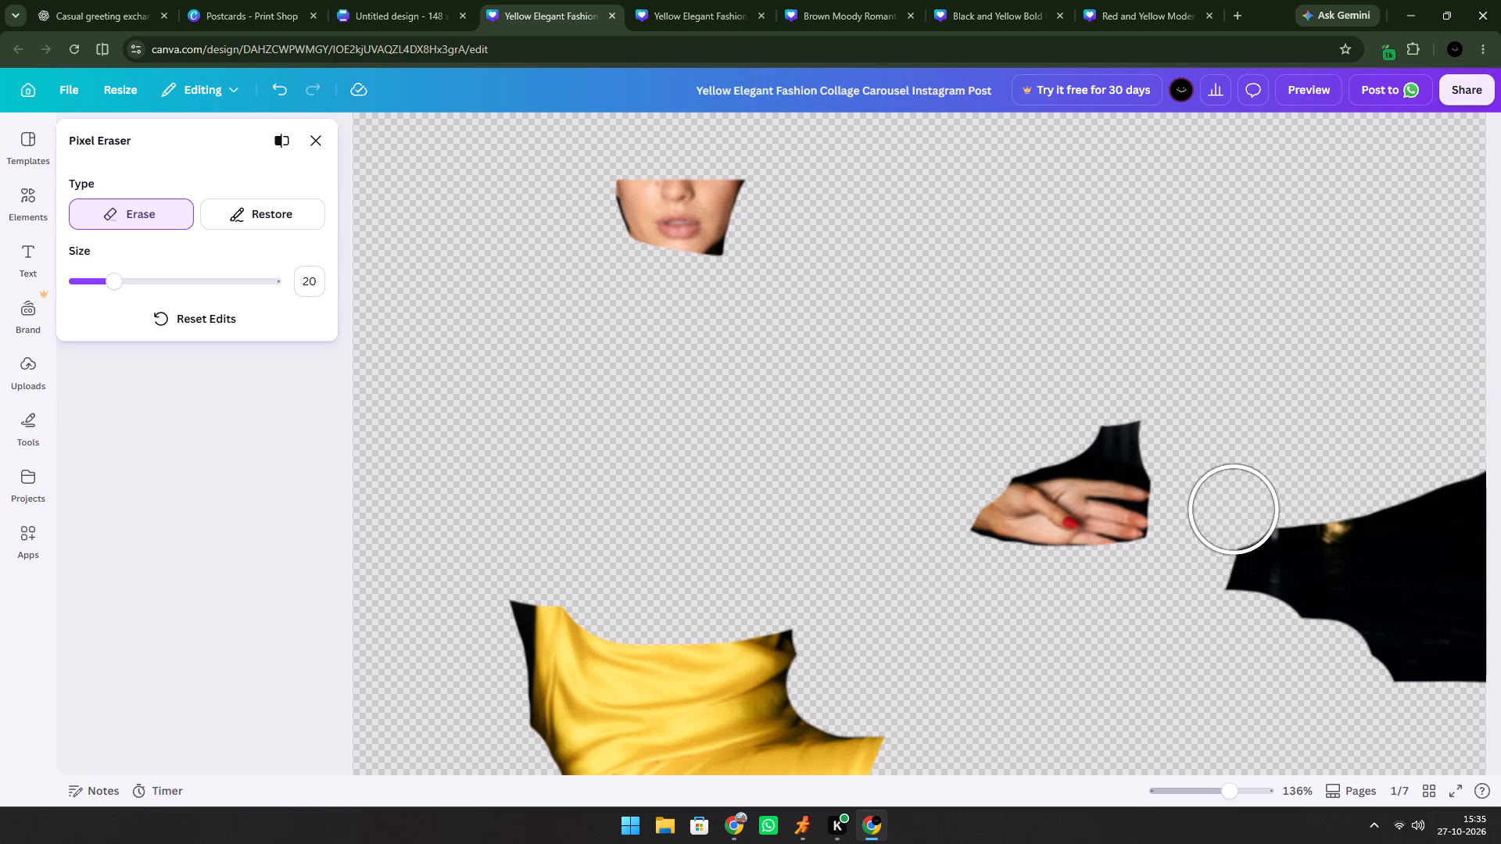
drag(1235, 515, 1418, 490)
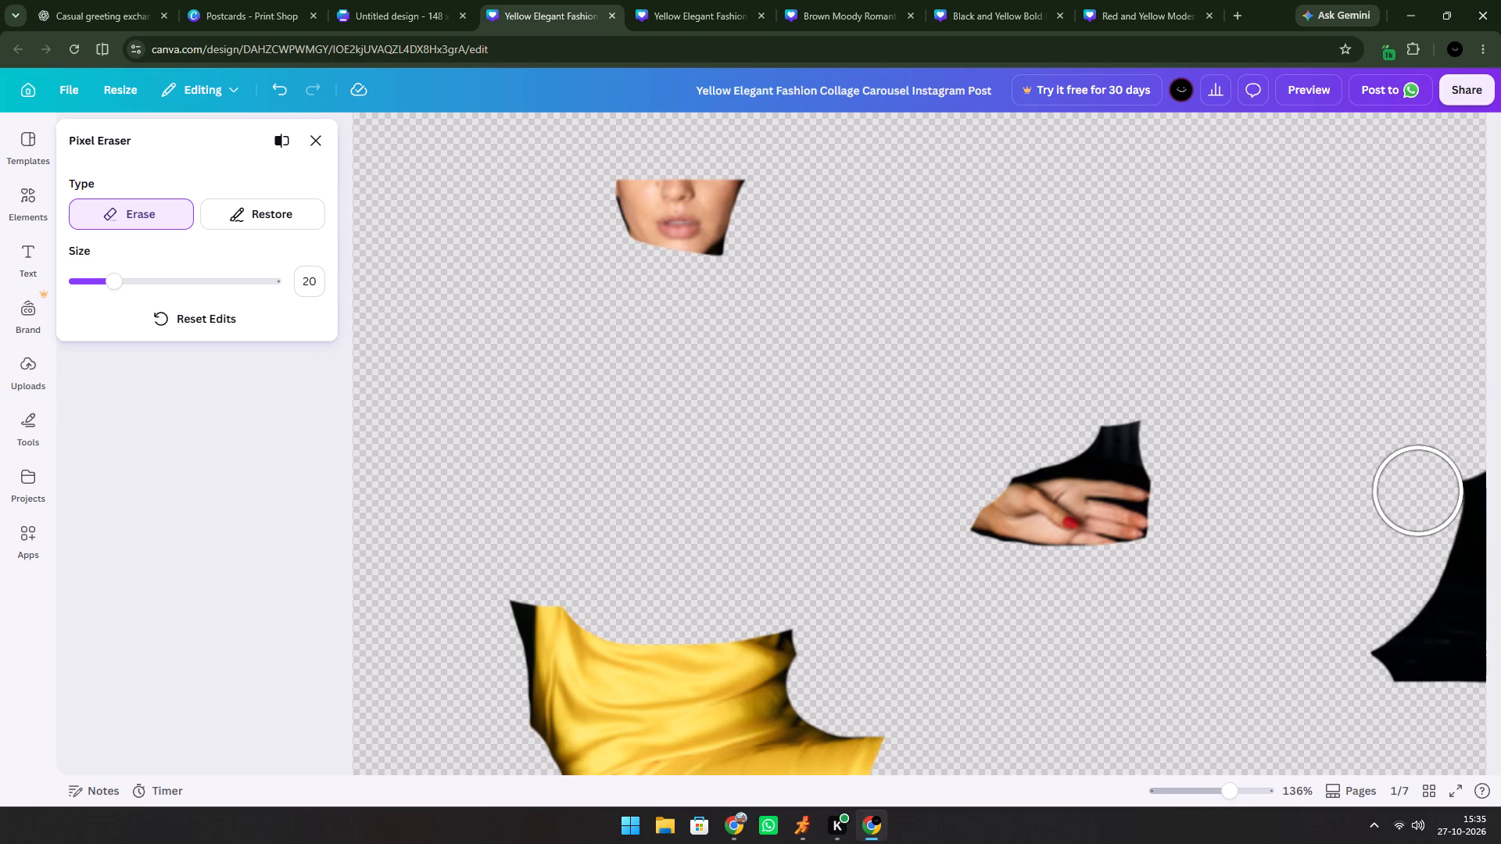
drag(1418, 490, 1456, 524)
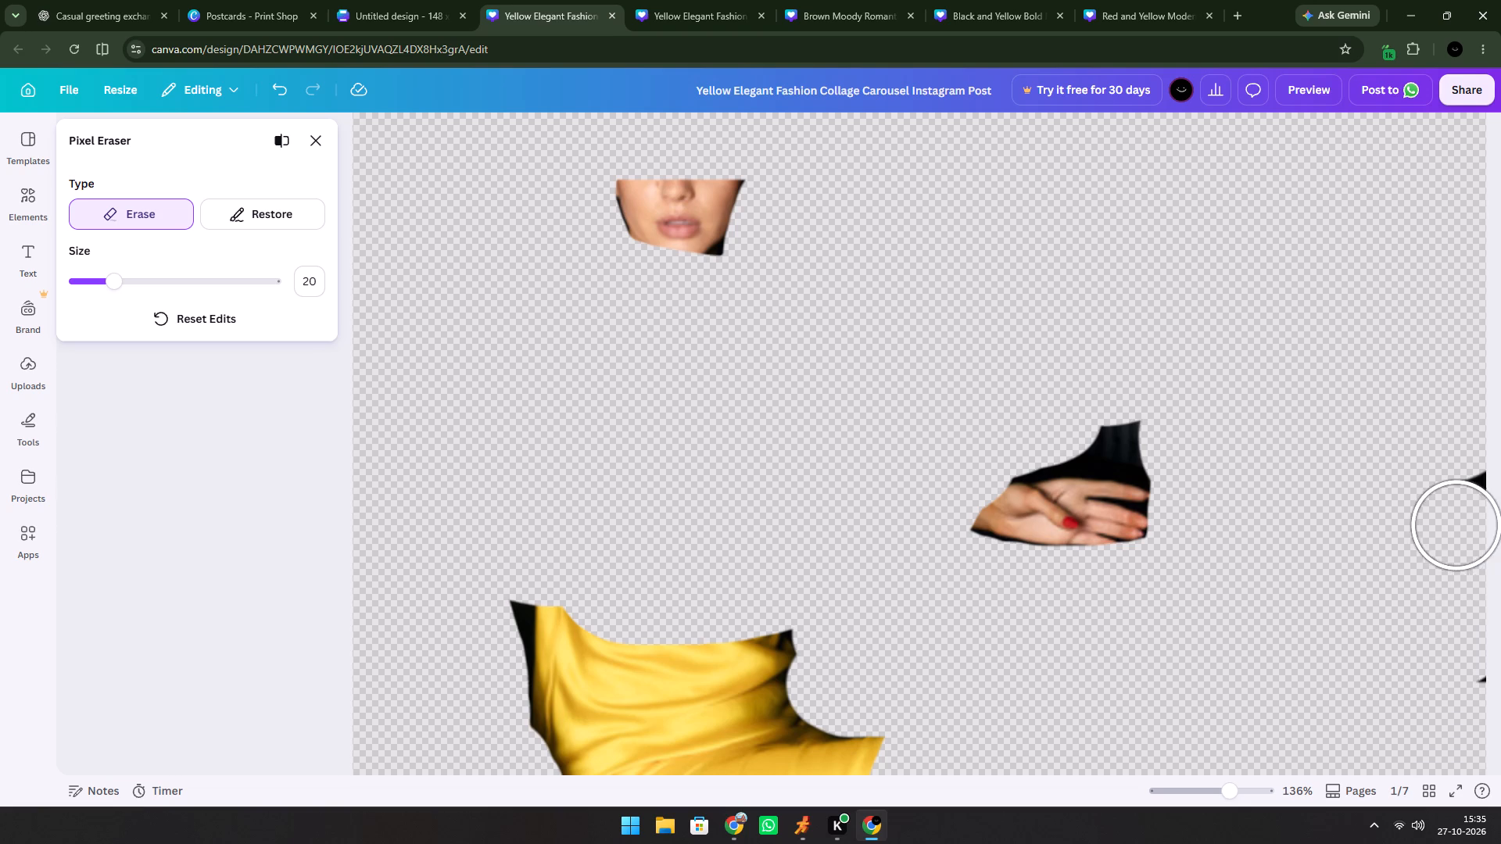
drag(1456, 524, 1461, 485)
Erase the entire remaining dark green wall across the top of the photo, above the woman's face.
scroll(1183, 498, up, 4)
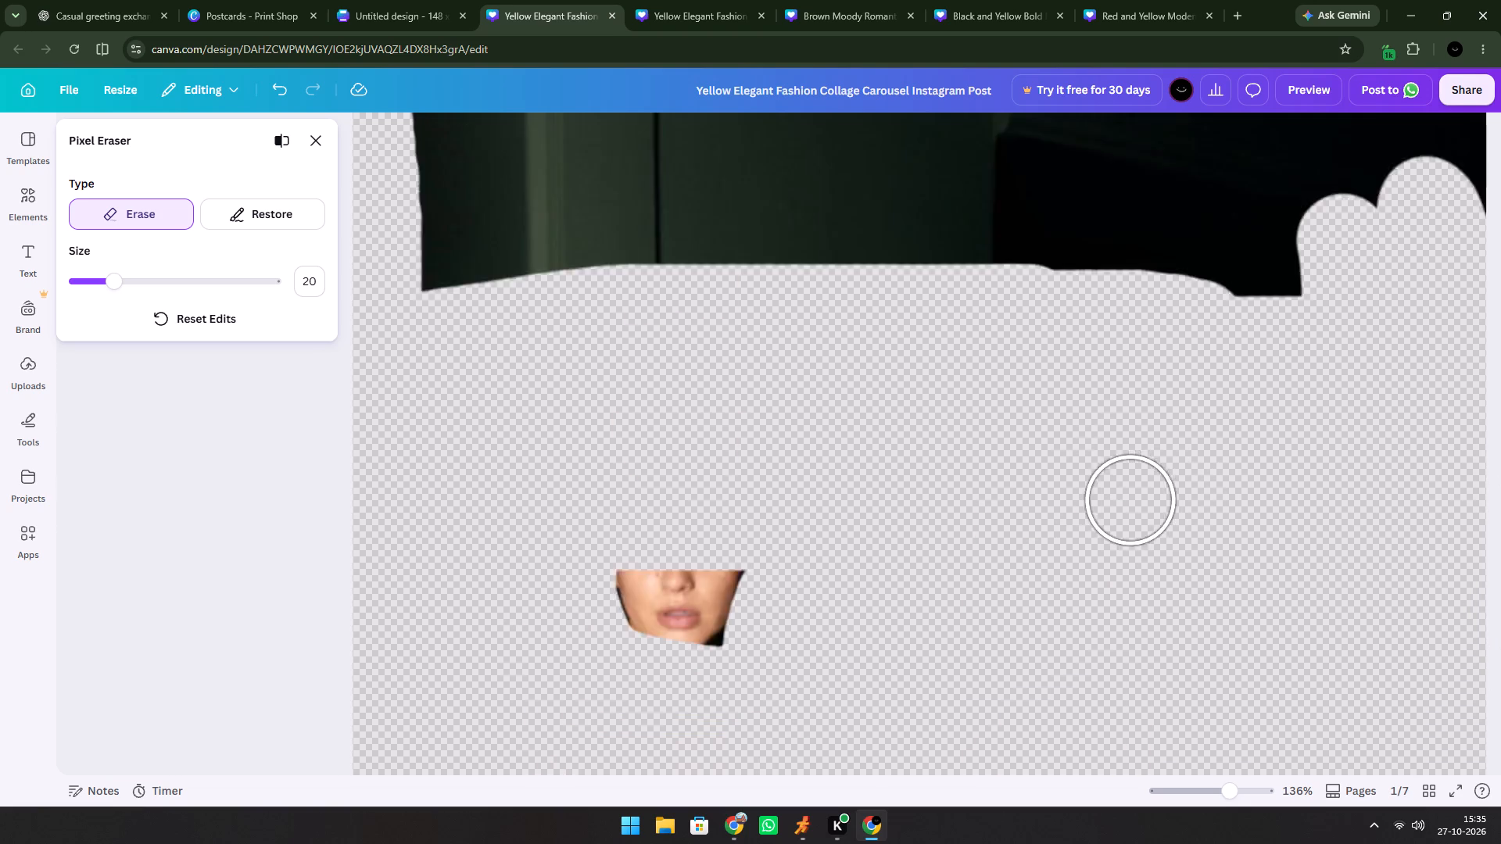
scroll(1122, 499, up, 2)
scroll(908, 449, up, 5)
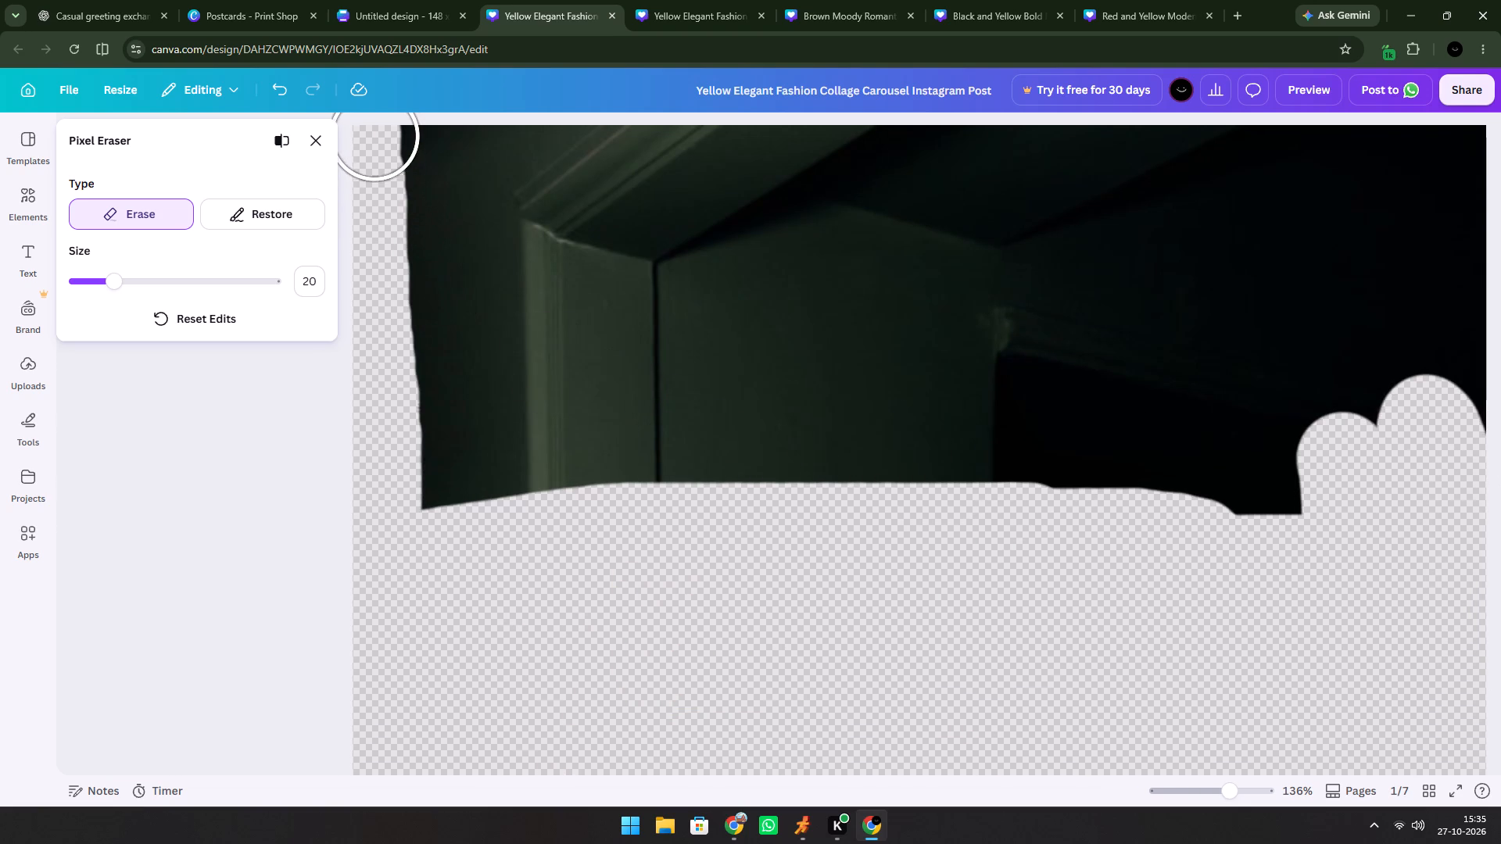
drag(374, 134, 1102, 189)
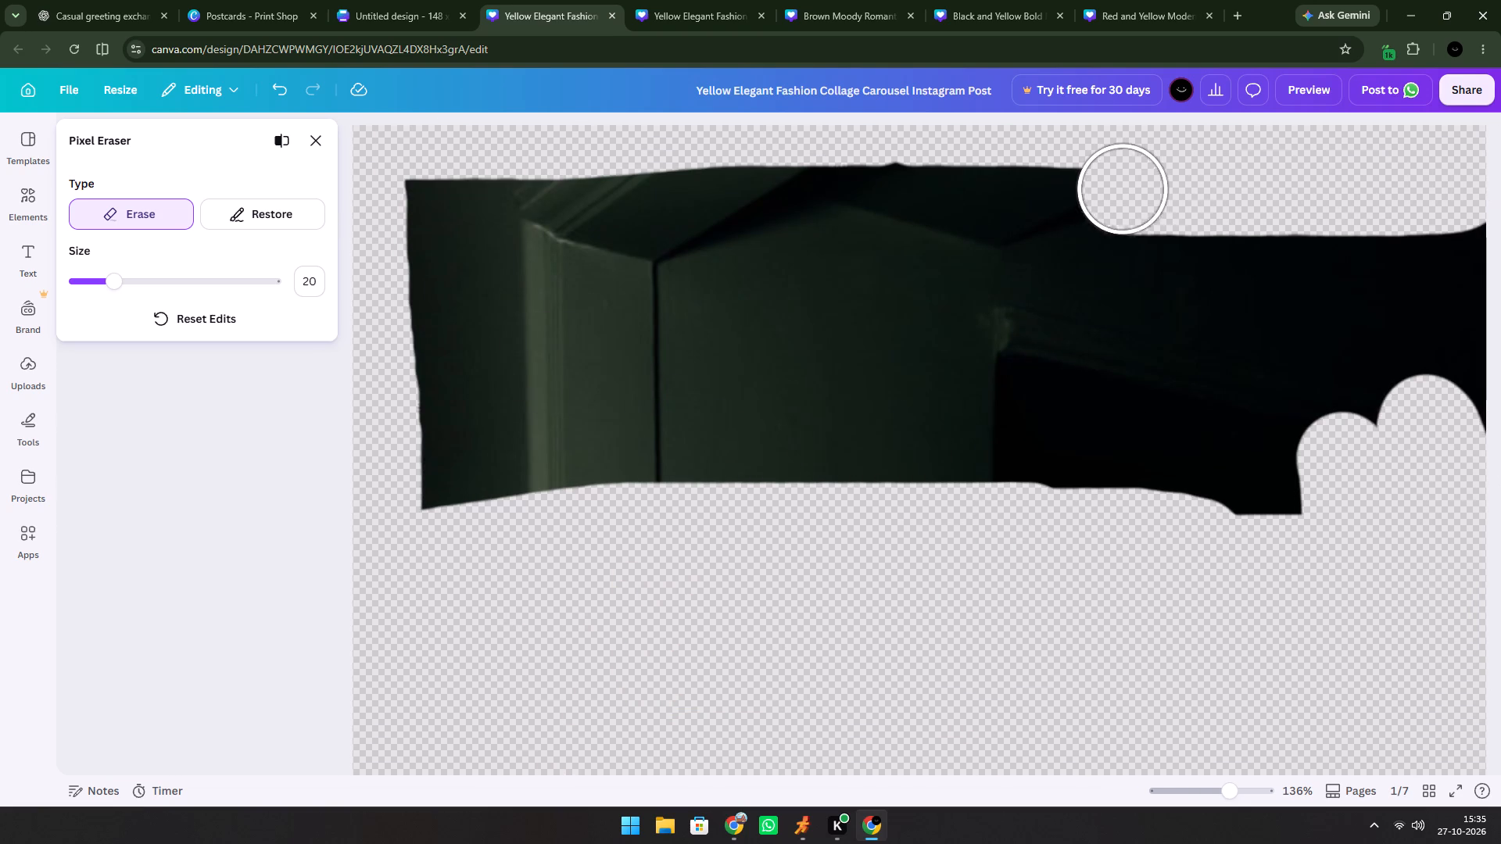
drag(1102, 189, 406, 224)
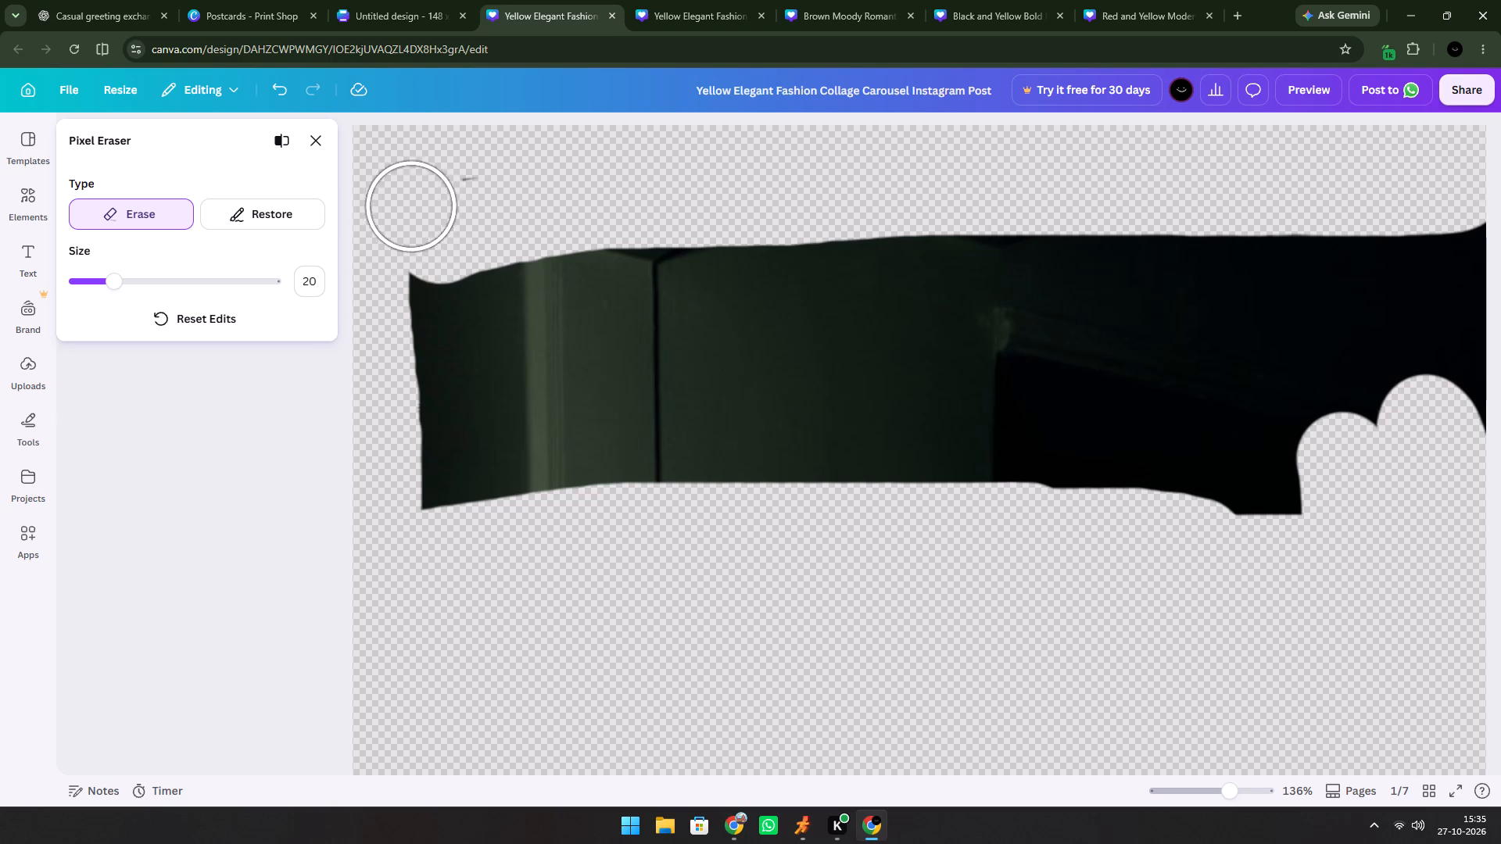
drag(406, 224, 1320, 220)
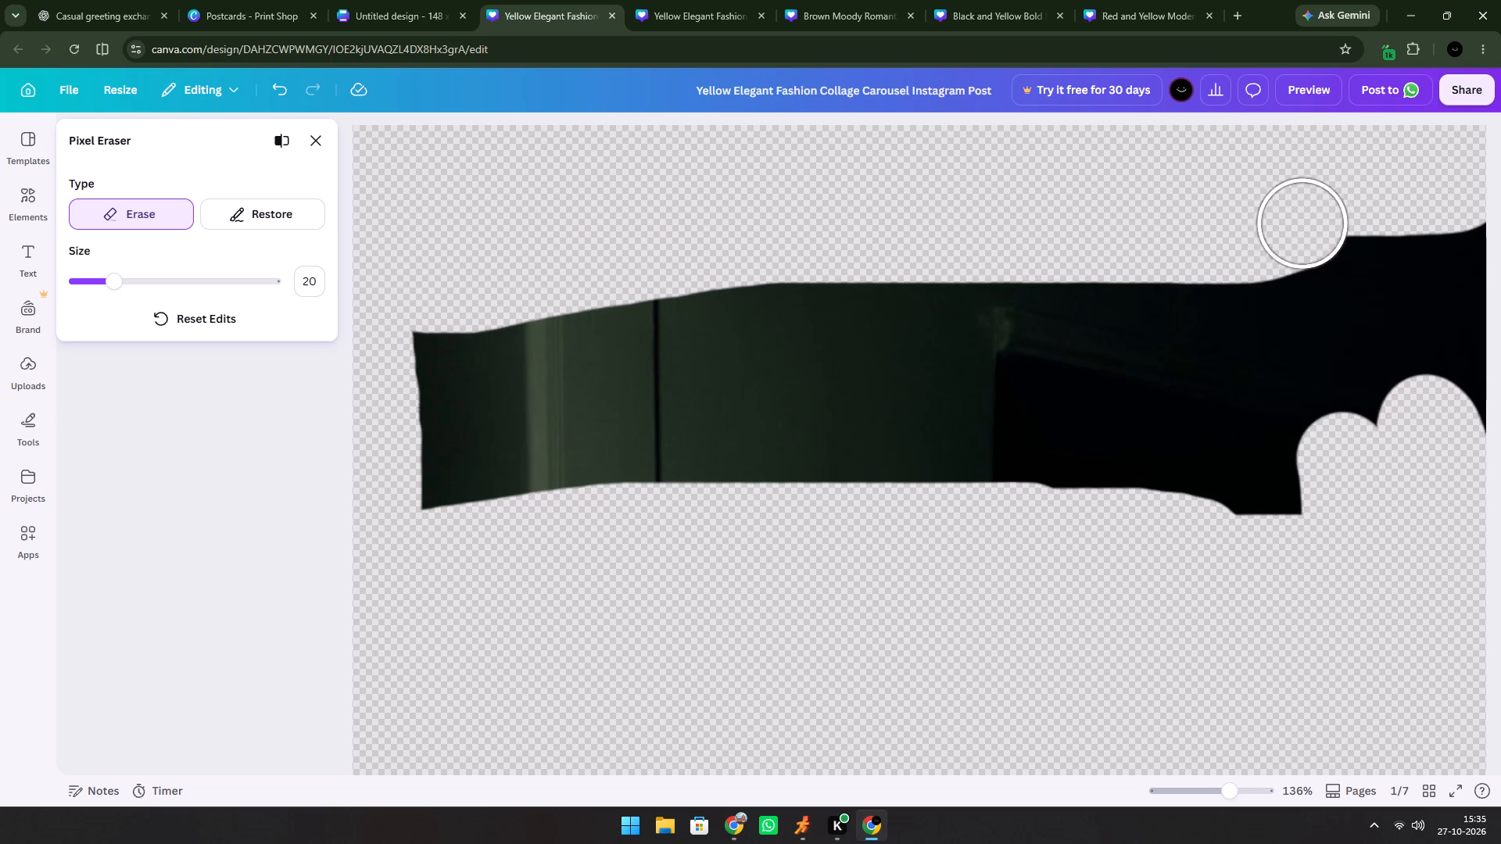
drag(1320, 220, 1424, 278)
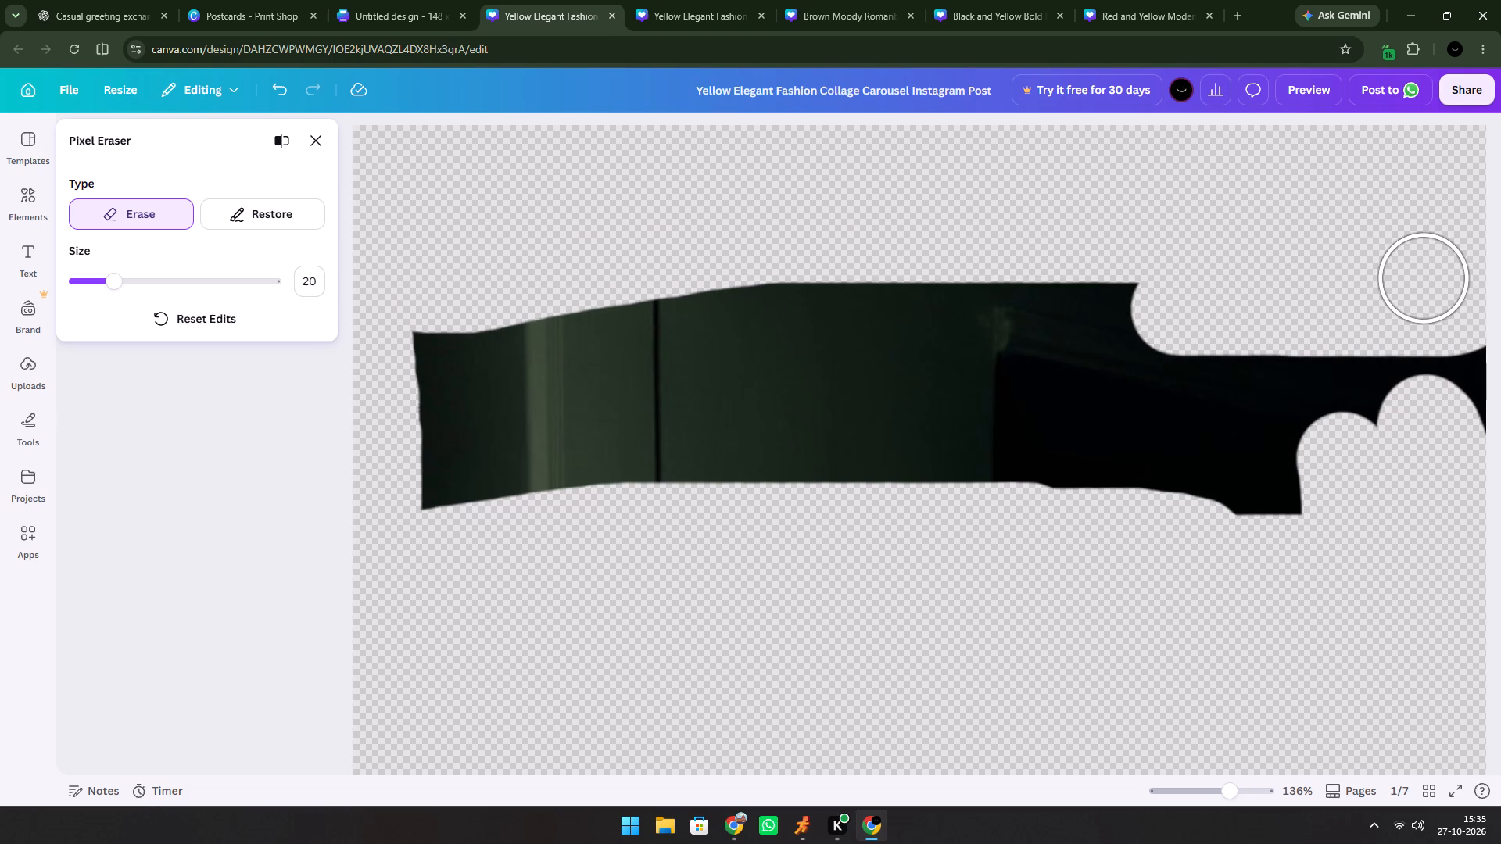
drag(1424, 278, 501, 381)
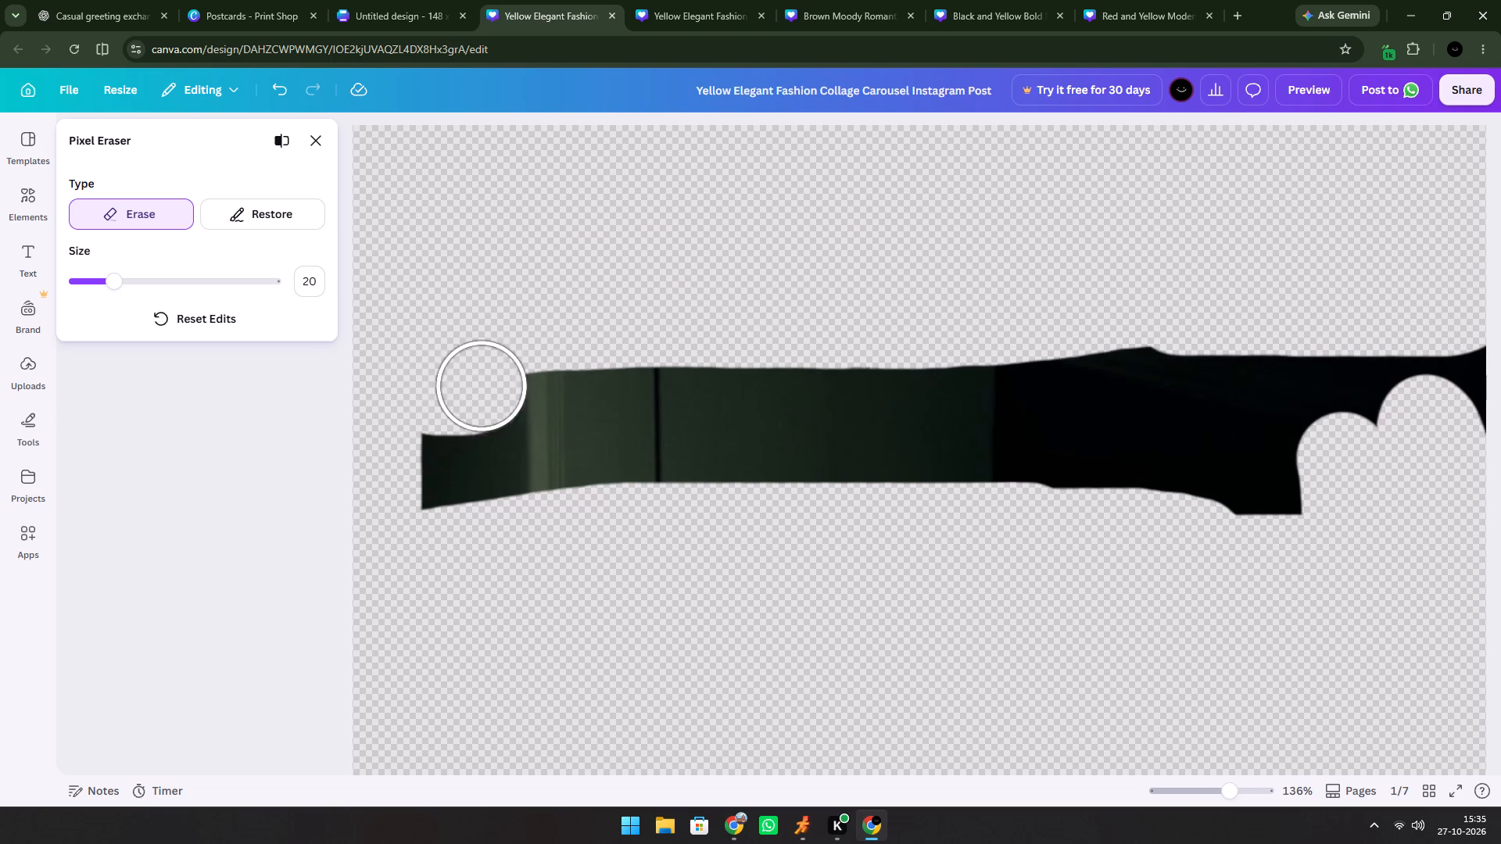
drag(501, 381, 1358, 413)
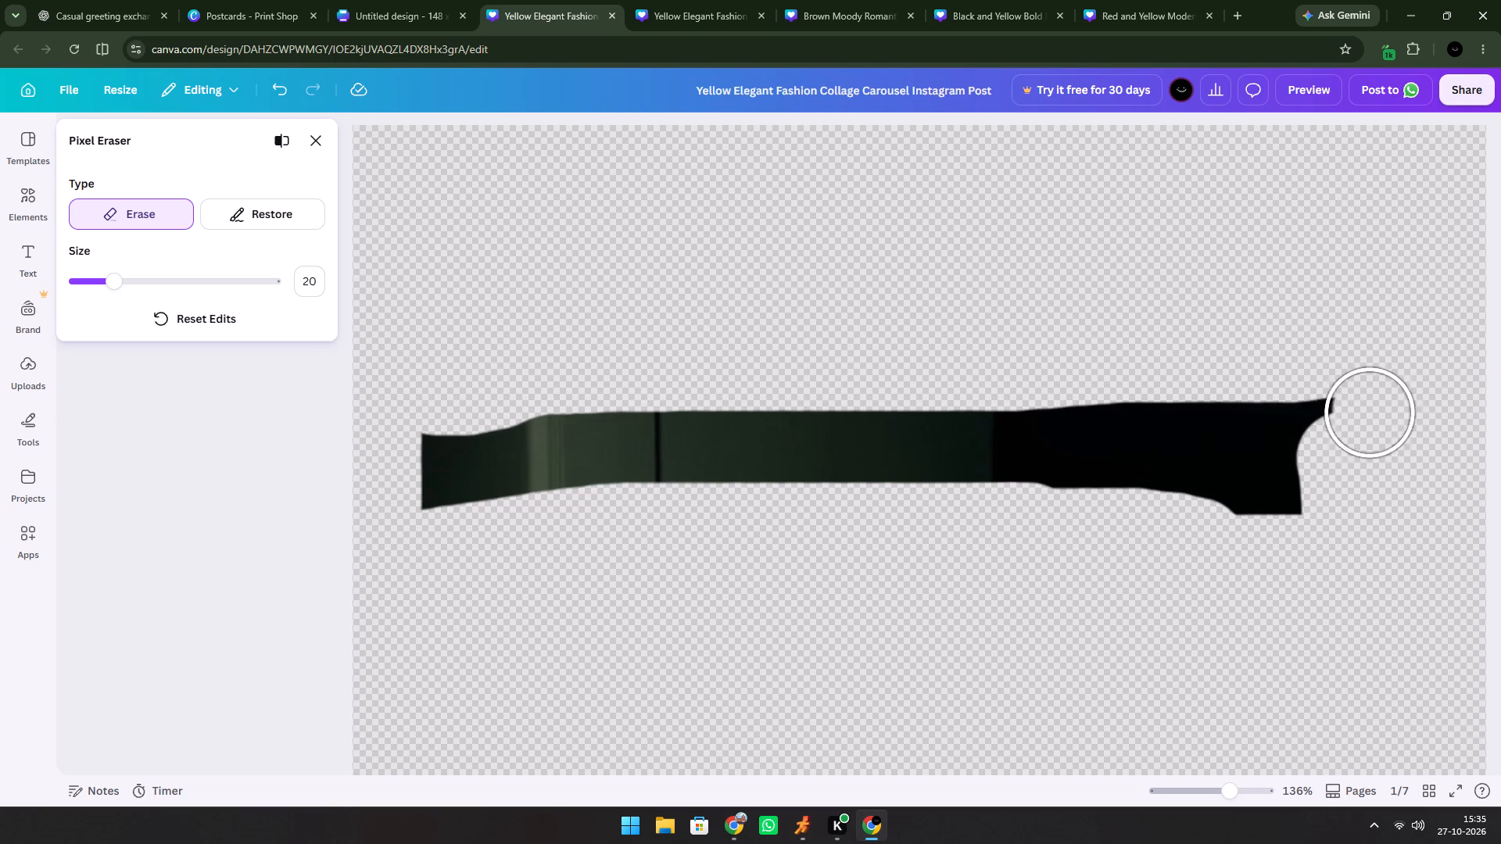
drag(1358, 413, 419, 467)
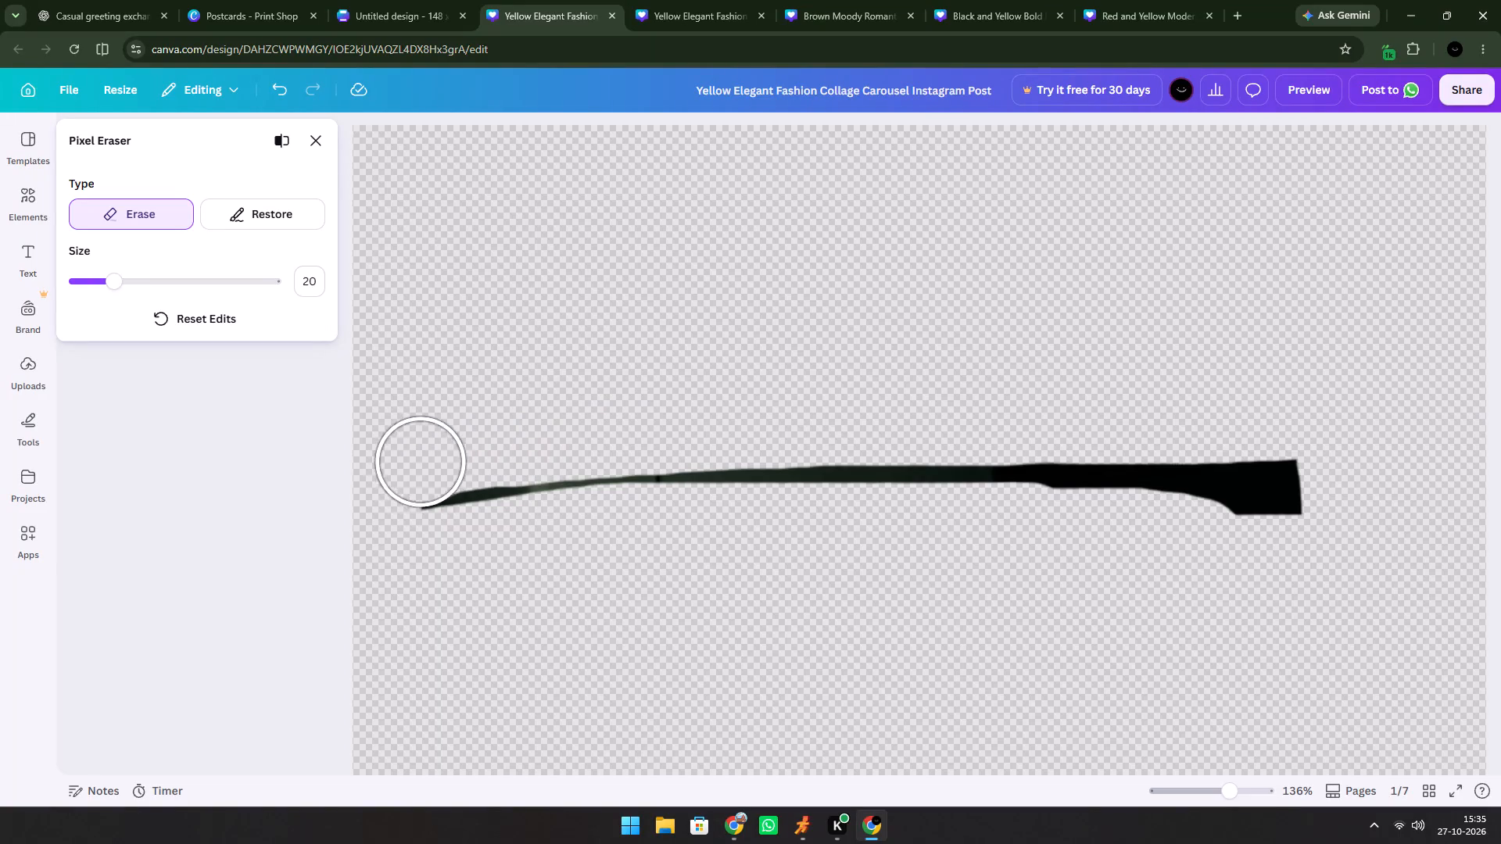
drag(419, 467, 1191, 500)
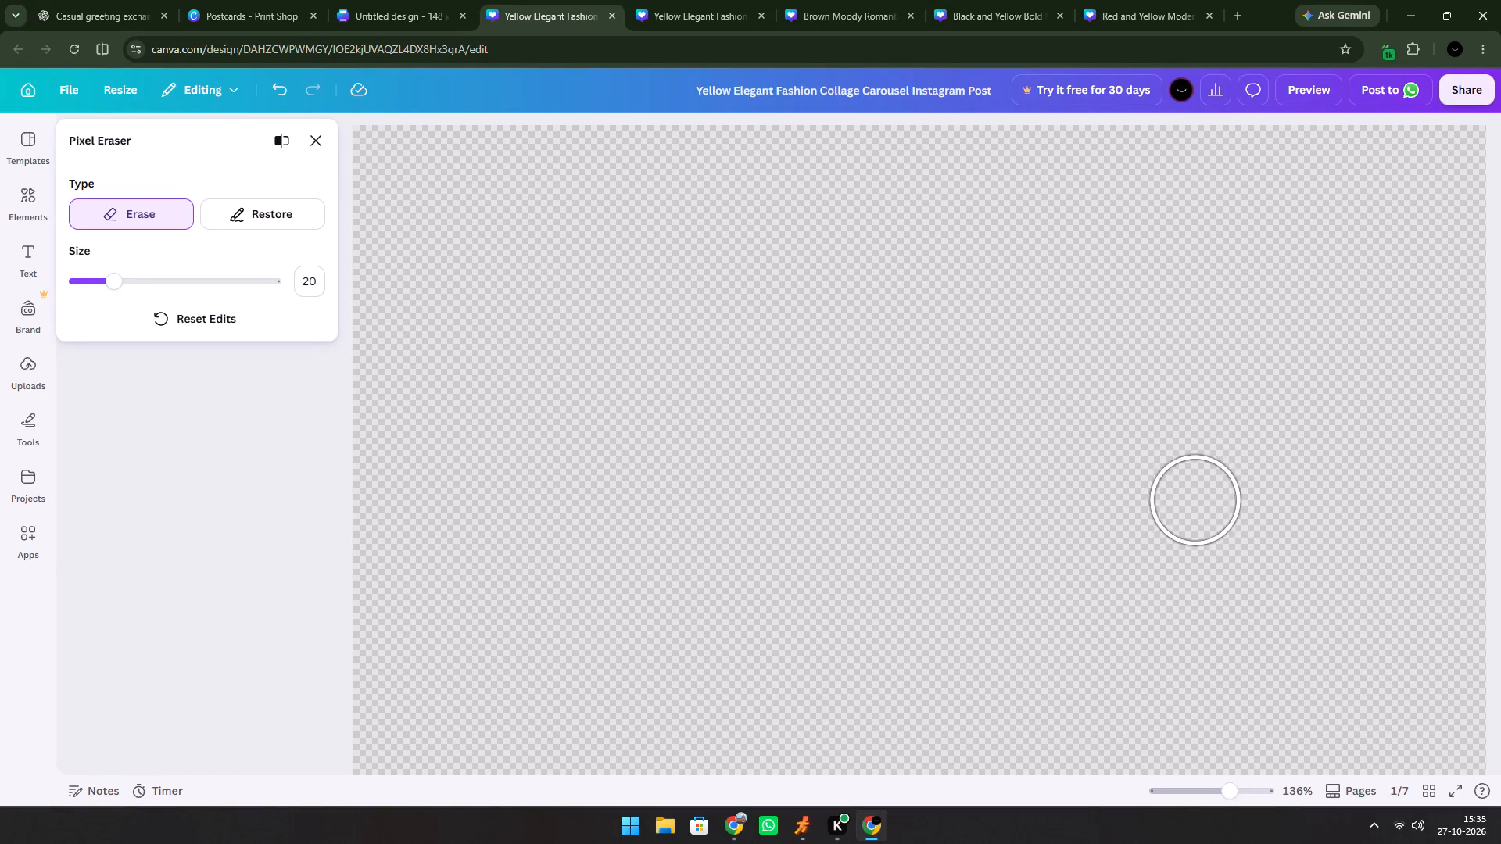
drag(1191, 500, 1184, 500)
click(1184, 500)
scroll(1141, 384, down, 16)
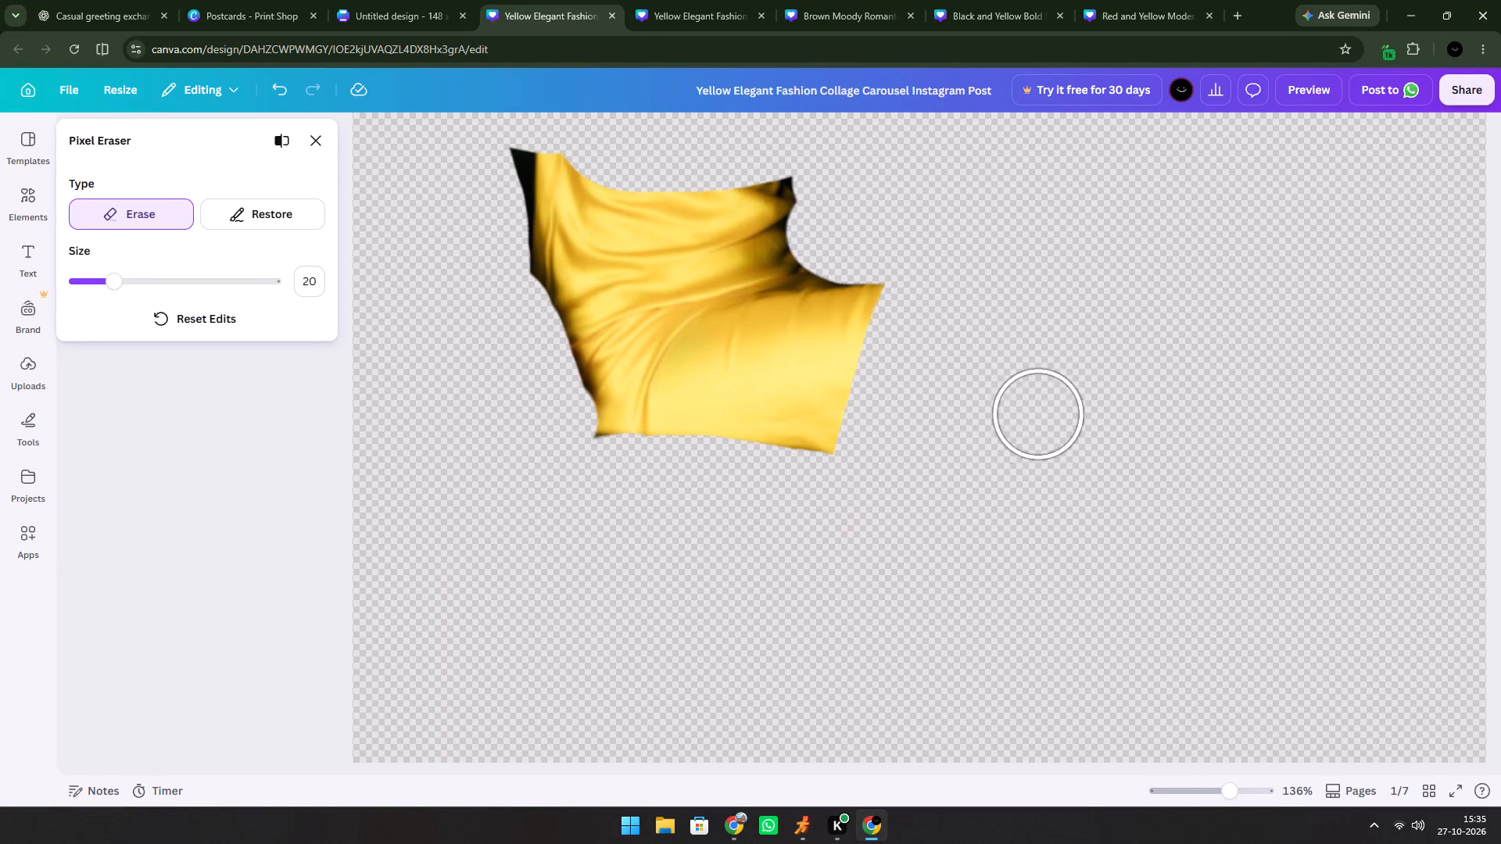
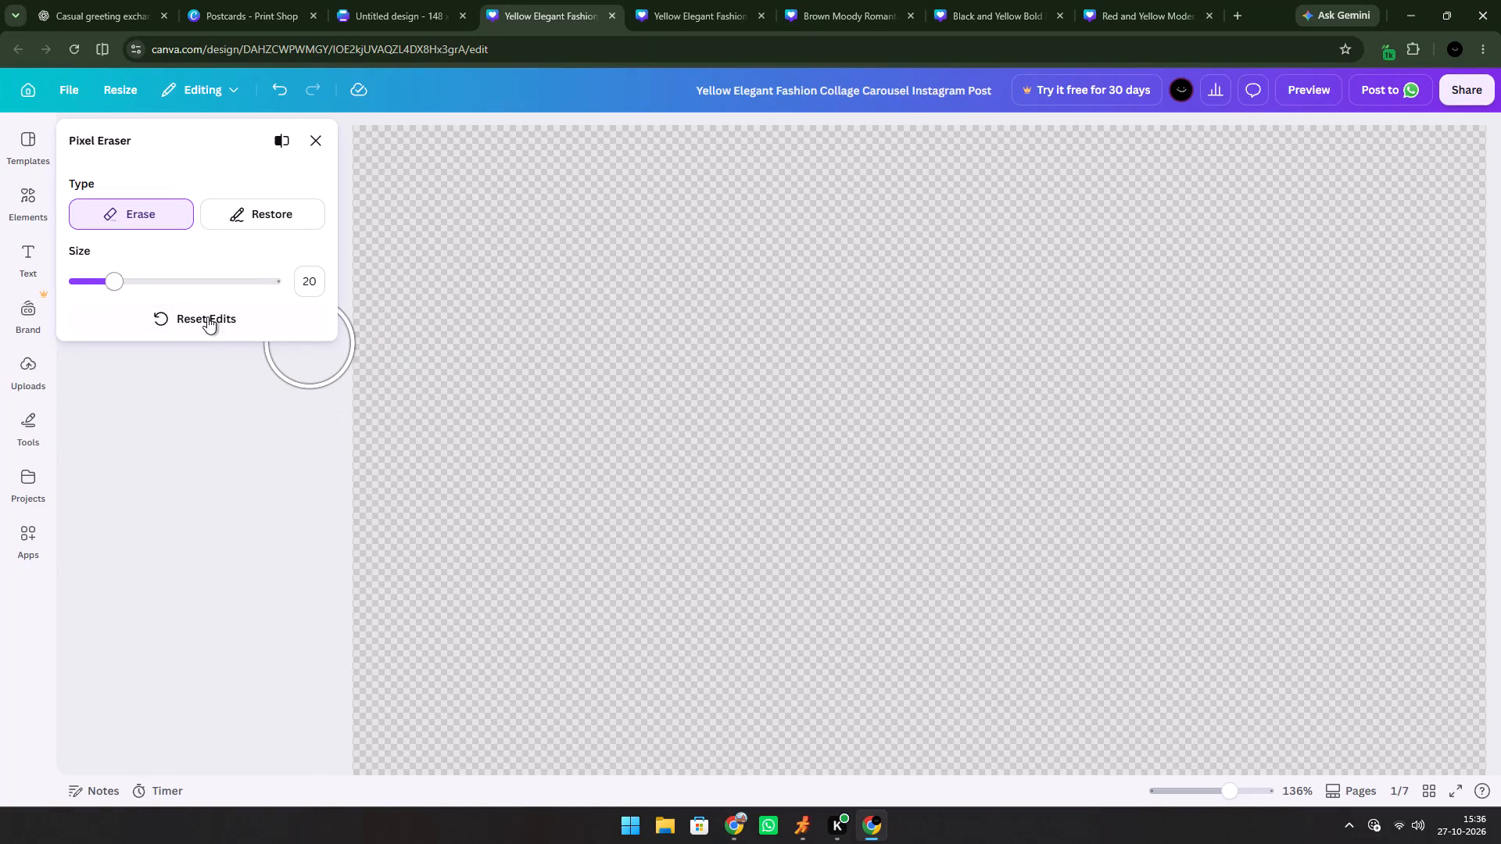
Reset all eraser edits on the yellow-dress photo.
click(207, 316)
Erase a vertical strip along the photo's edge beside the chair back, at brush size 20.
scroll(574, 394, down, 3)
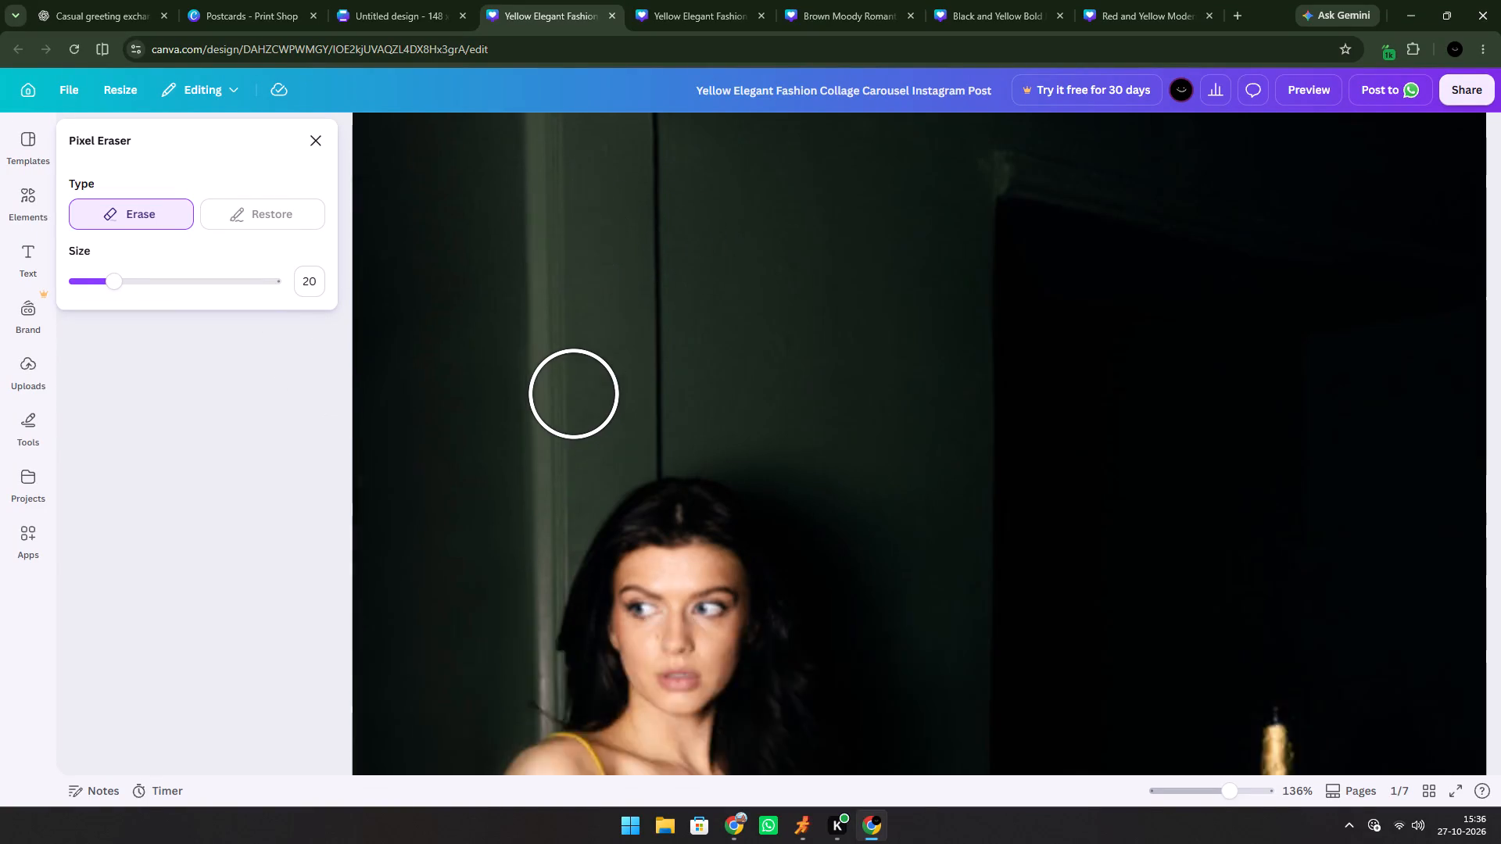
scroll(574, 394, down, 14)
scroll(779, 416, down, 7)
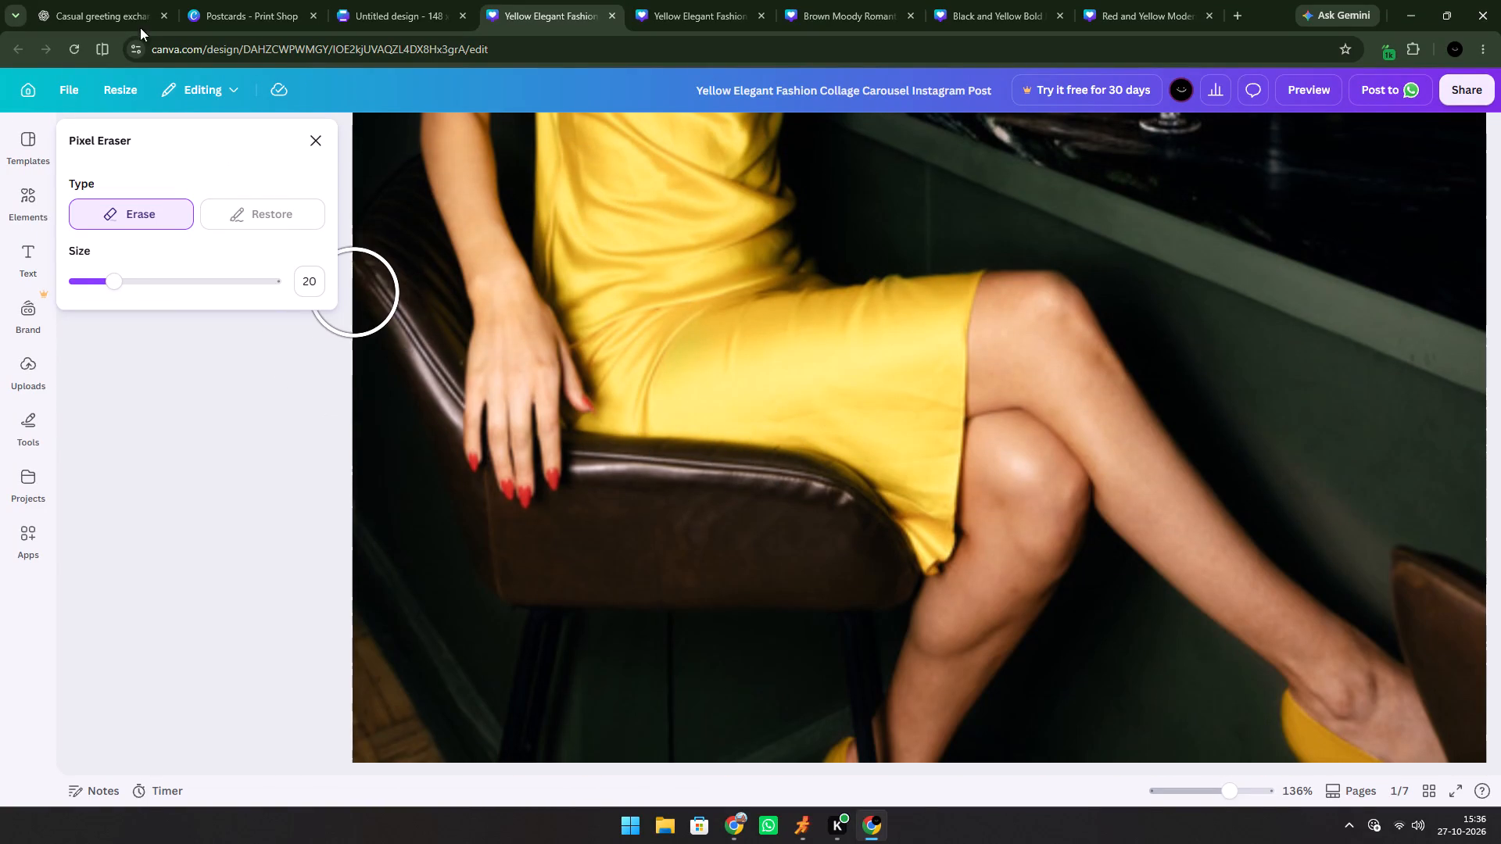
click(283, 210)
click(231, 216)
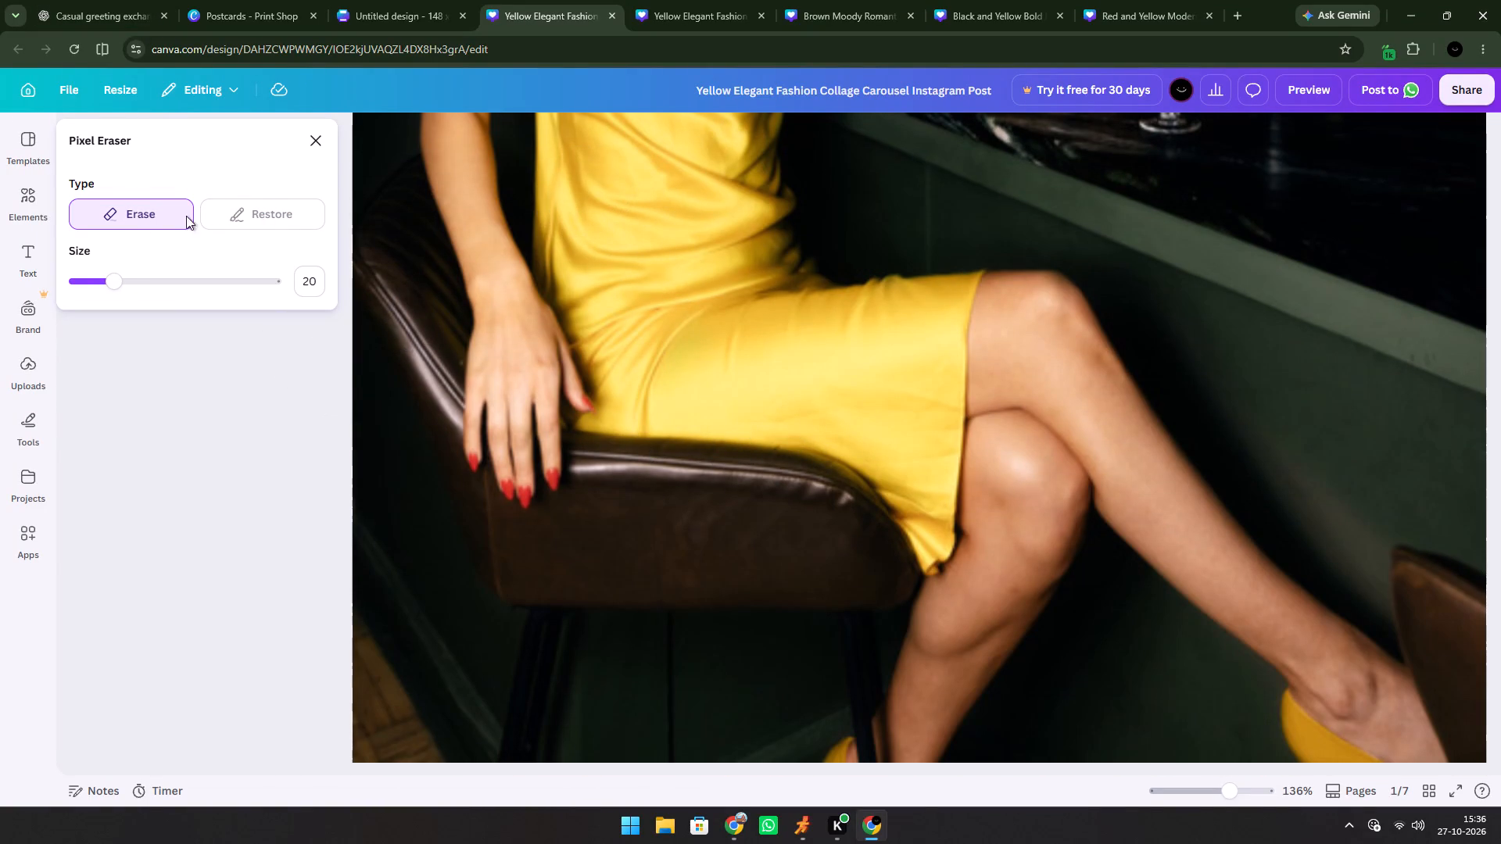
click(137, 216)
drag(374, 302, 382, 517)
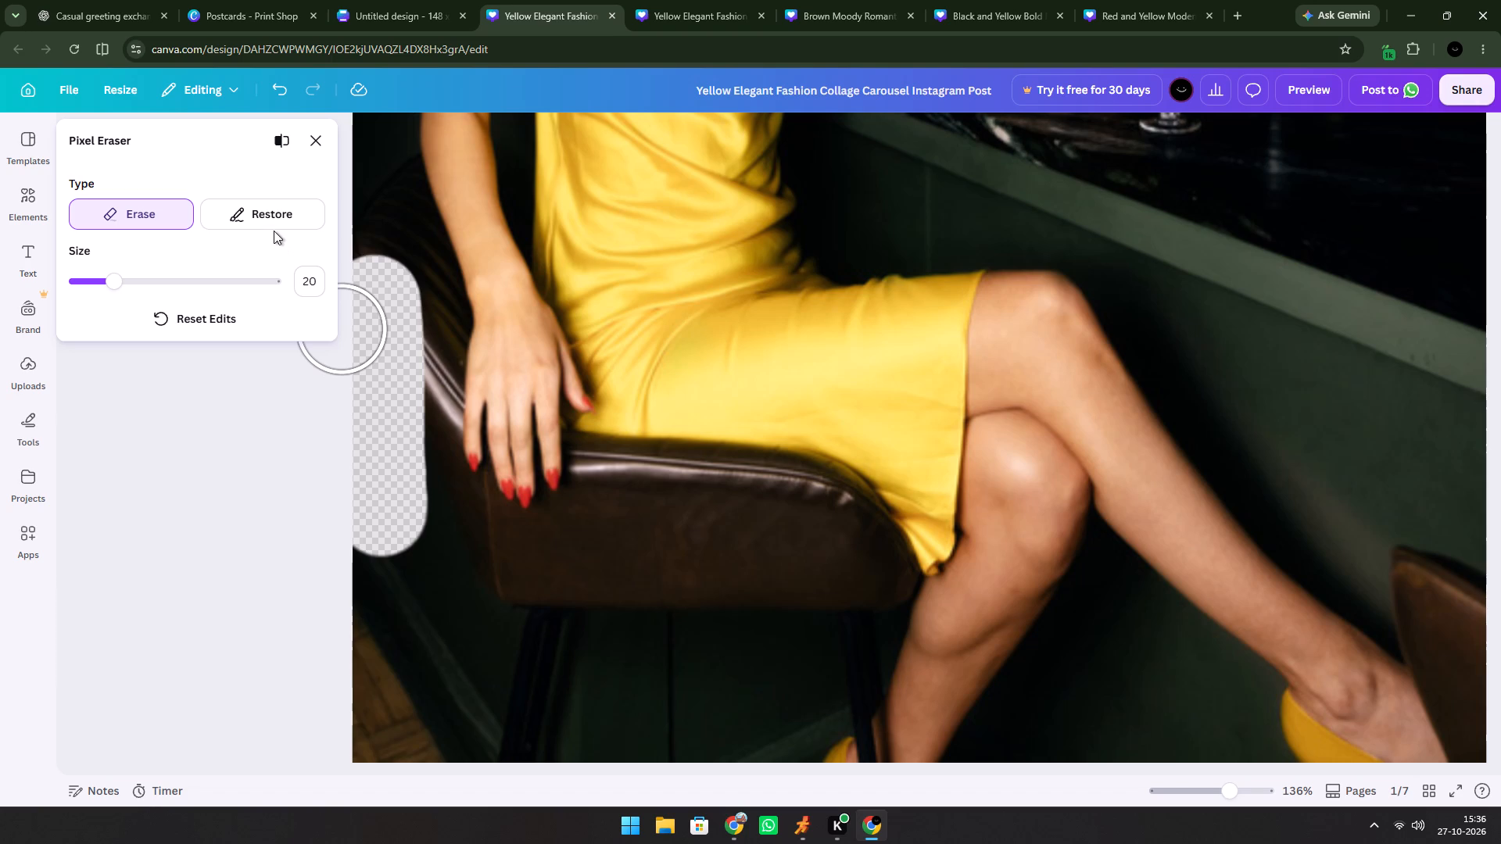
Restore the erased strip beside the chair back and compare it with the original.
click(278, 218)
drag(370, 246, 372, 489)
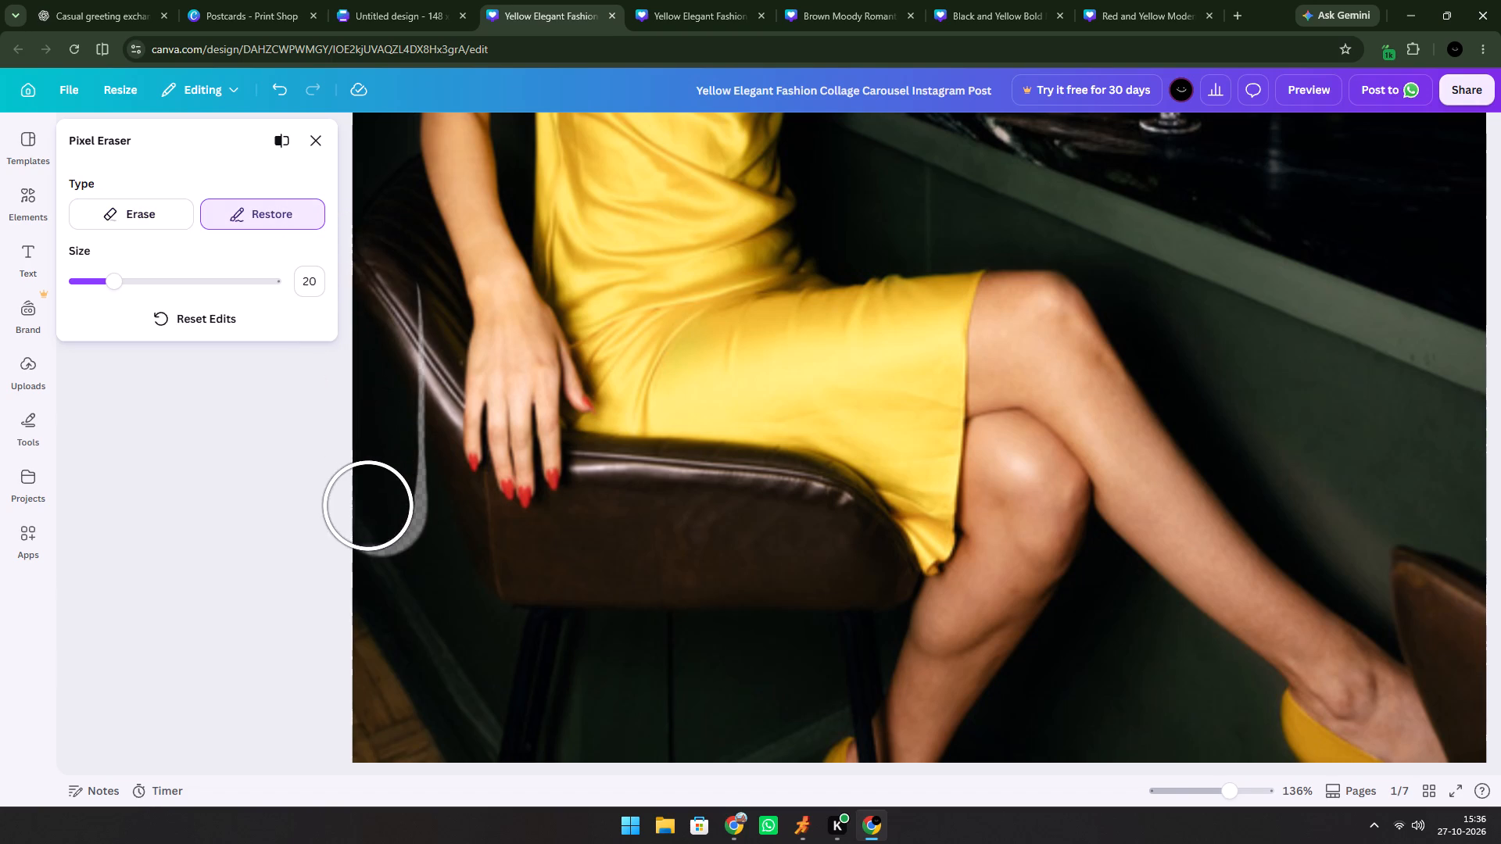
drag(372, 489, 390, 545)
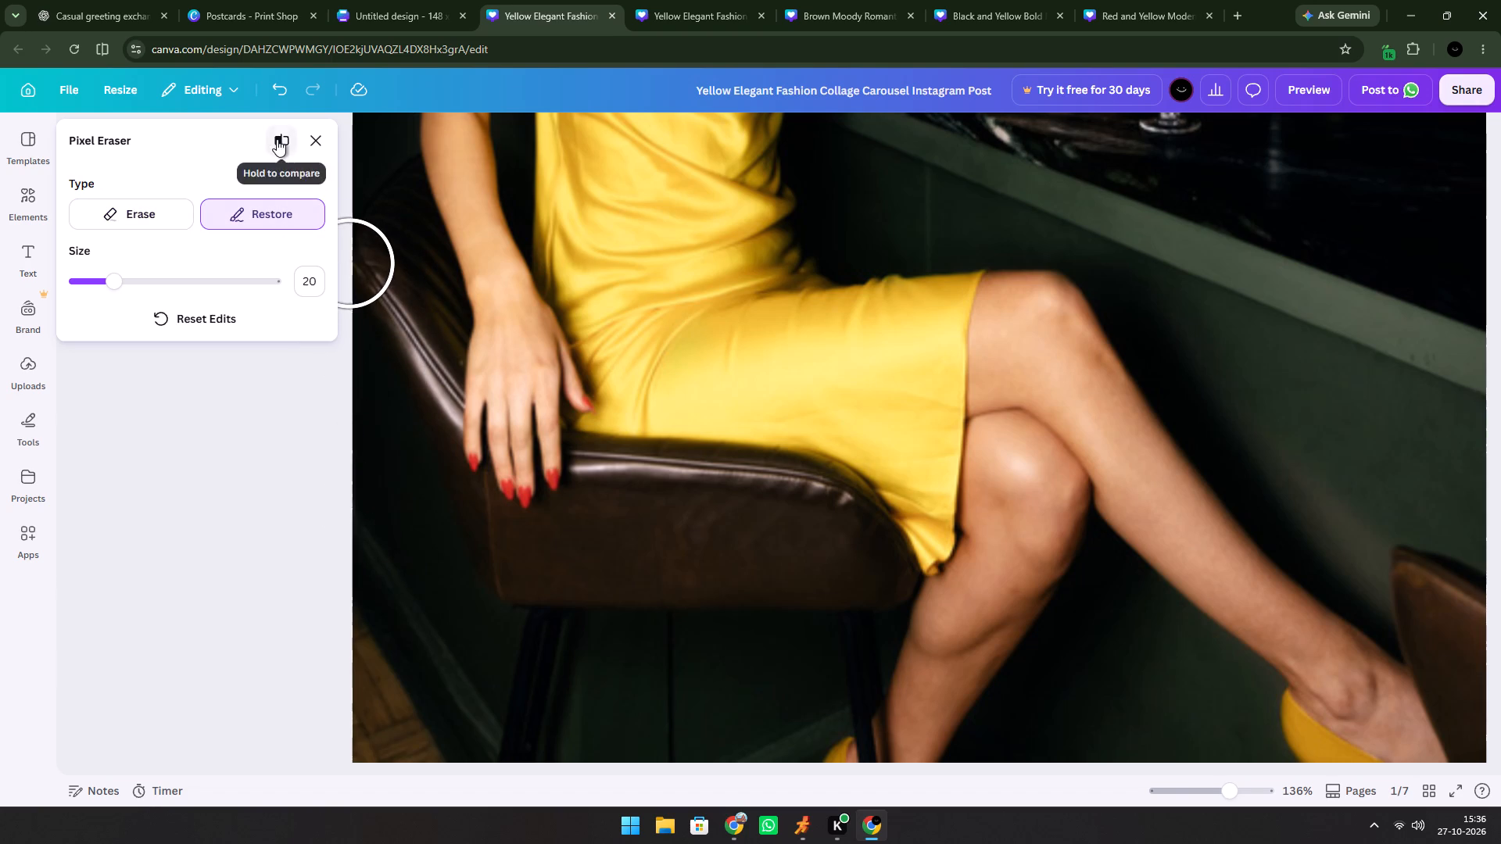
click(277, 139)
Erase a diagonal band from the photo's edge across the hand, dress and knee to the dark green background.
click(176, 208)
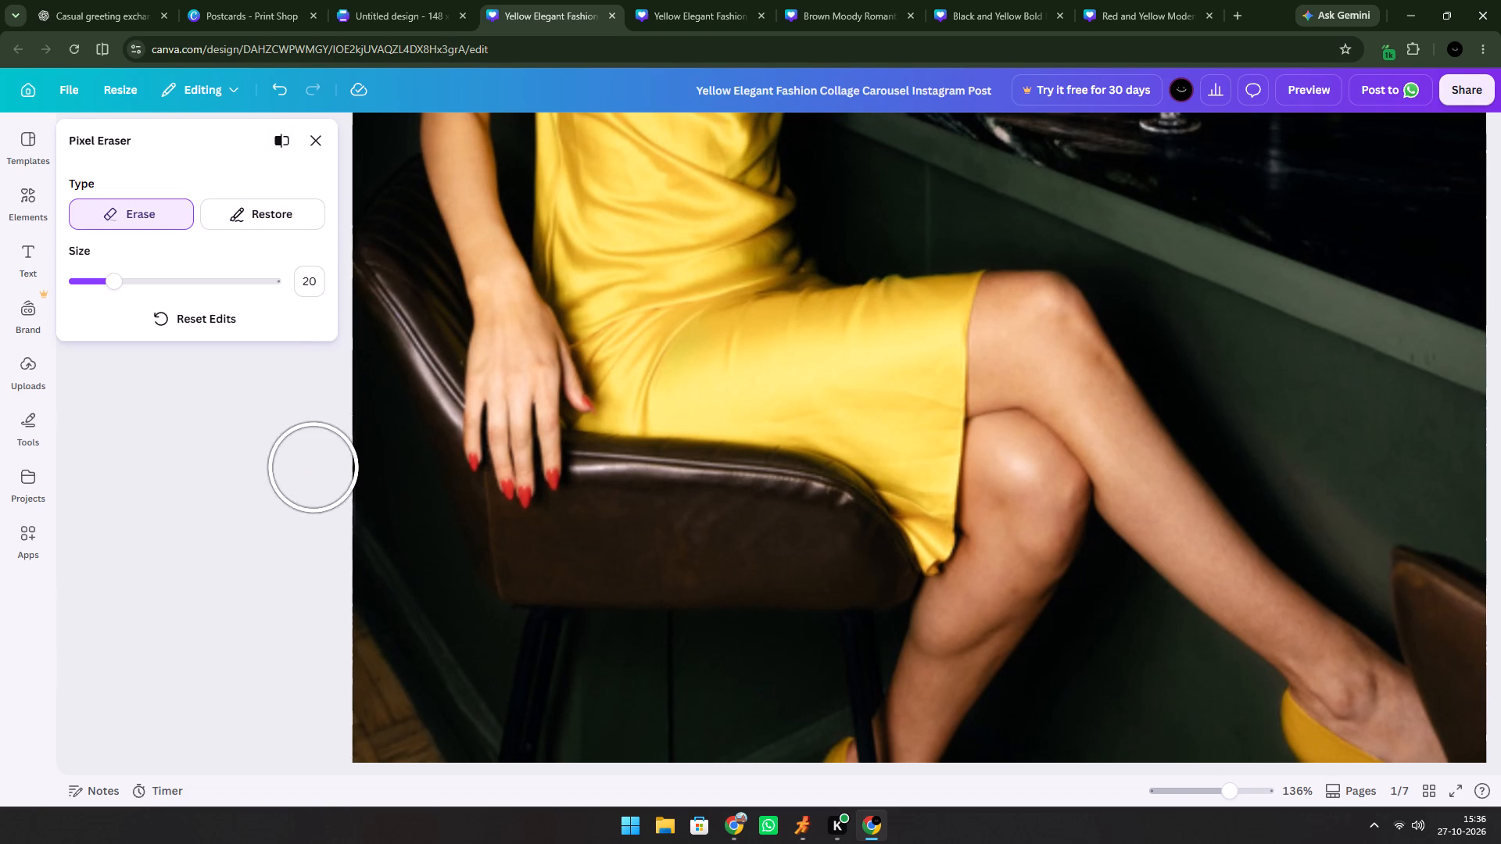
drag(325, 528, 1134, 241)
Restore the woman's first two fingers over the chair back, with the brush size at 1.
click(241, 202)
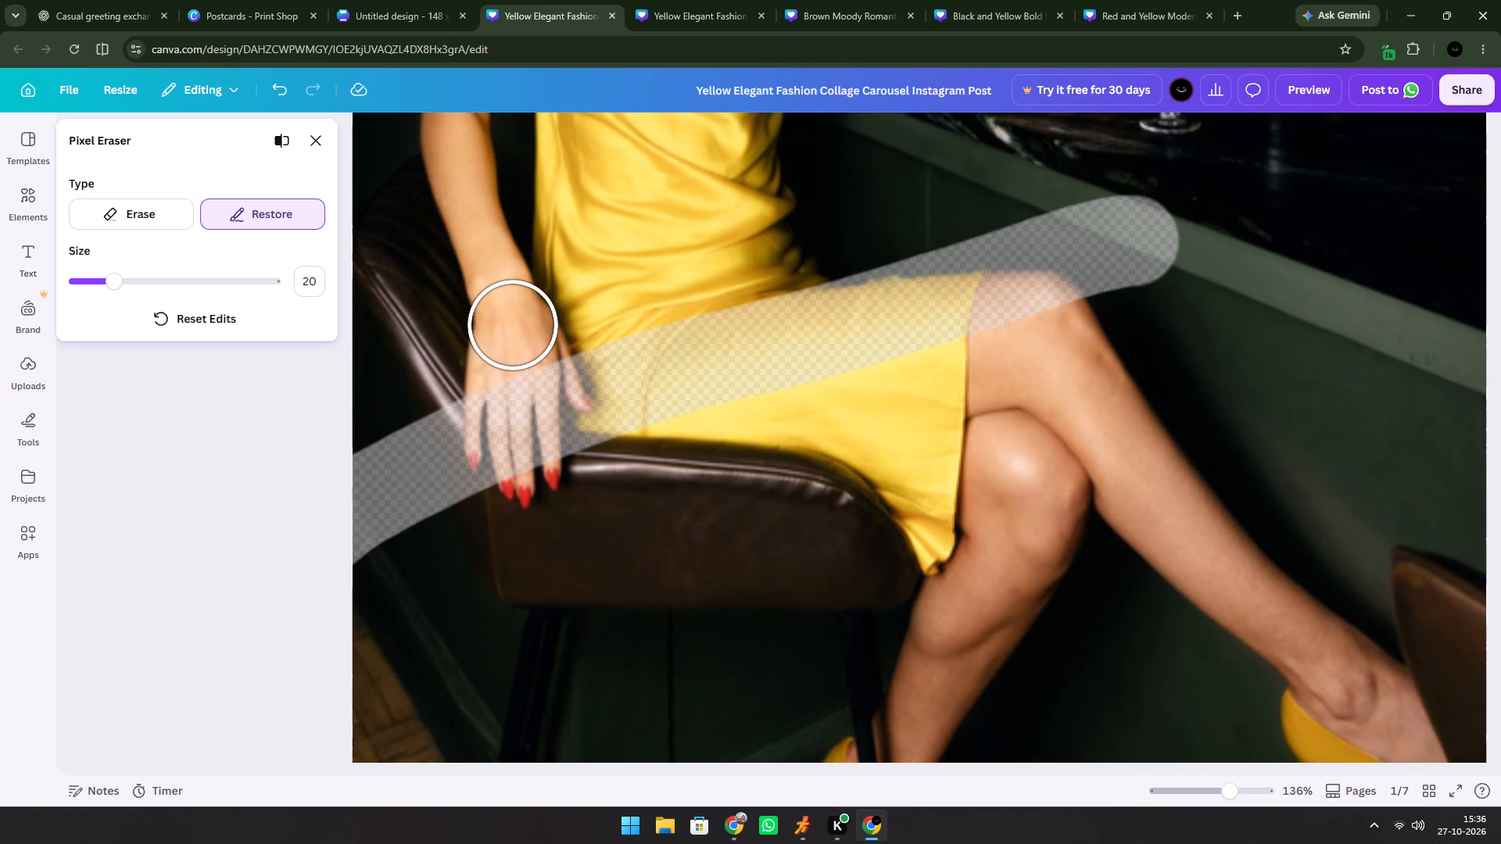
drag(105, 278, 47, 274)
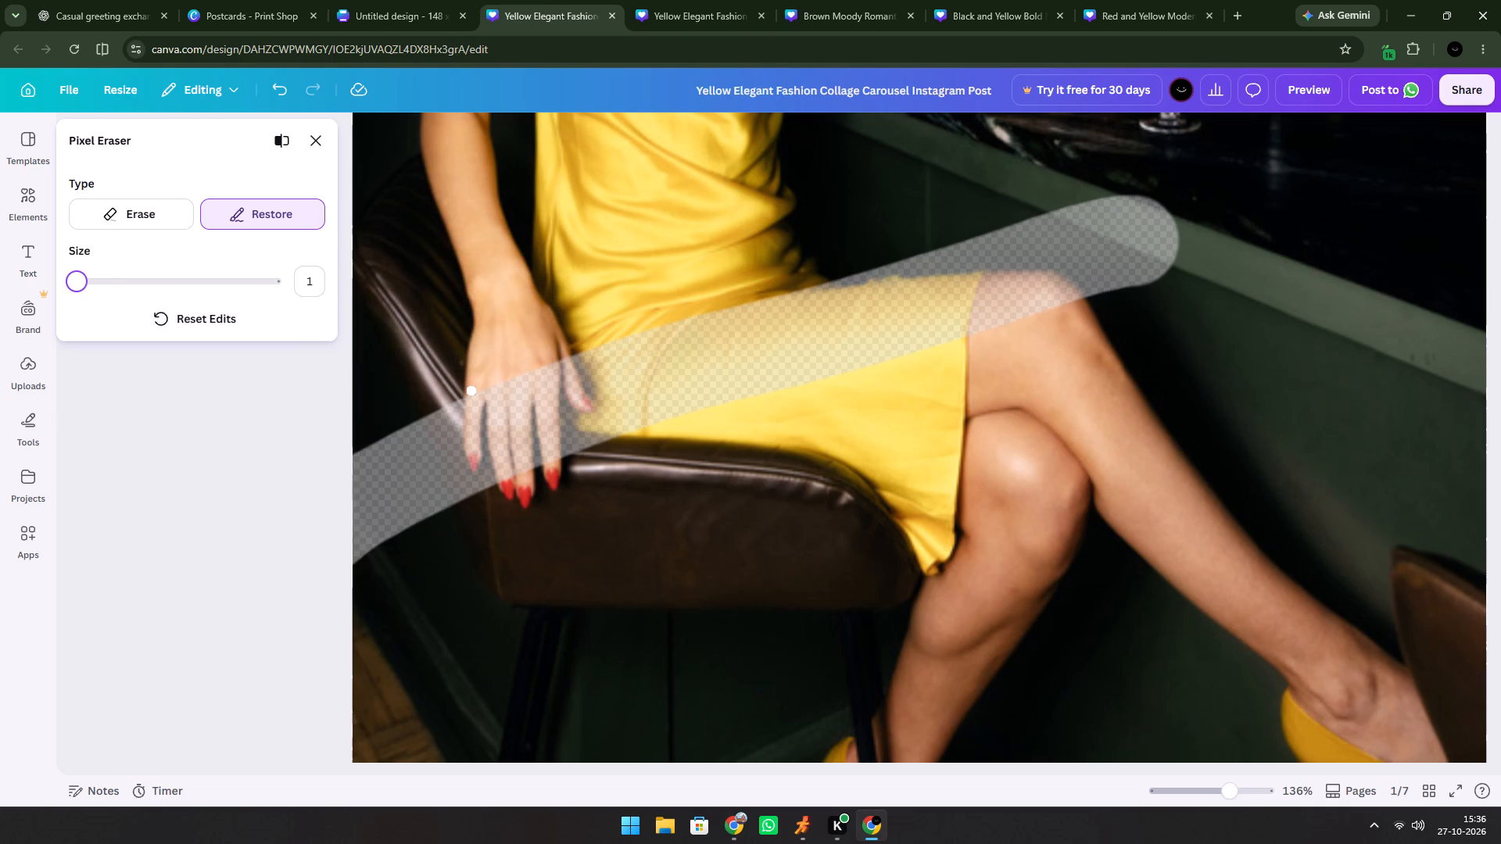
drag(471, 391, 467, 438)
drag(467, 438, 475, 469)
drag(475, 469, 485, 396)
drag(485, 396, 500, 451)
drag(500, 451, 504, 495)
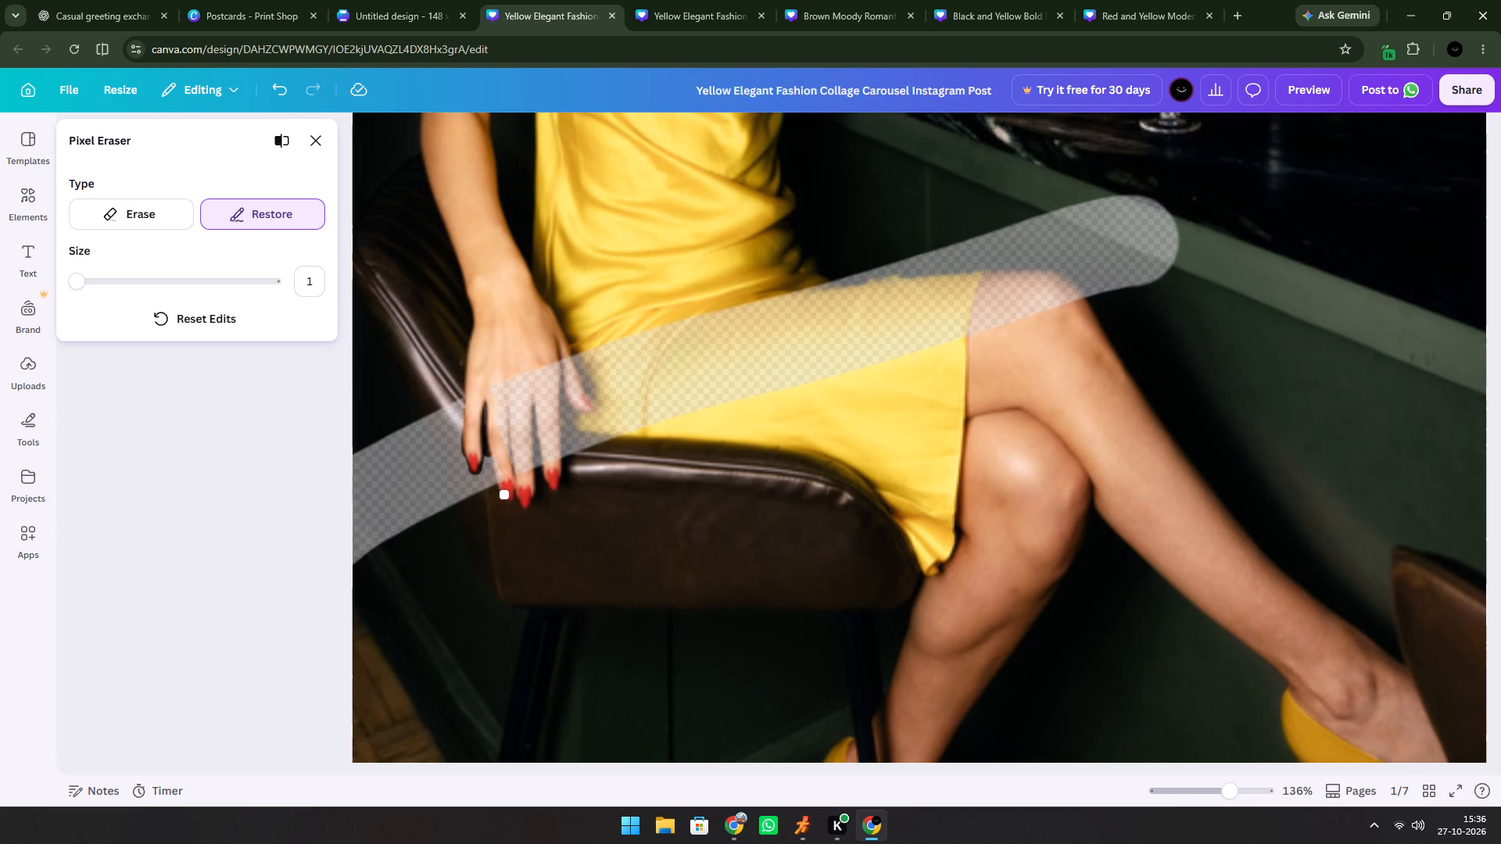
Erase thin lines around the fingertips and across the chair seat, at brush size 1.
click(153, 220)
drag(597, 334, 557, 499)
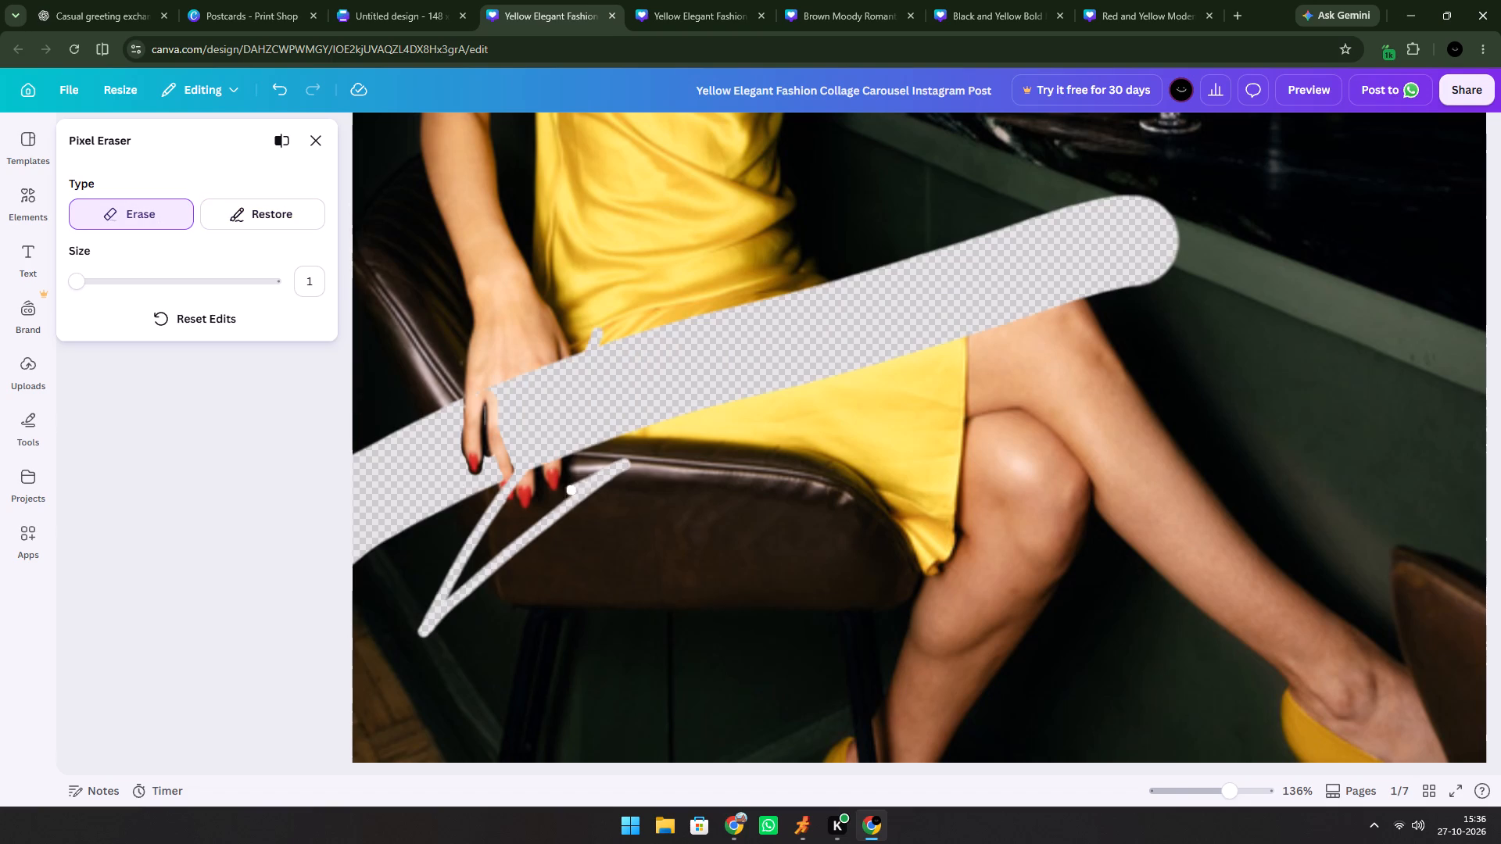
Erase the whole lower part of the photo, including the chair, dress, legs and table, at brush size 100.
drag(184, 266, 306, 284)
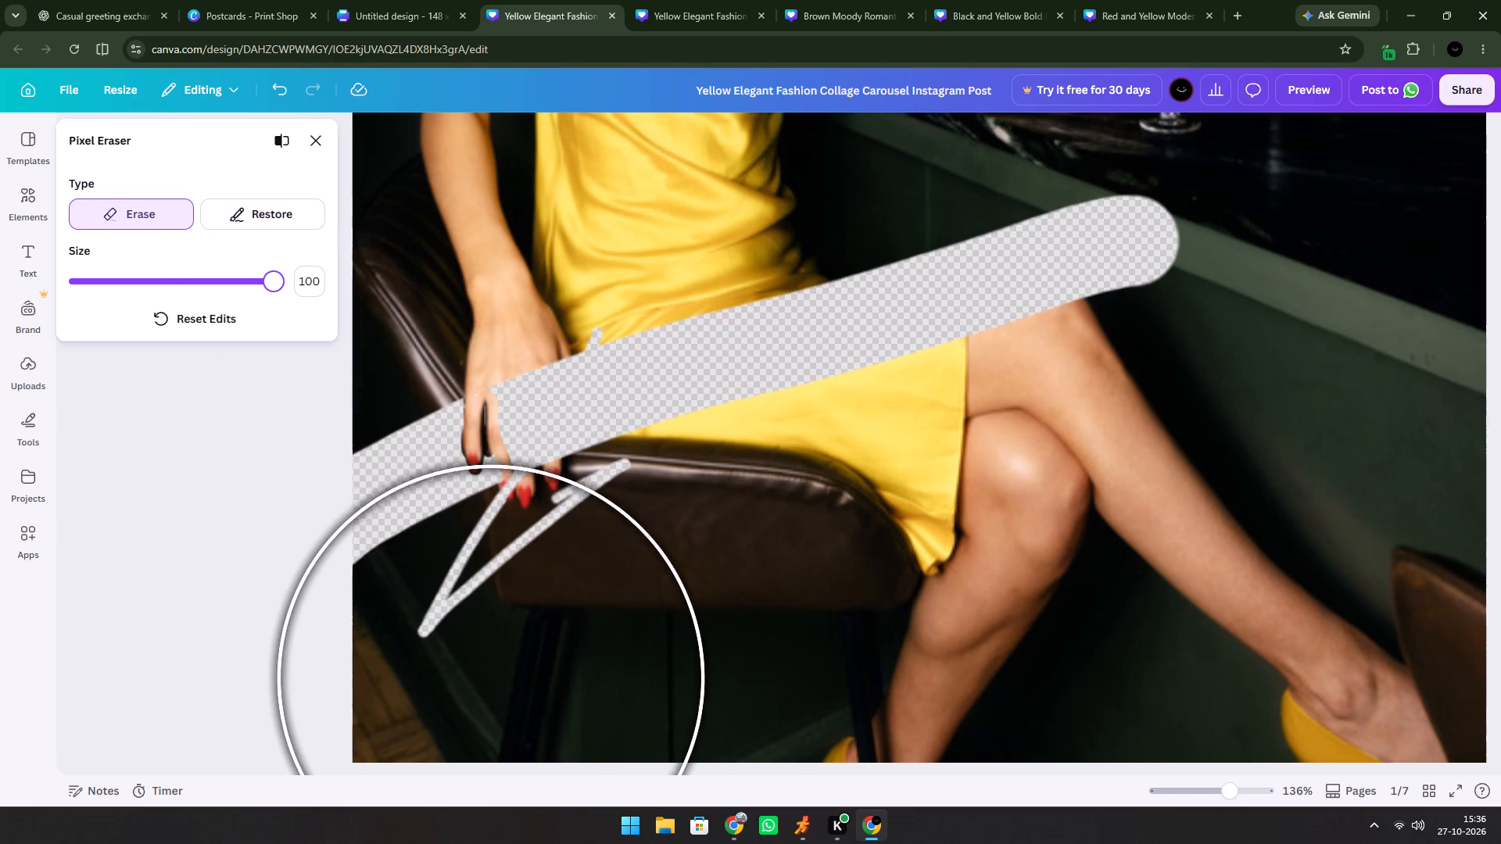
drag(466, 571, 711, 579)
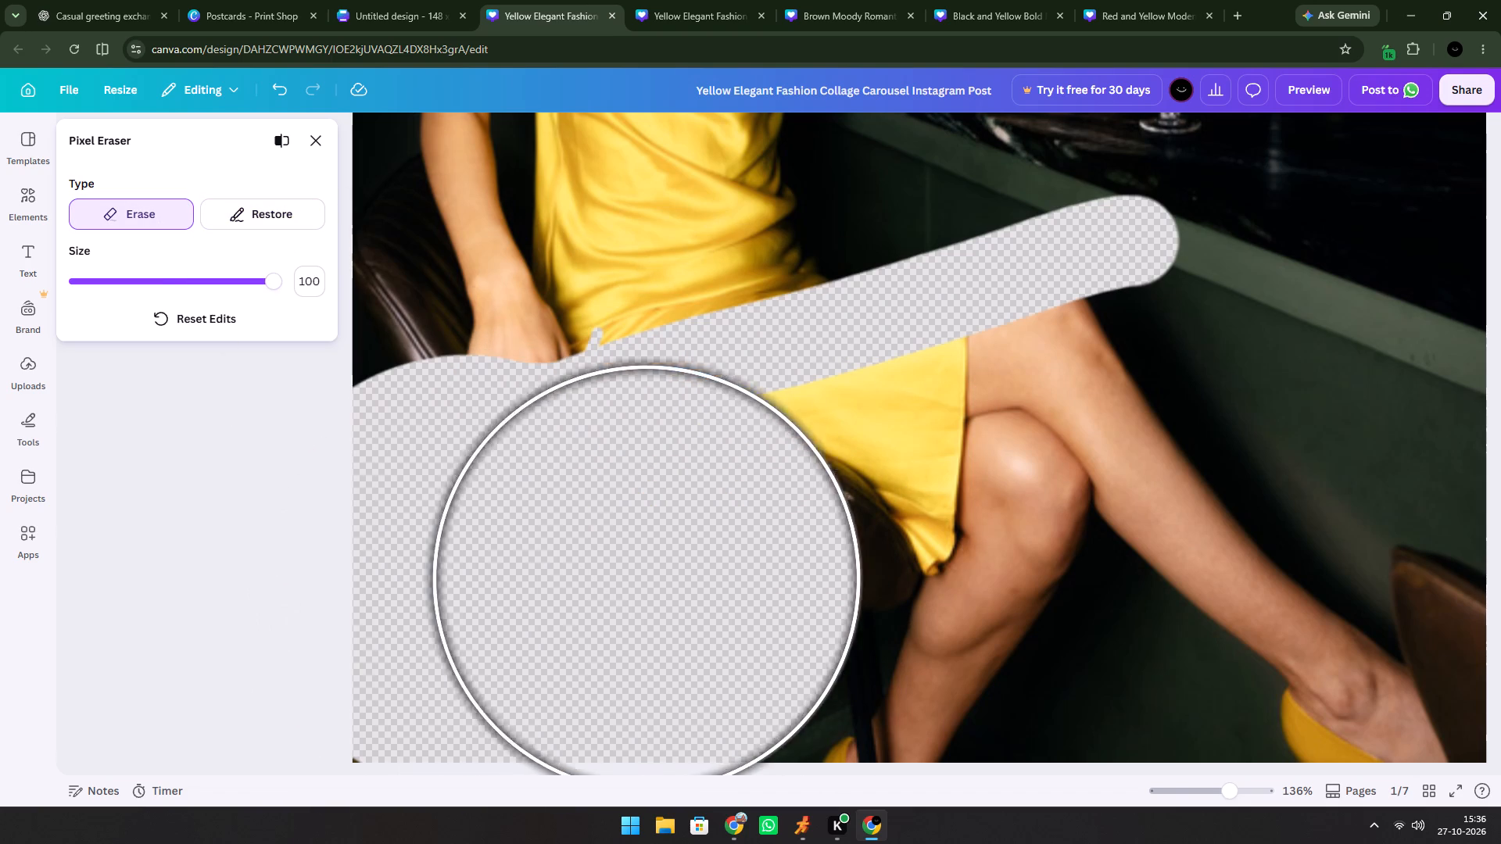
drag(711, 579, 594, 377)
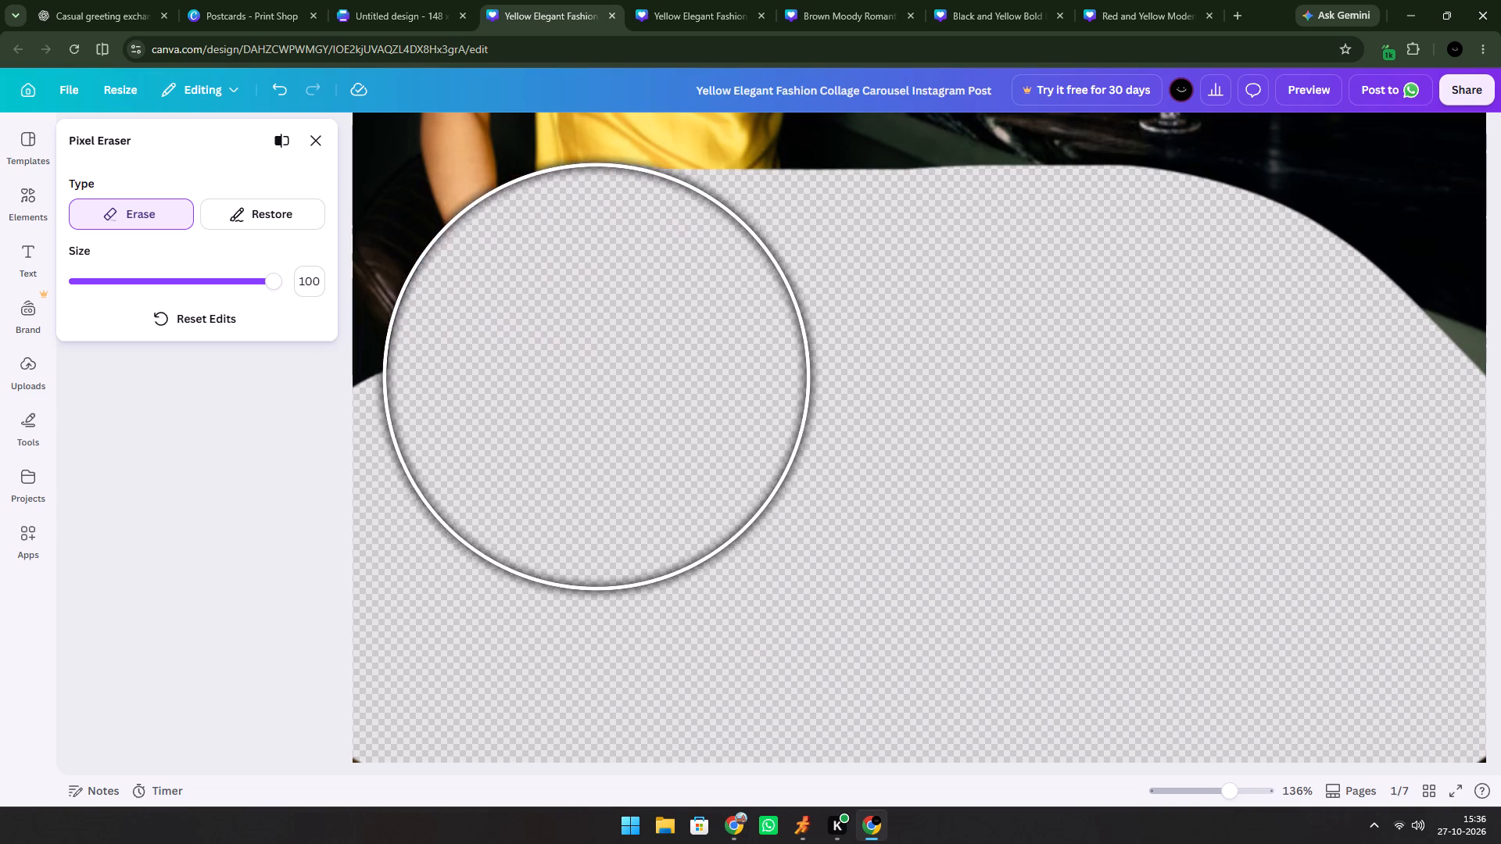
drag(594, 377, 482, 0)
scroll(593, 377, up, 4)
scroll(494, 352, up, 4)
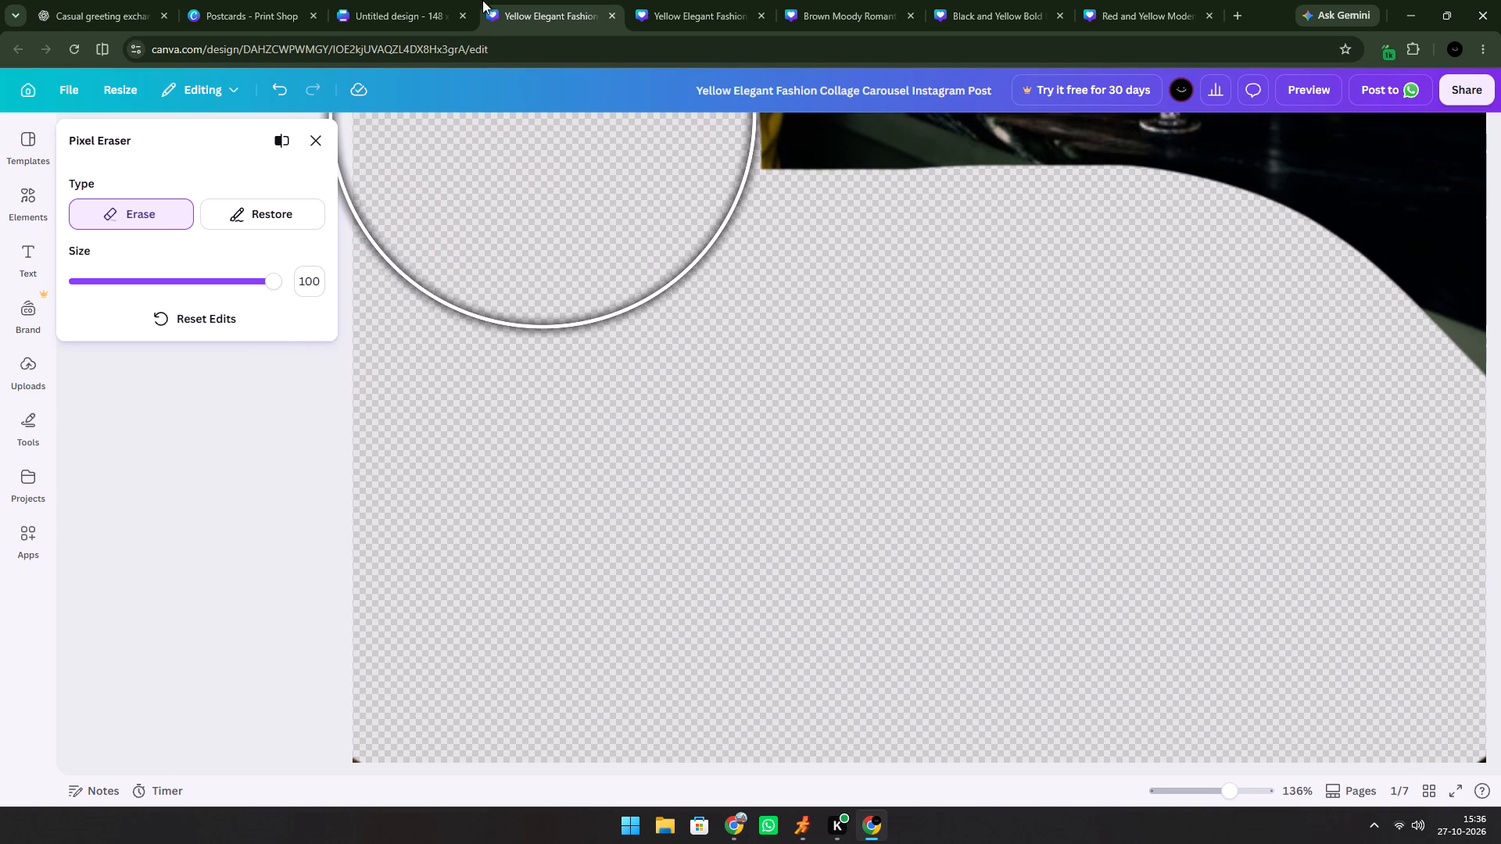
drag(482, 0, 489, 4)
drag(768, 213, 1320, 501)
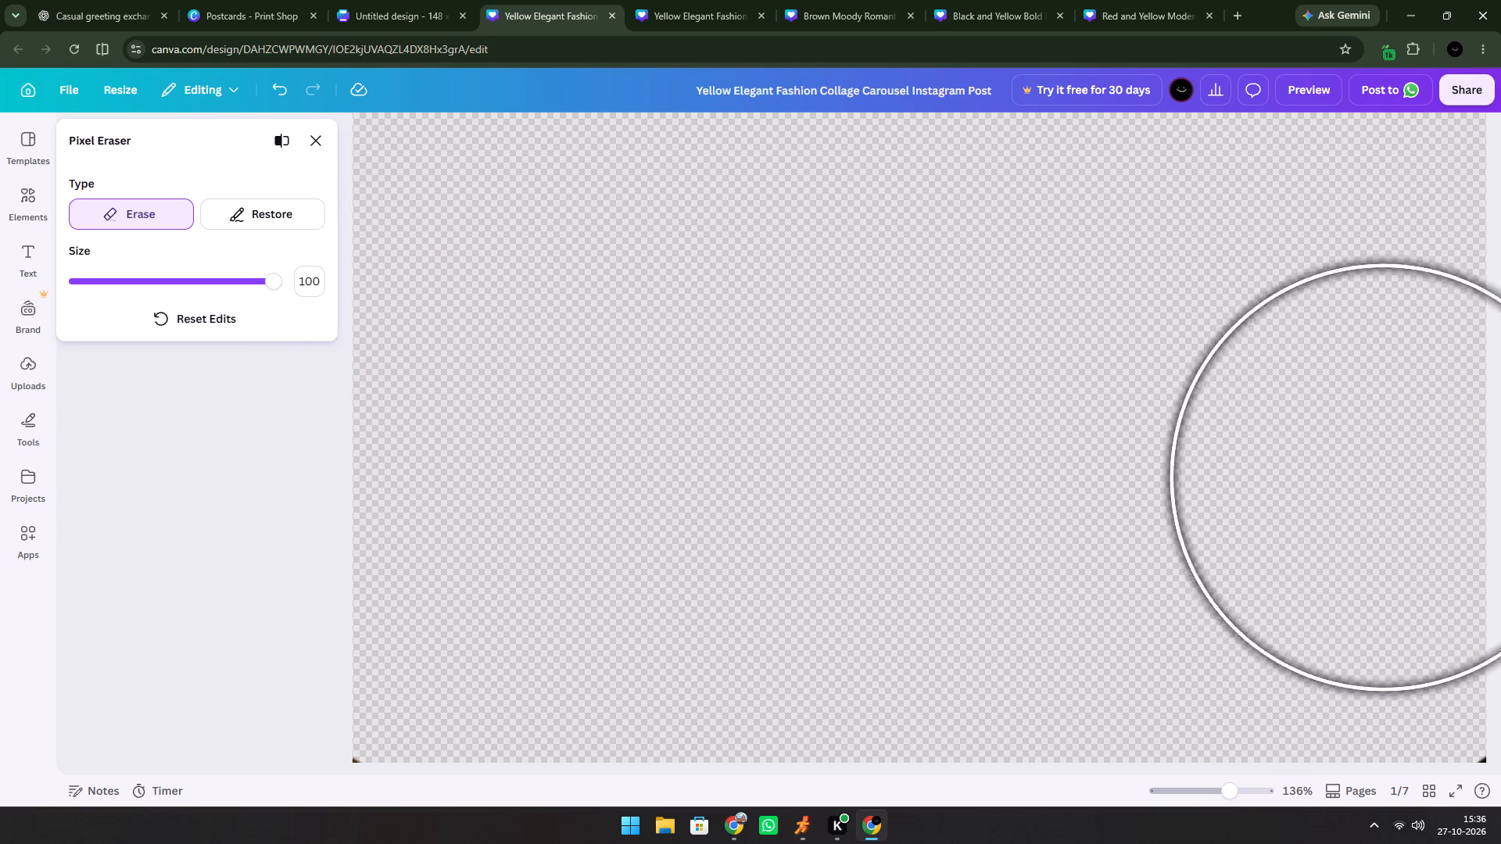
drag(1320, 501, 384, 568)
Erase the upper part of the photo, covering the dark green wall and the woman's head.
scroll(798, 459, up, 6)
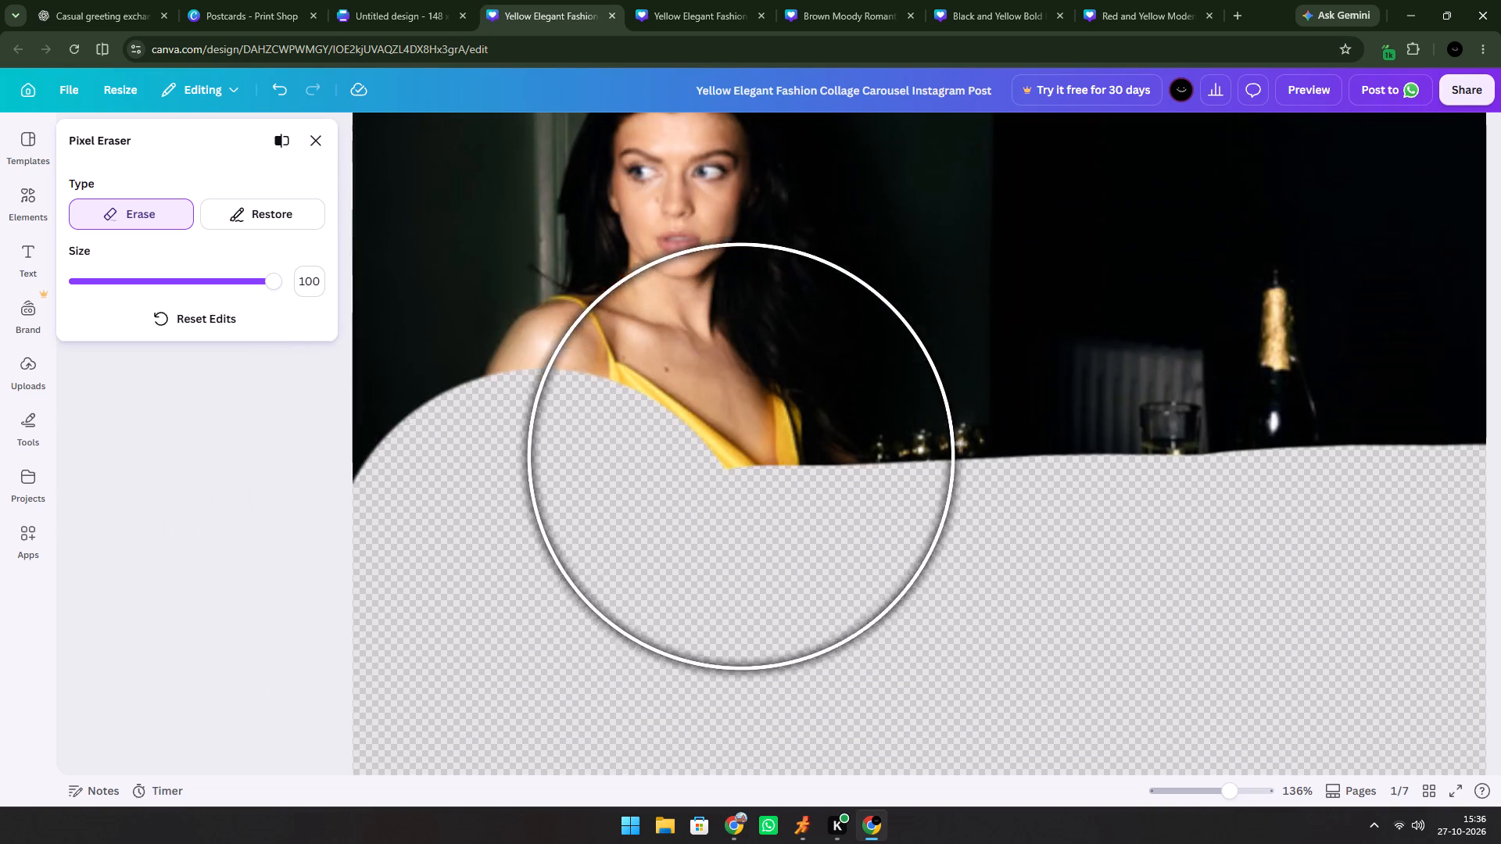
scroll(674, 458, up, 6)
scroll(497, 320, up, 5)
drag(416, 246, 614, 271)
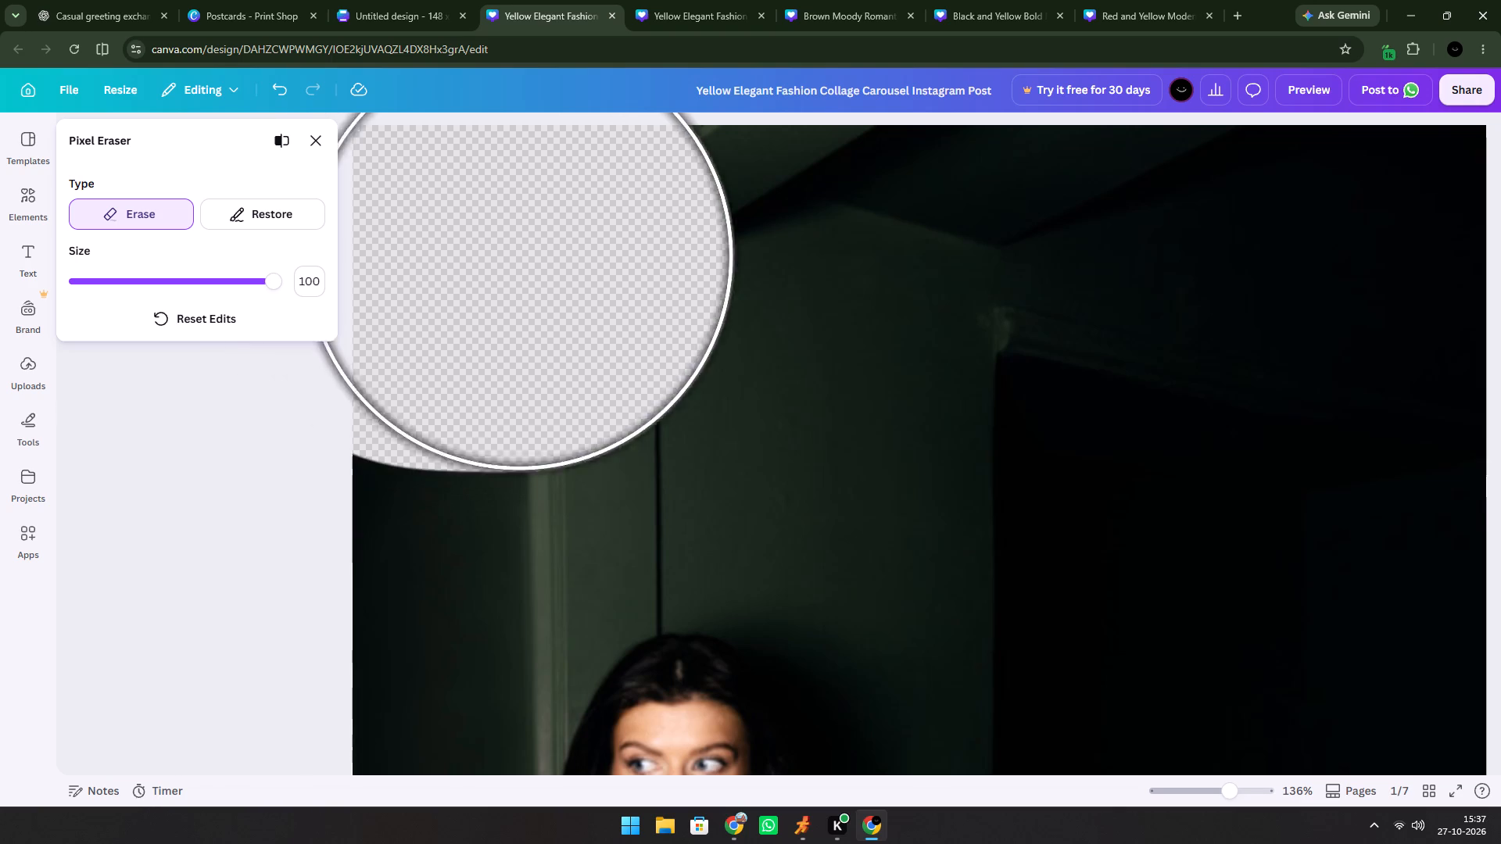
drag(614, 271, 1500, 645)
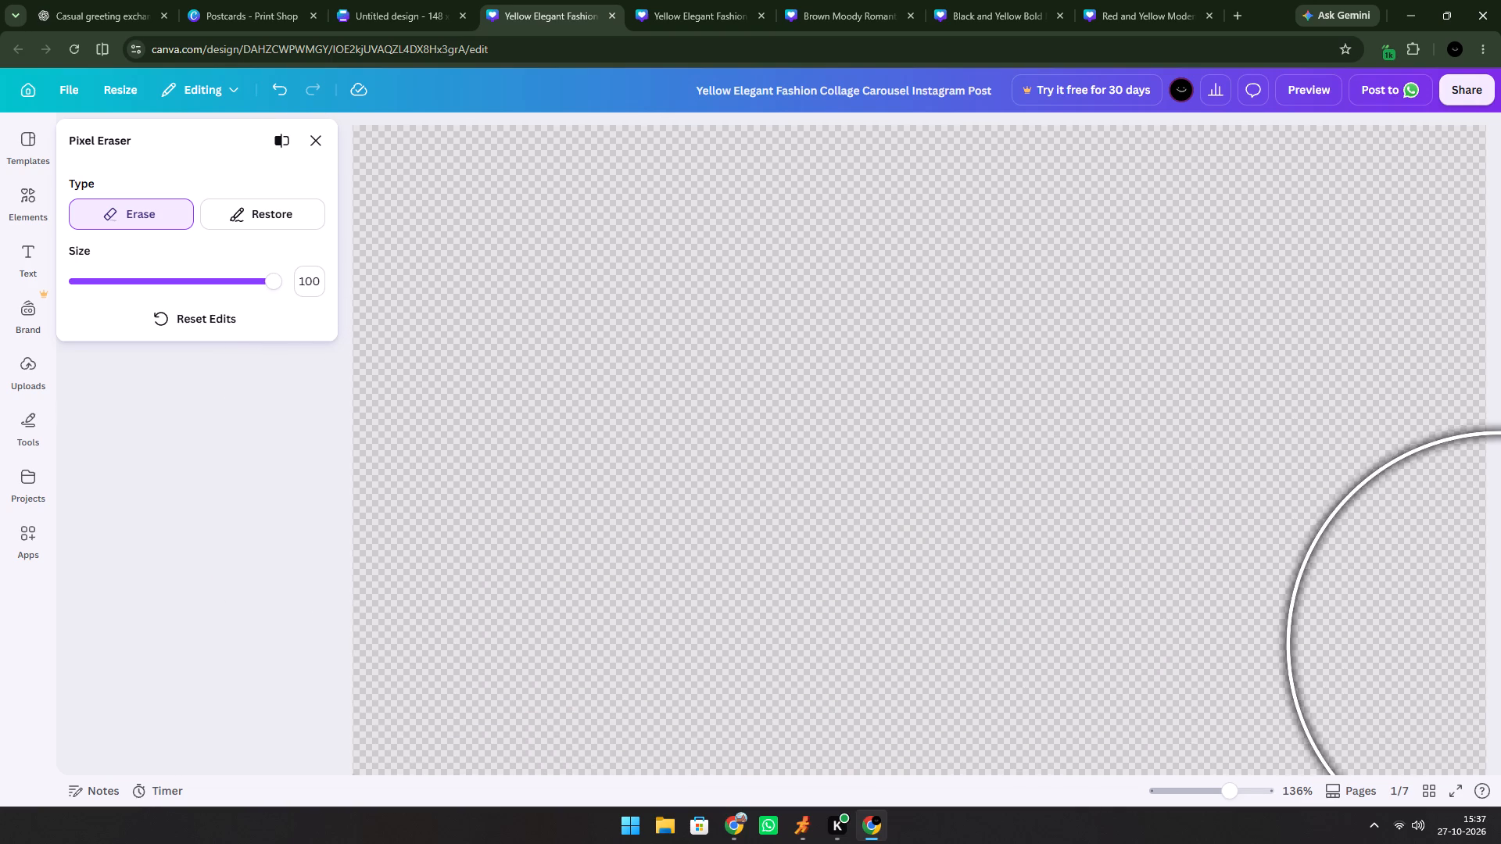
drag(1500, 645, 1490, 638)
Erase the remaining band across the woman's shoulders and chest, the glass and the bottle.
scroll(930, 458, down, 3)
scroll(476, 447, down, 3)
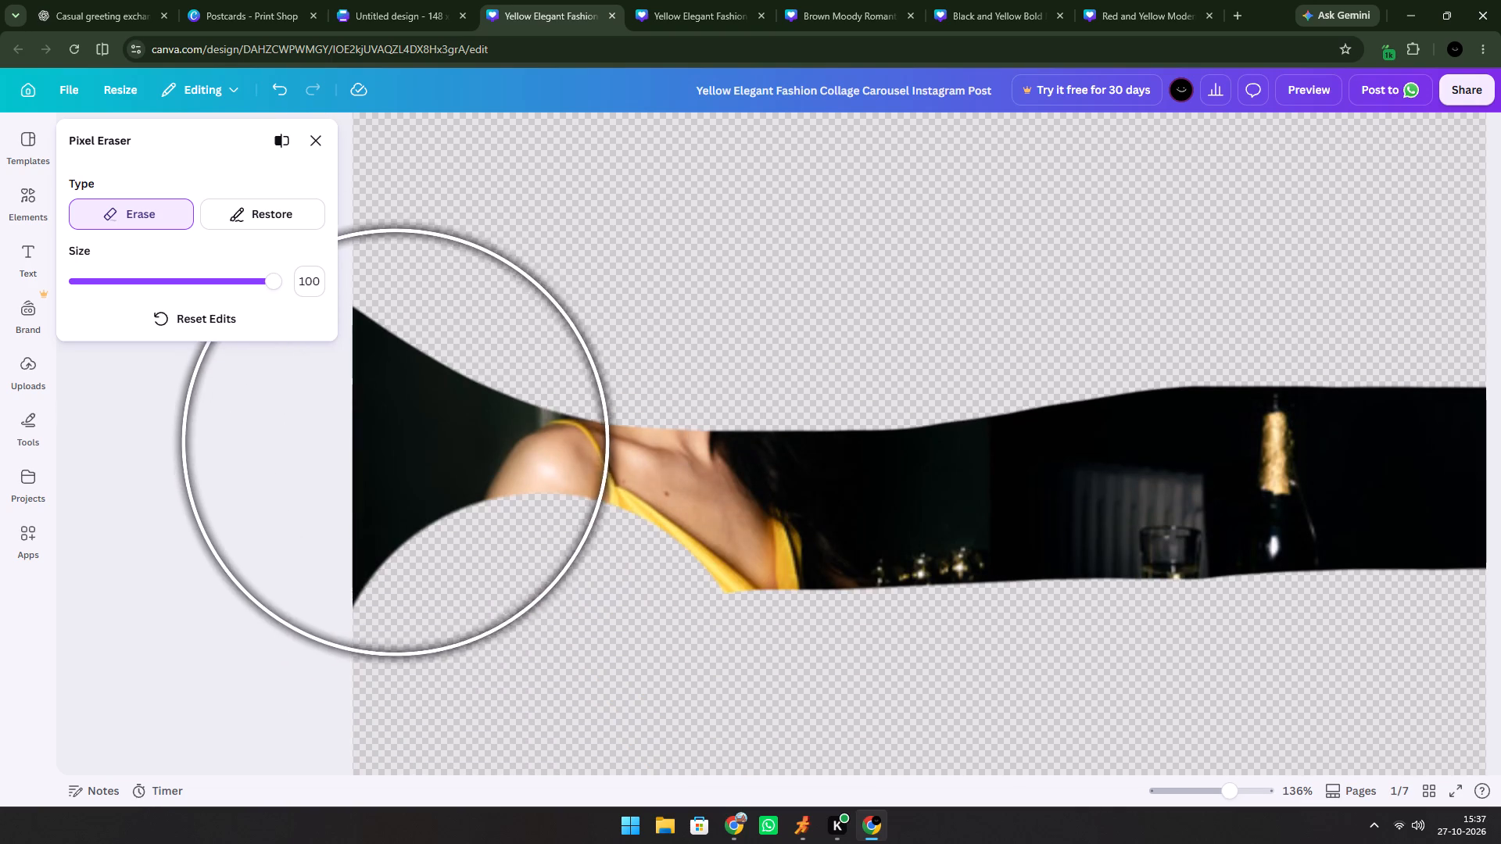
drag(390, 456, 1485, 486)
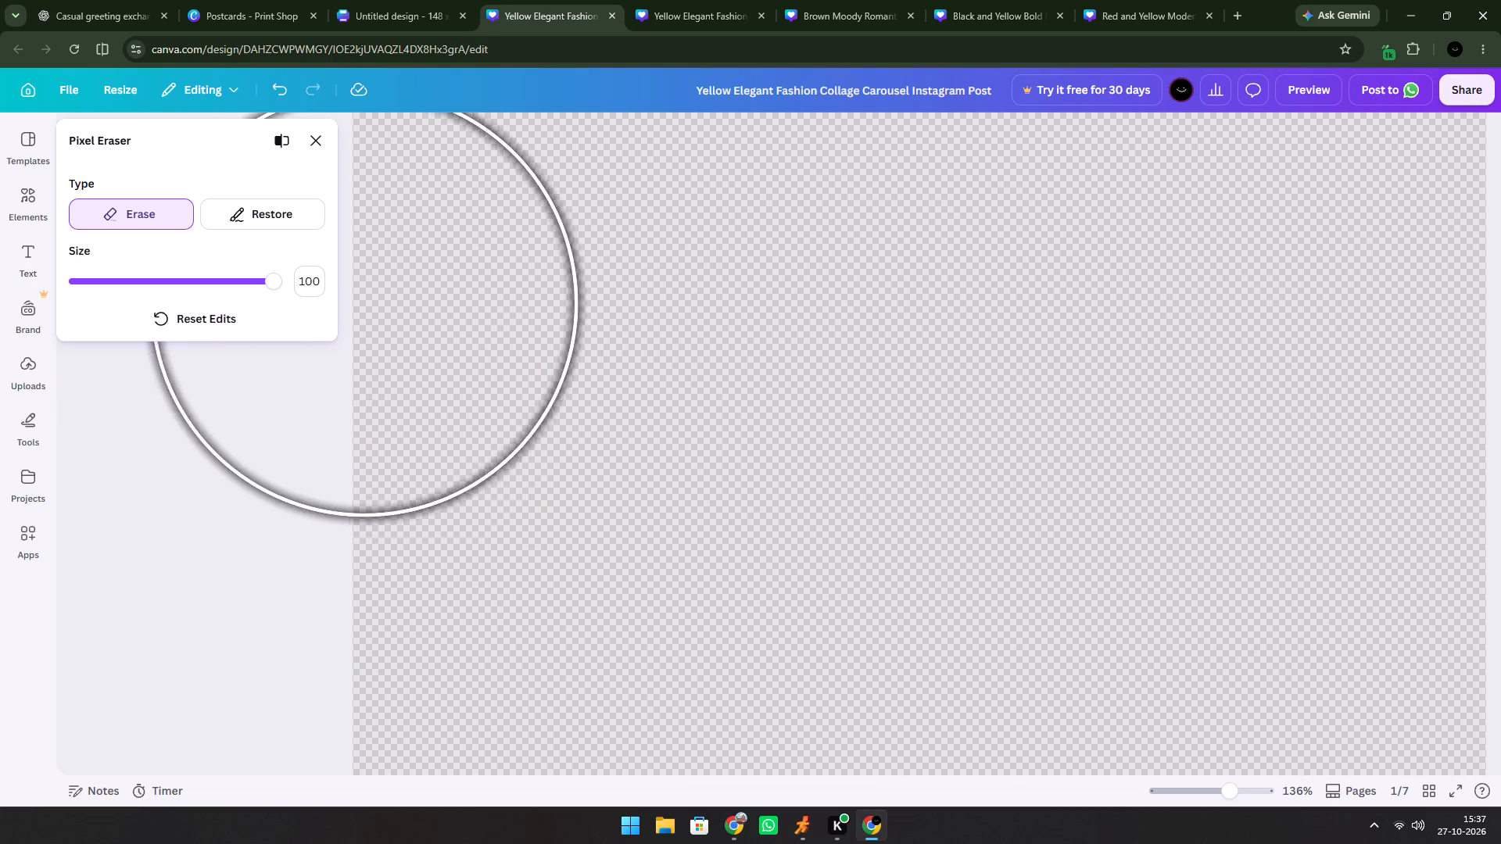
Restore the woman's face, hair, neck and the middle of the dress bodice, with the brush size at 19.
click(267, 202)
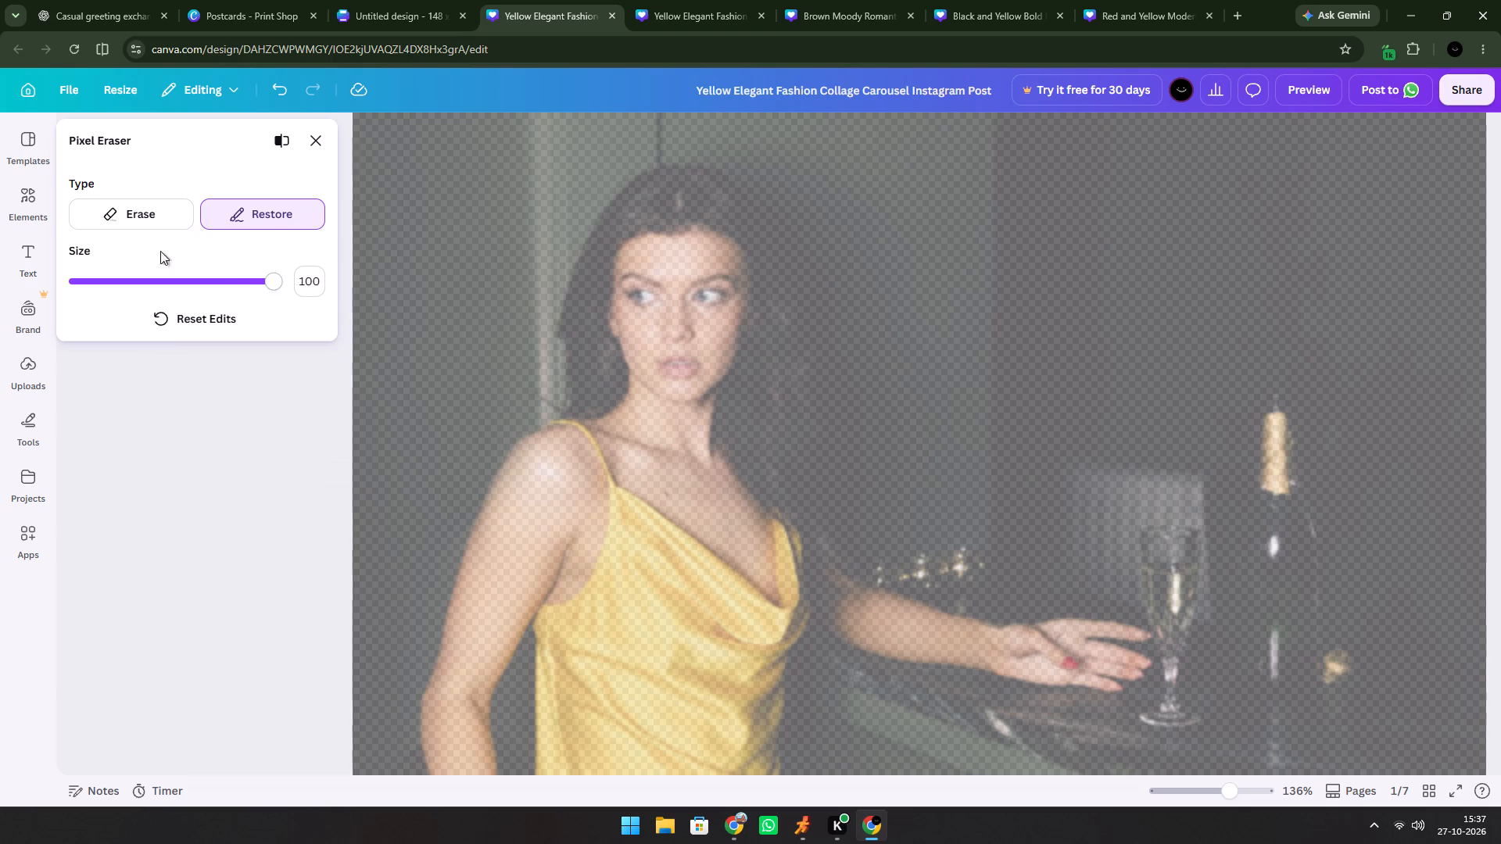
click(110, 207)
scroll(532, 284, down, 1)
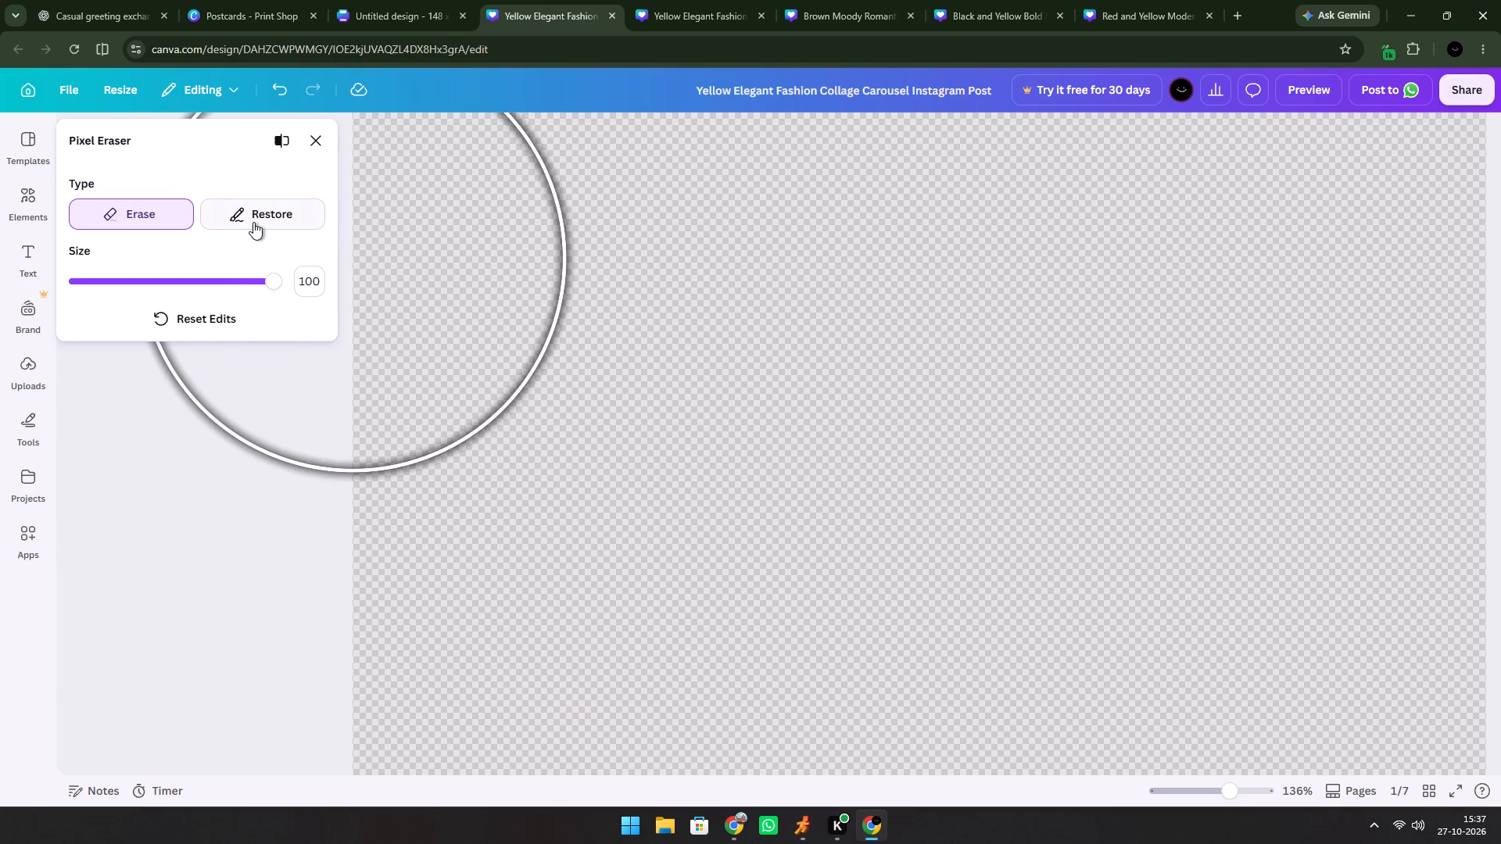
click(124, 283)
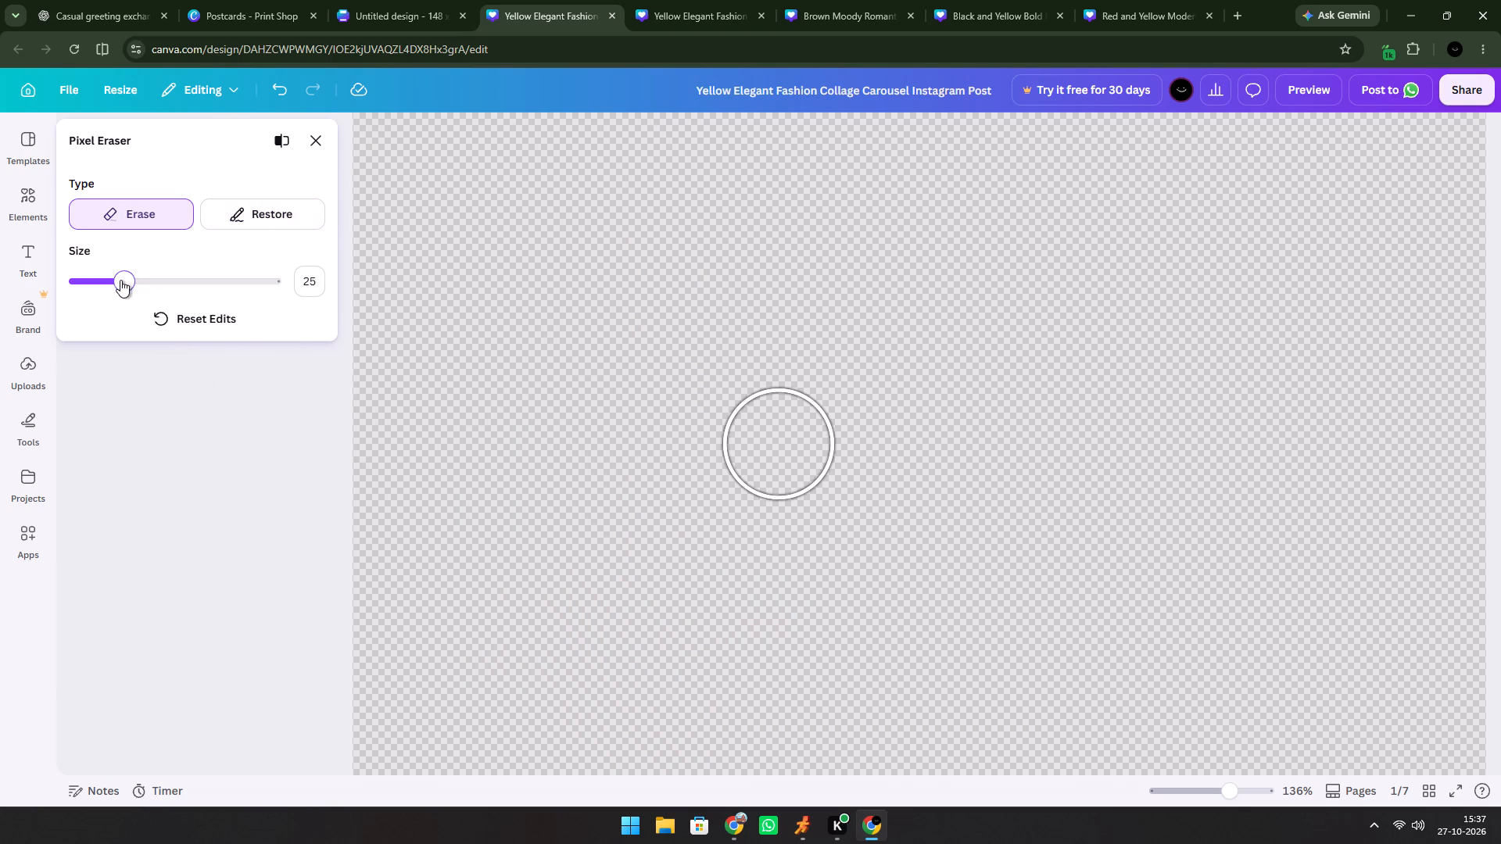
click(111, 280)
click(227, 218)
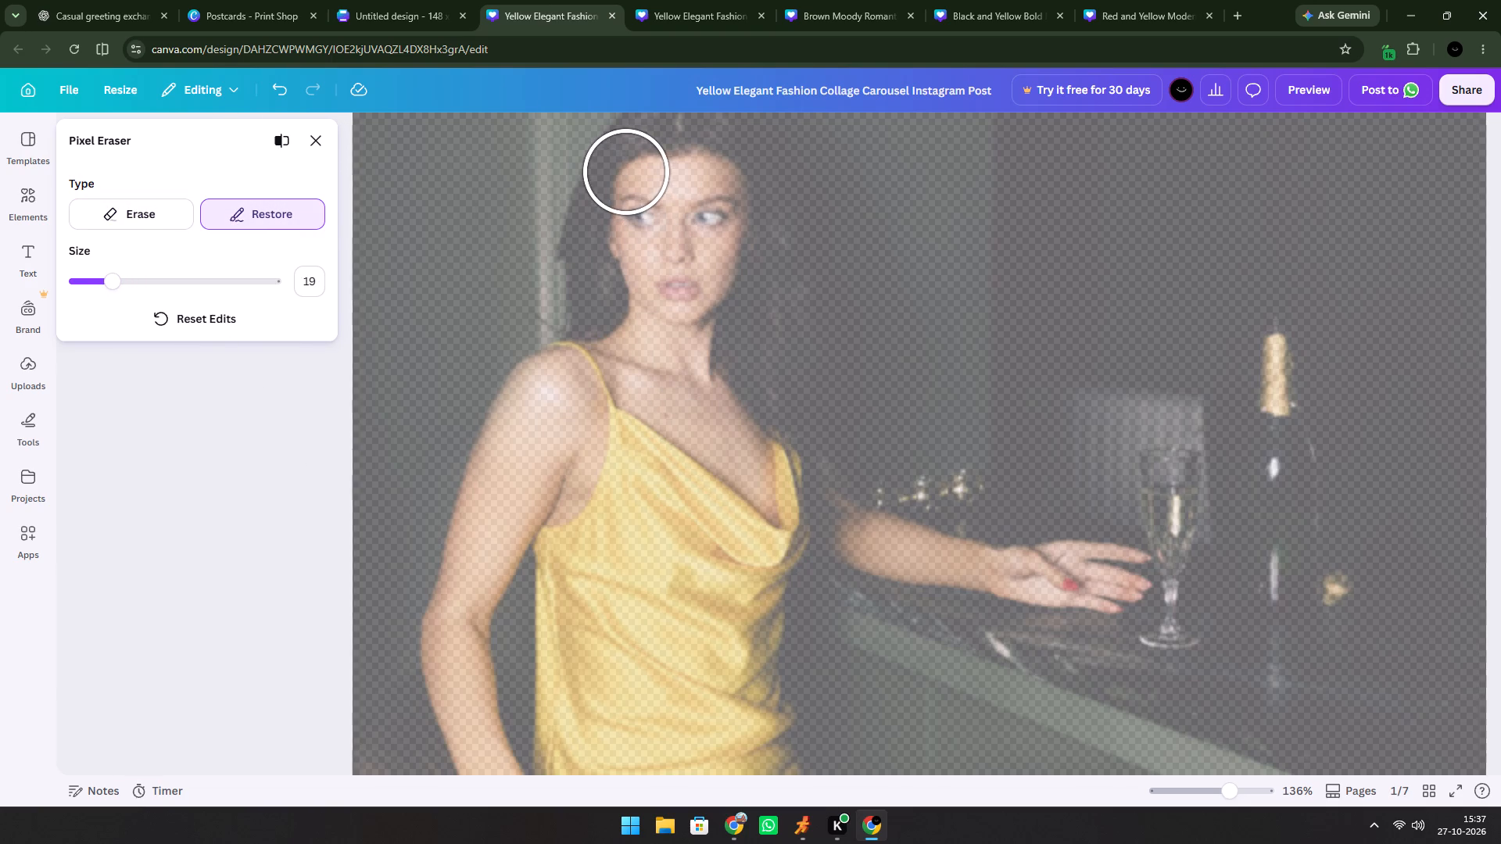
drag(627, 182, 636, 351)
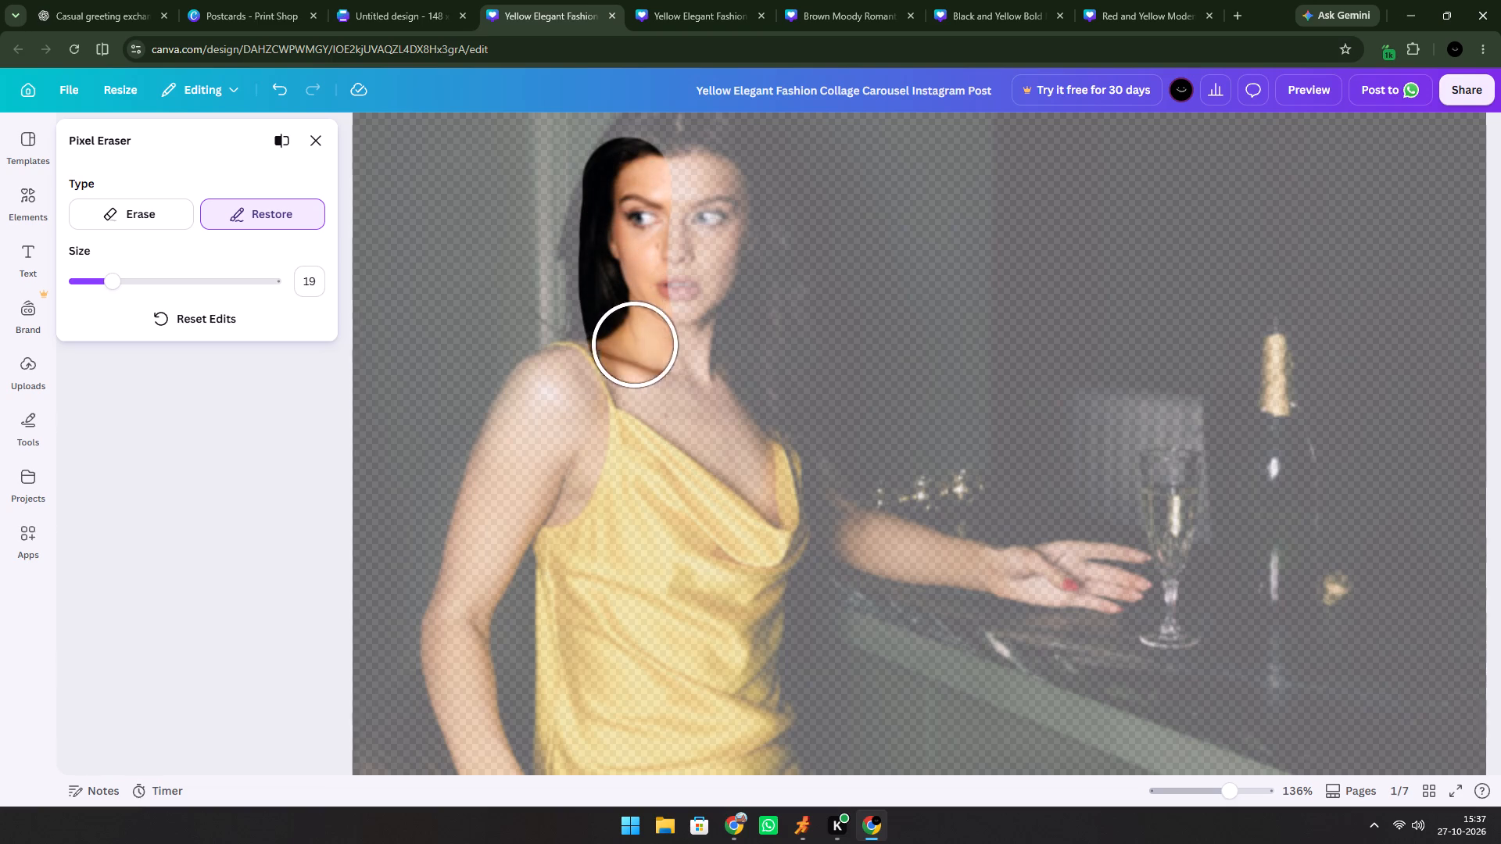
drag(636, 351, 697, 347)
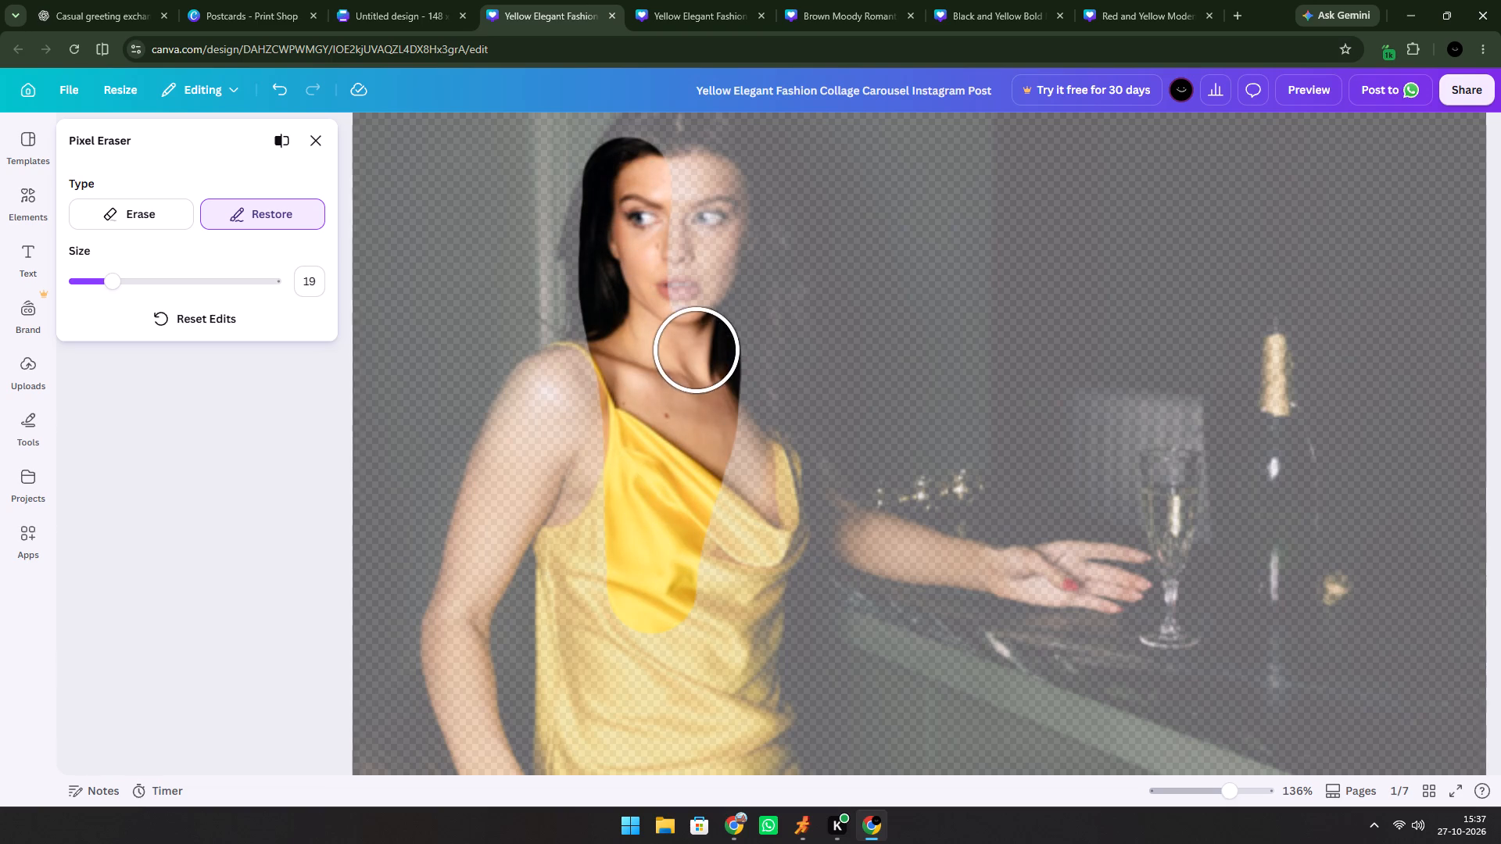
drag(697, 347, 680, 158)
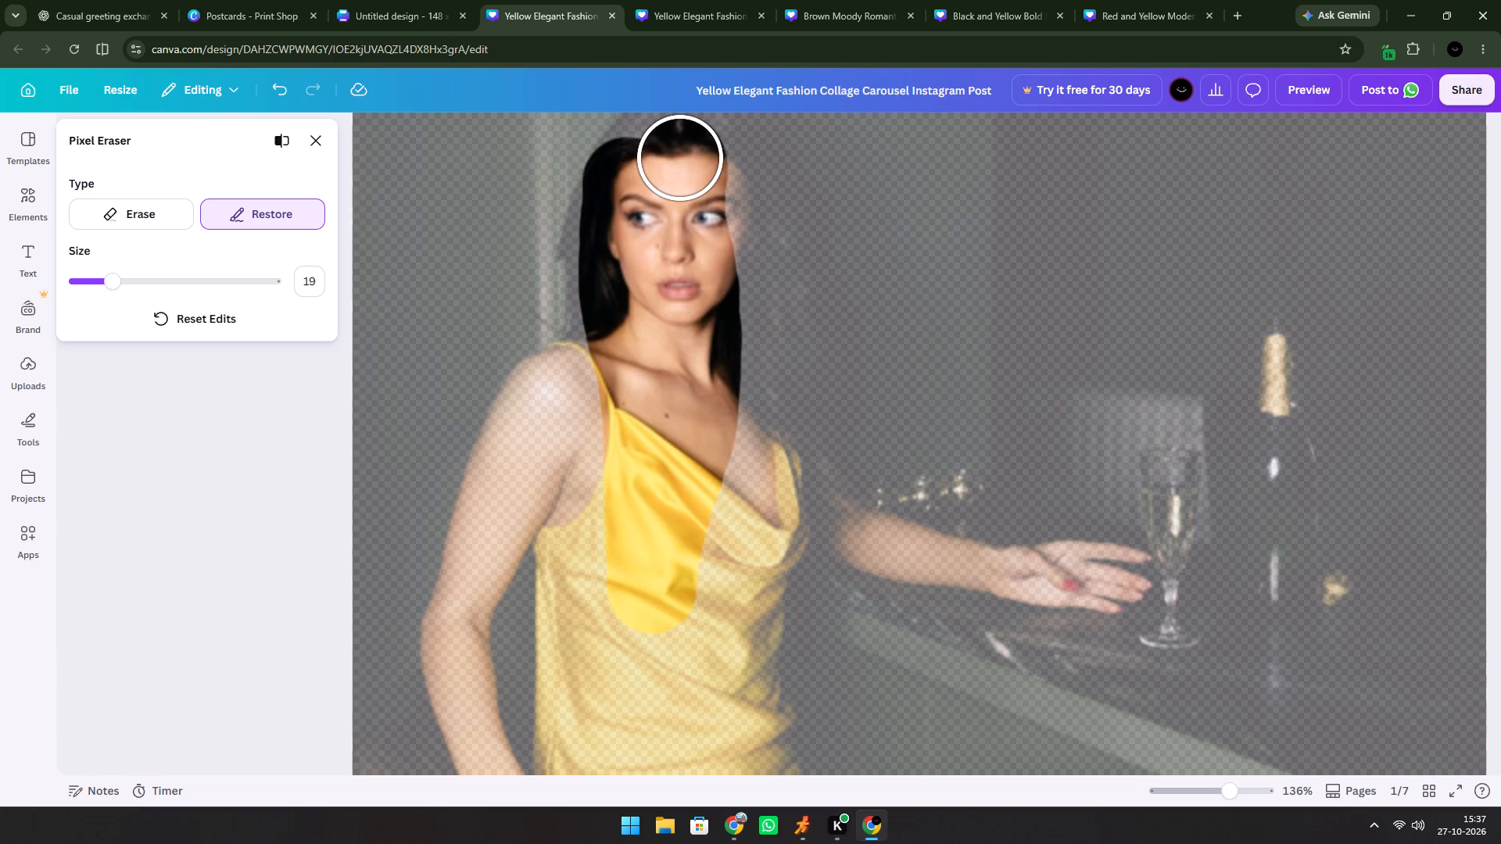
drag(680, 158, 639, 204)
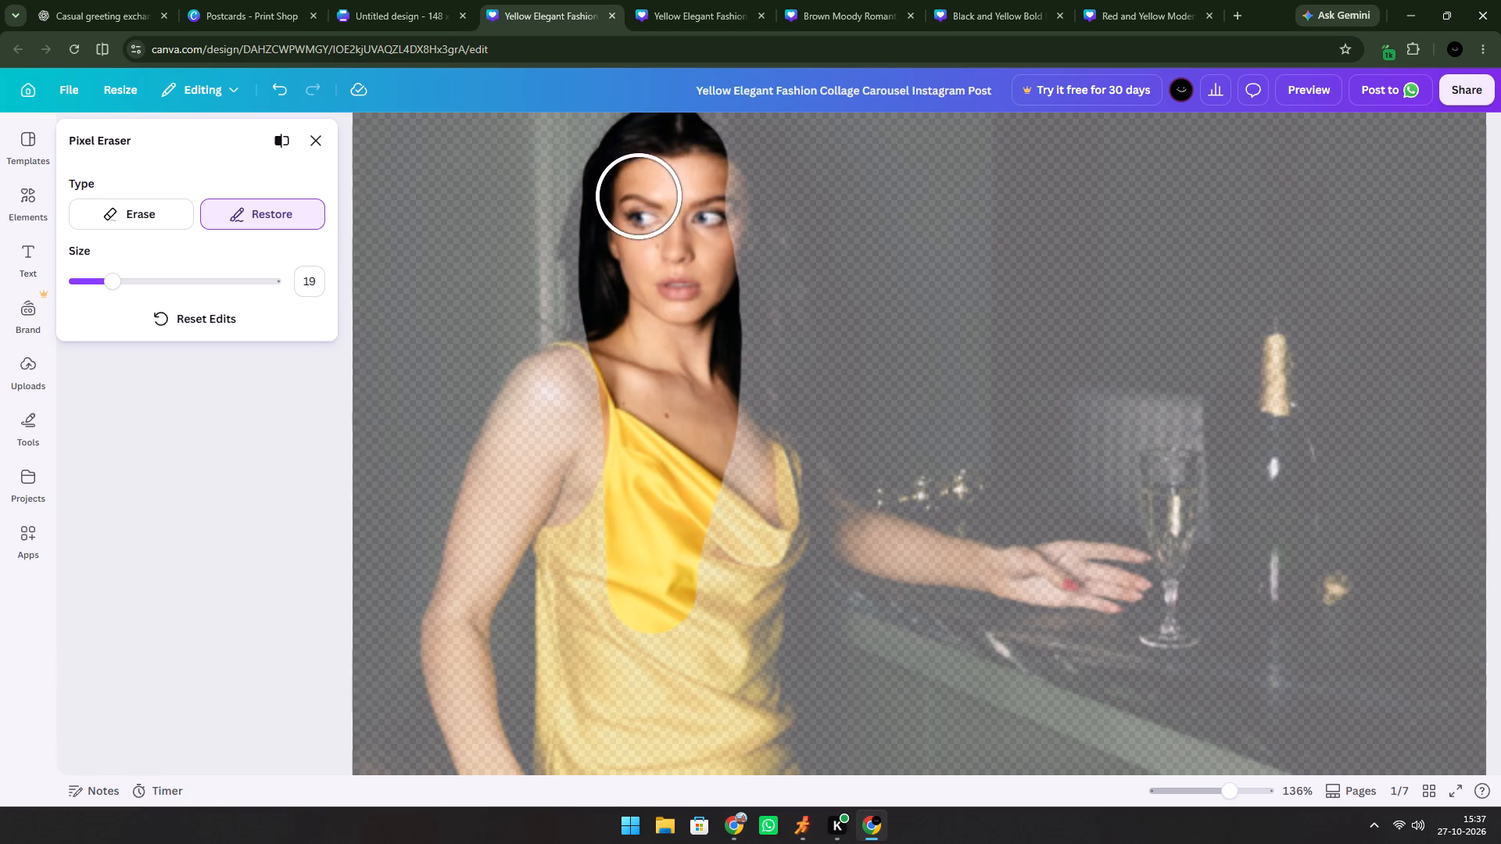
Restore the dress side farthest from the table, together with the adjoining shoulder strap, shoulder and upper arm.
drag(639, 204, 658, 629)
scroll(658, 628, down, 2)
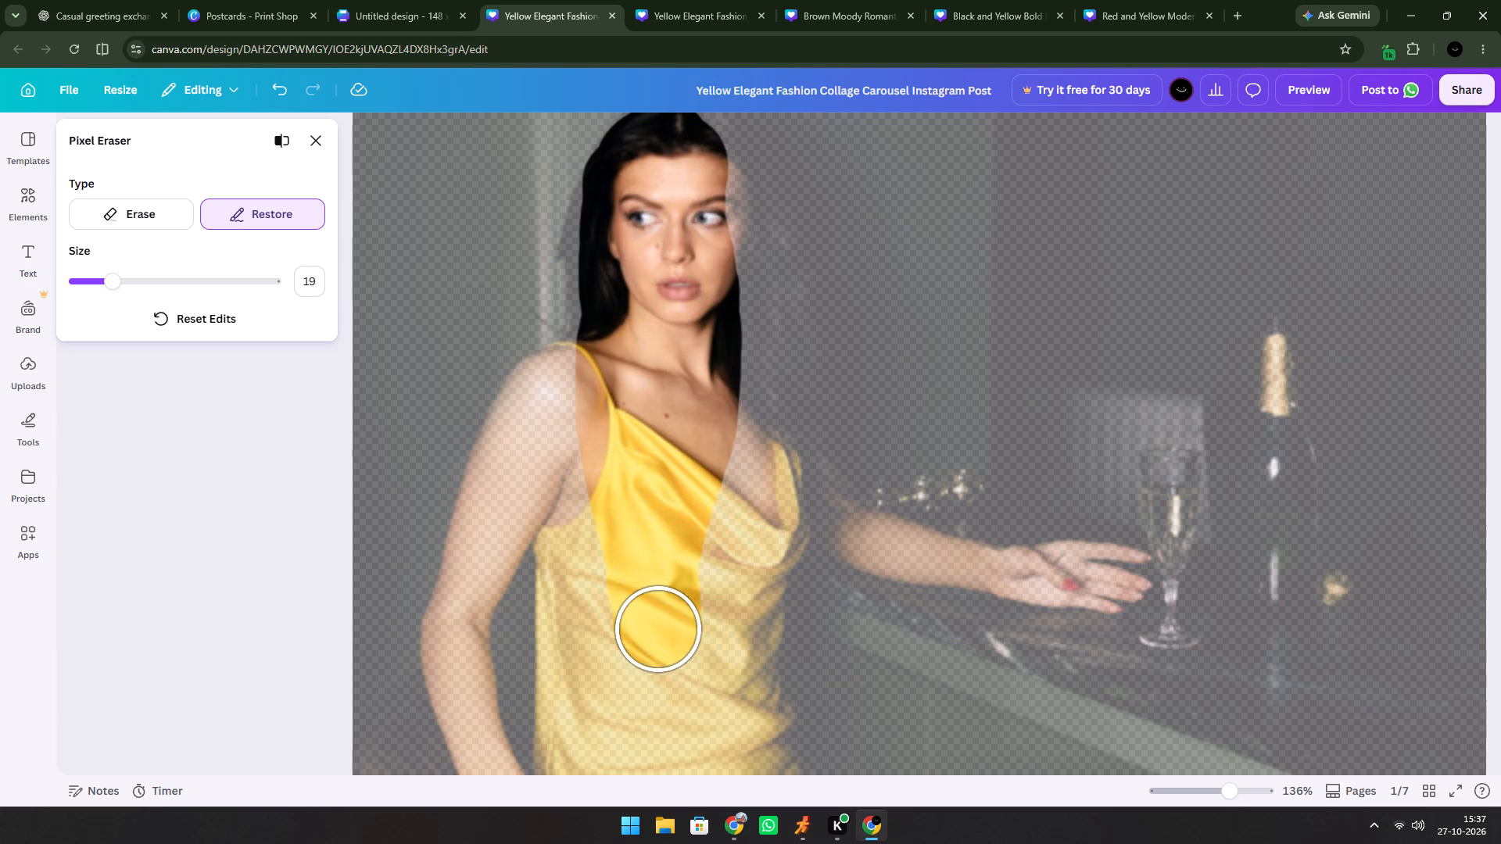
drag(658, 629, 594, 596)
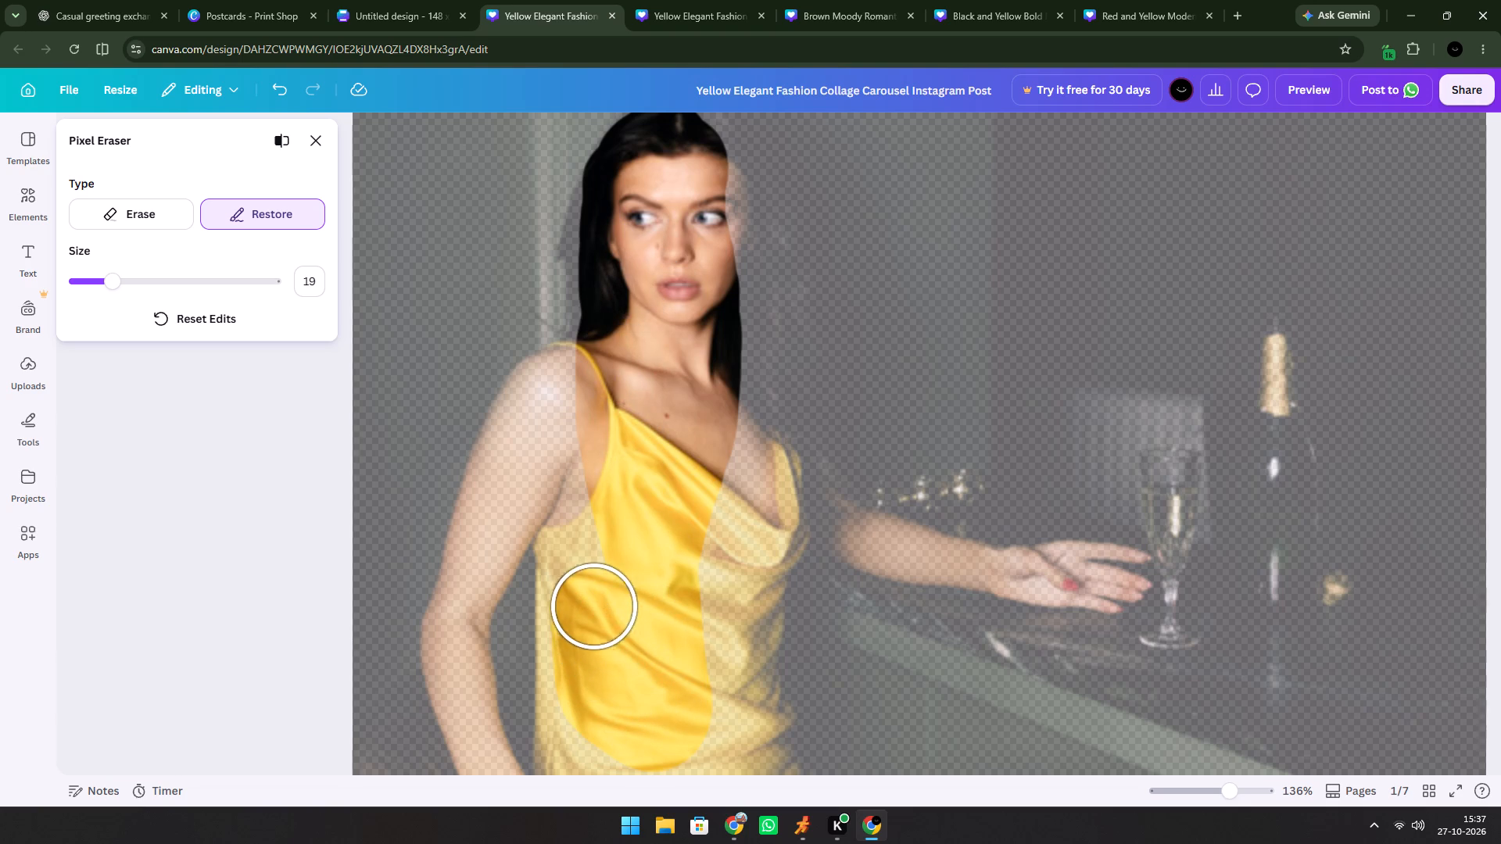
drag(594, 596, 579, 472)
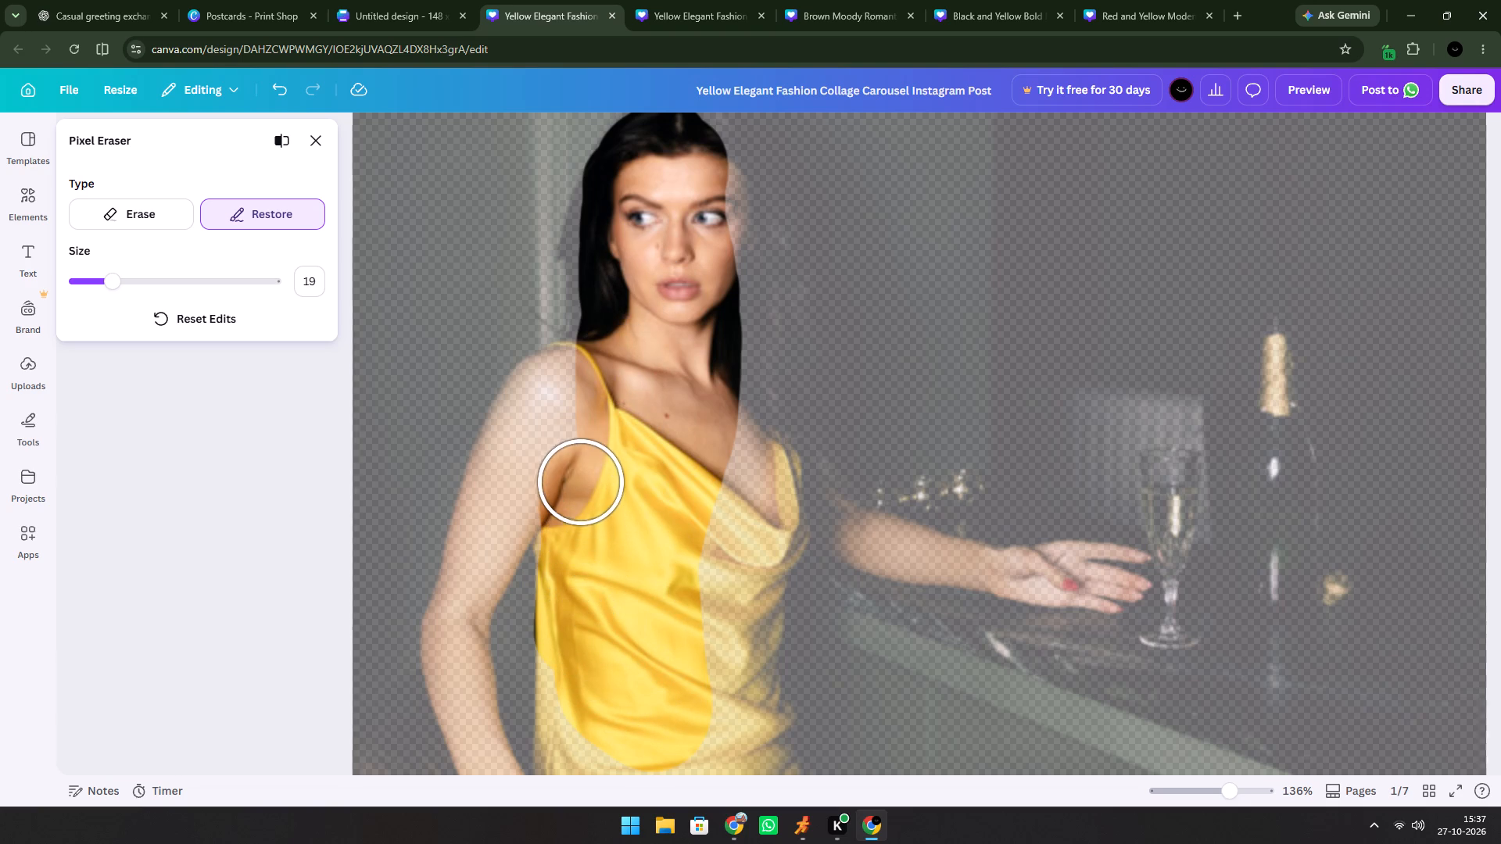
drag(579, 472, 538, 410)
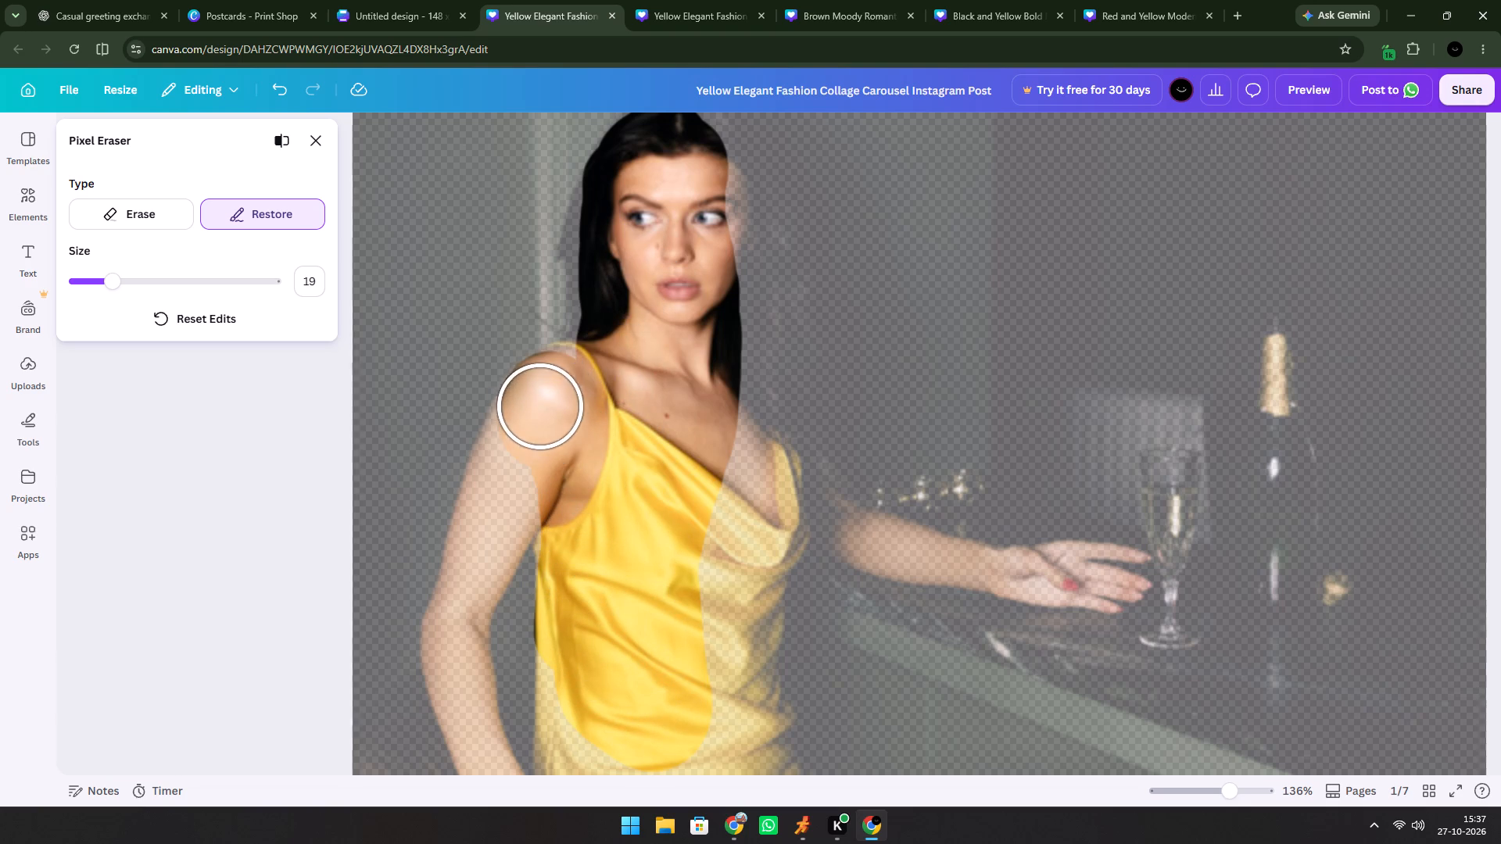
drag(538, 410, 510, 491)
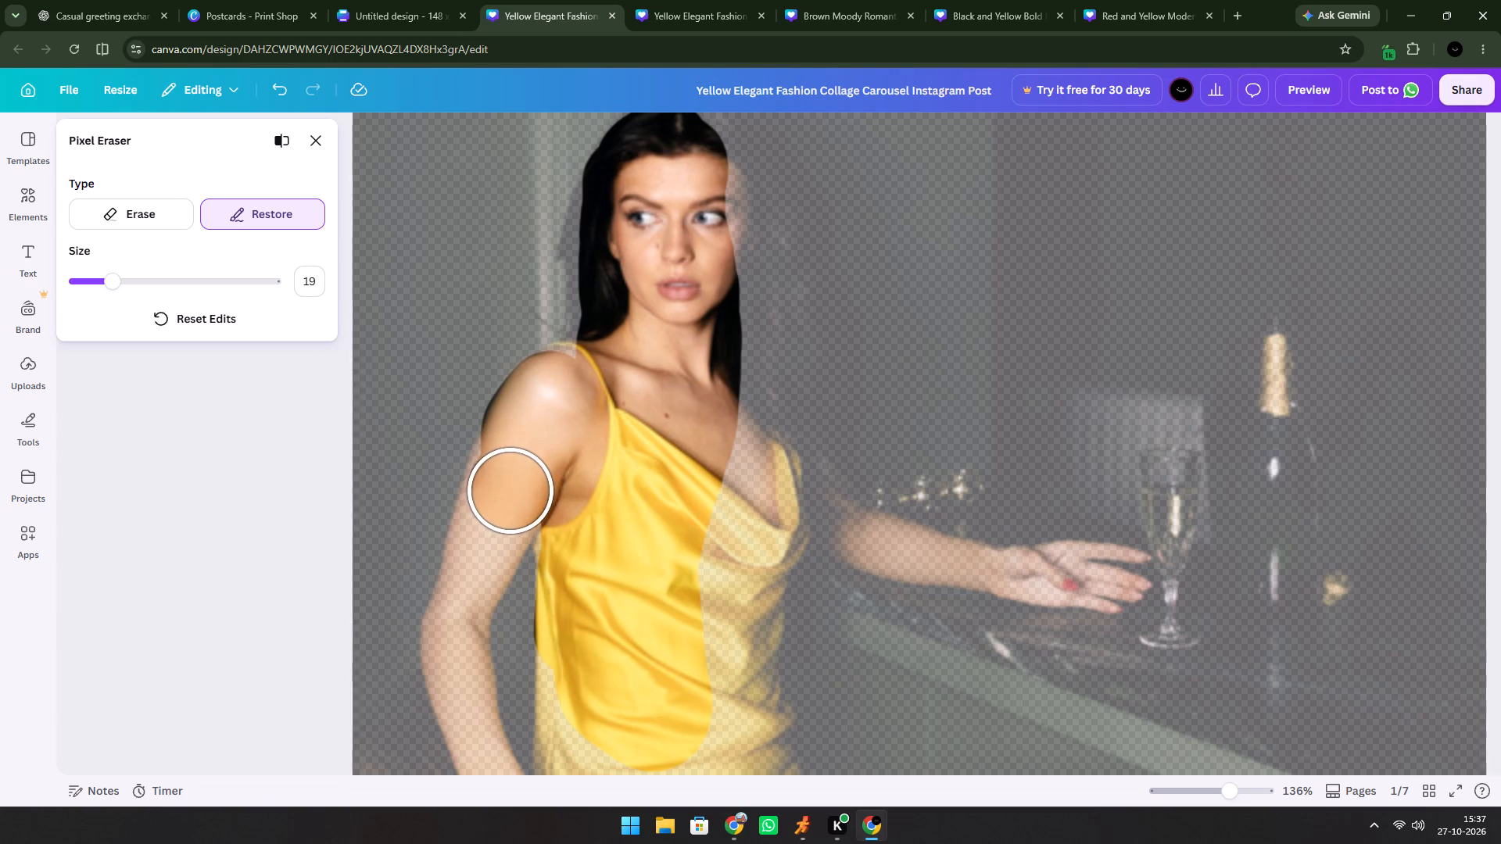
drag(510, 491, 511, 517)
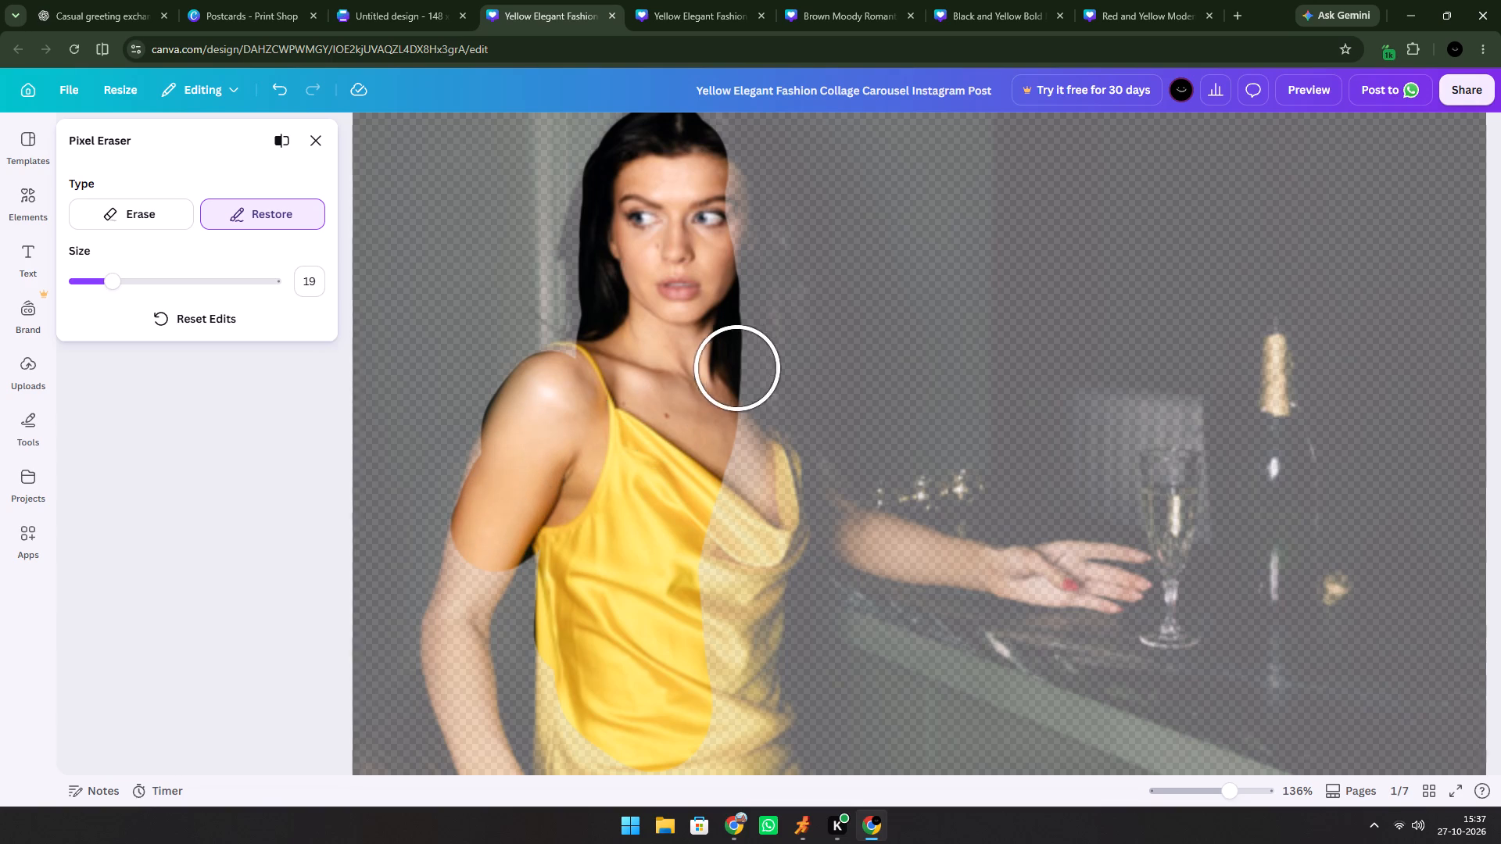
Restore the hair and dress side nearest the table, and fill in the remaining dress fabric down to the waist.
drag(740, 360, 734, 308)
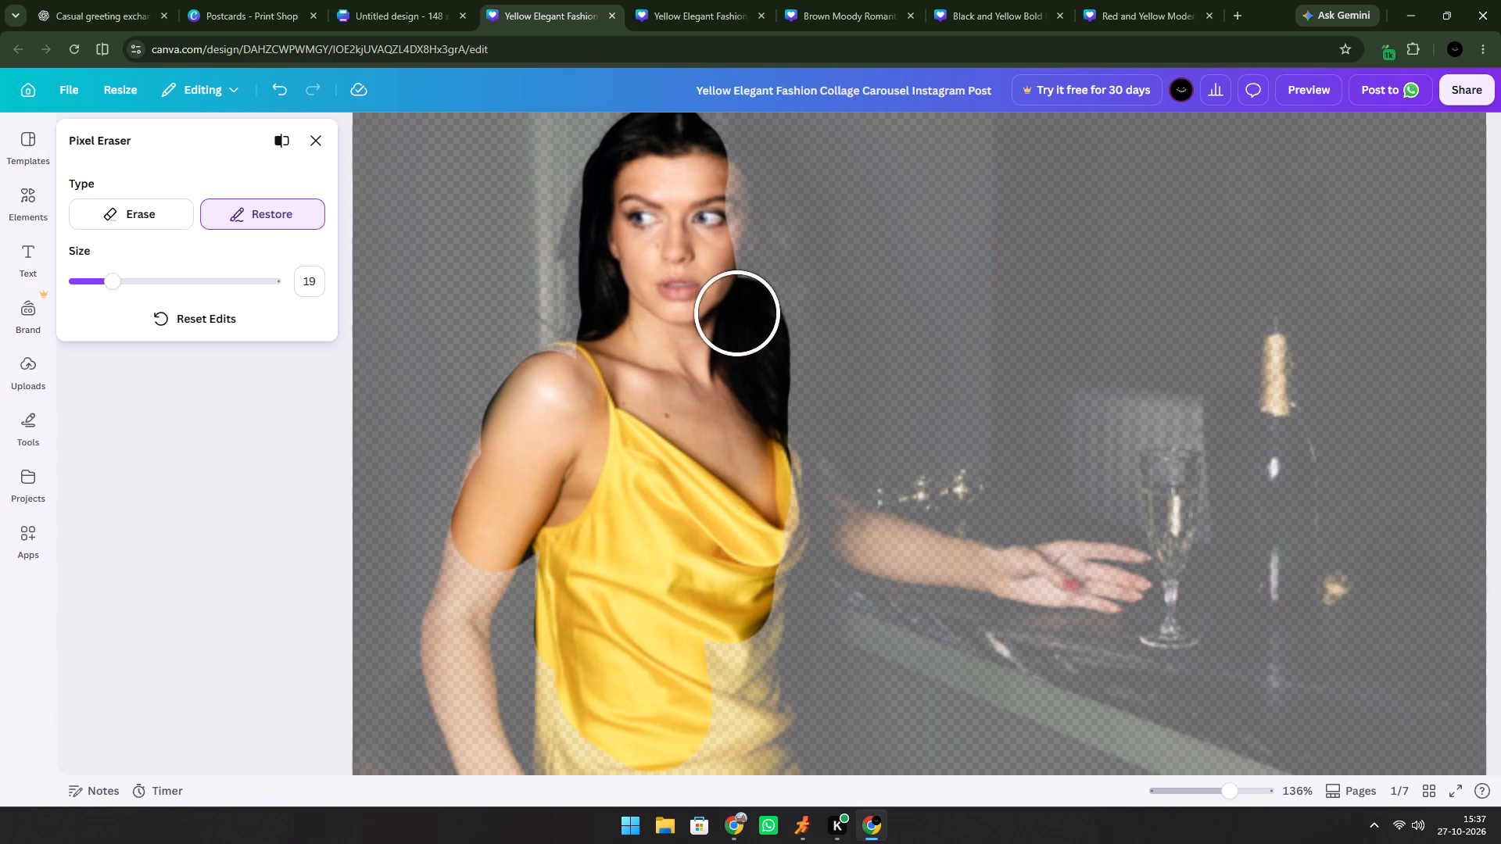
drag(734, 308, 728, 218)
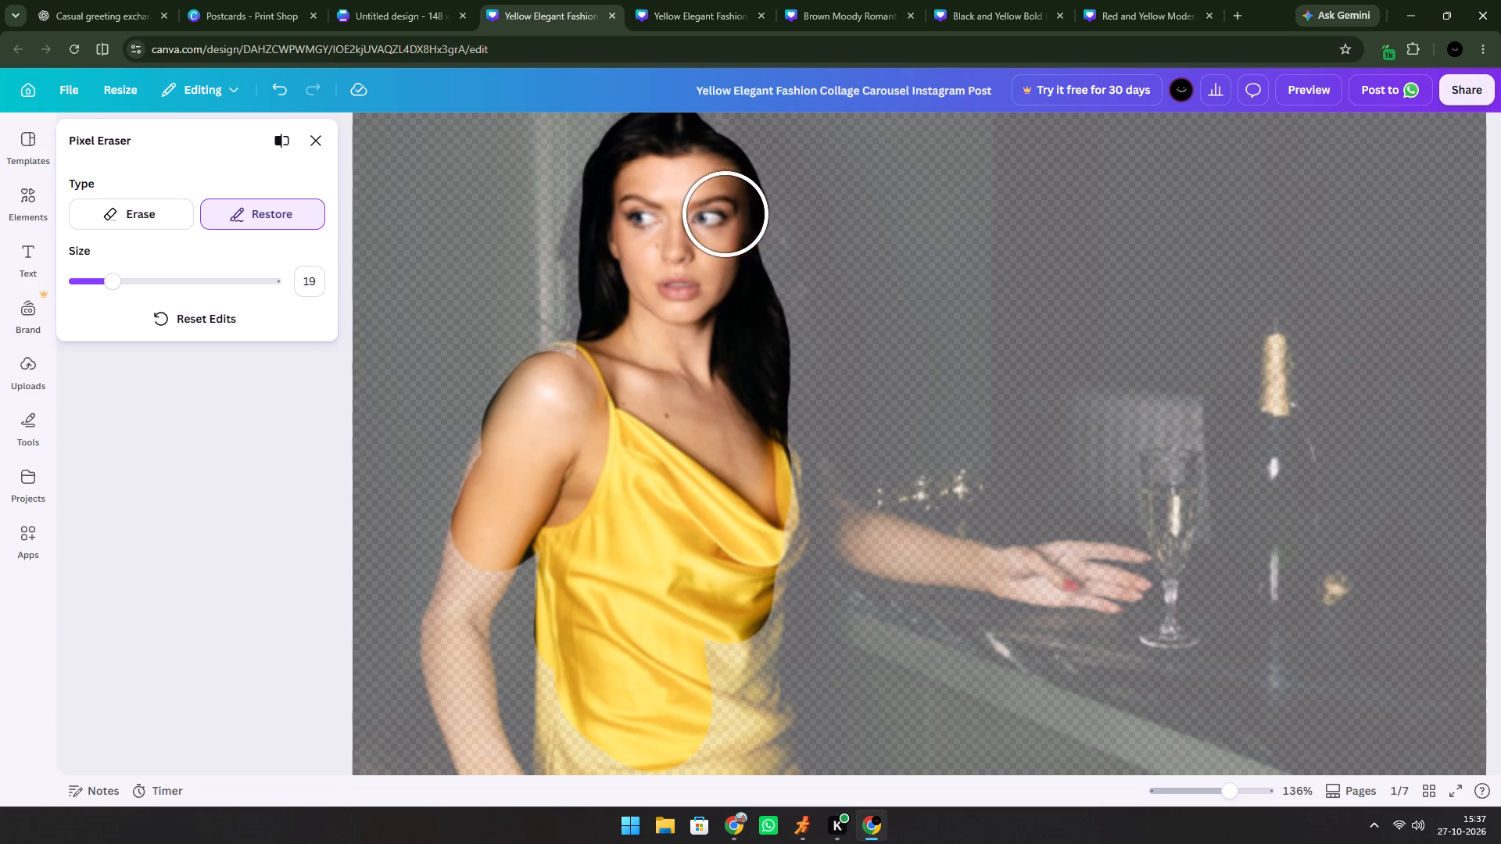
drag(728, 218, 703, 703)
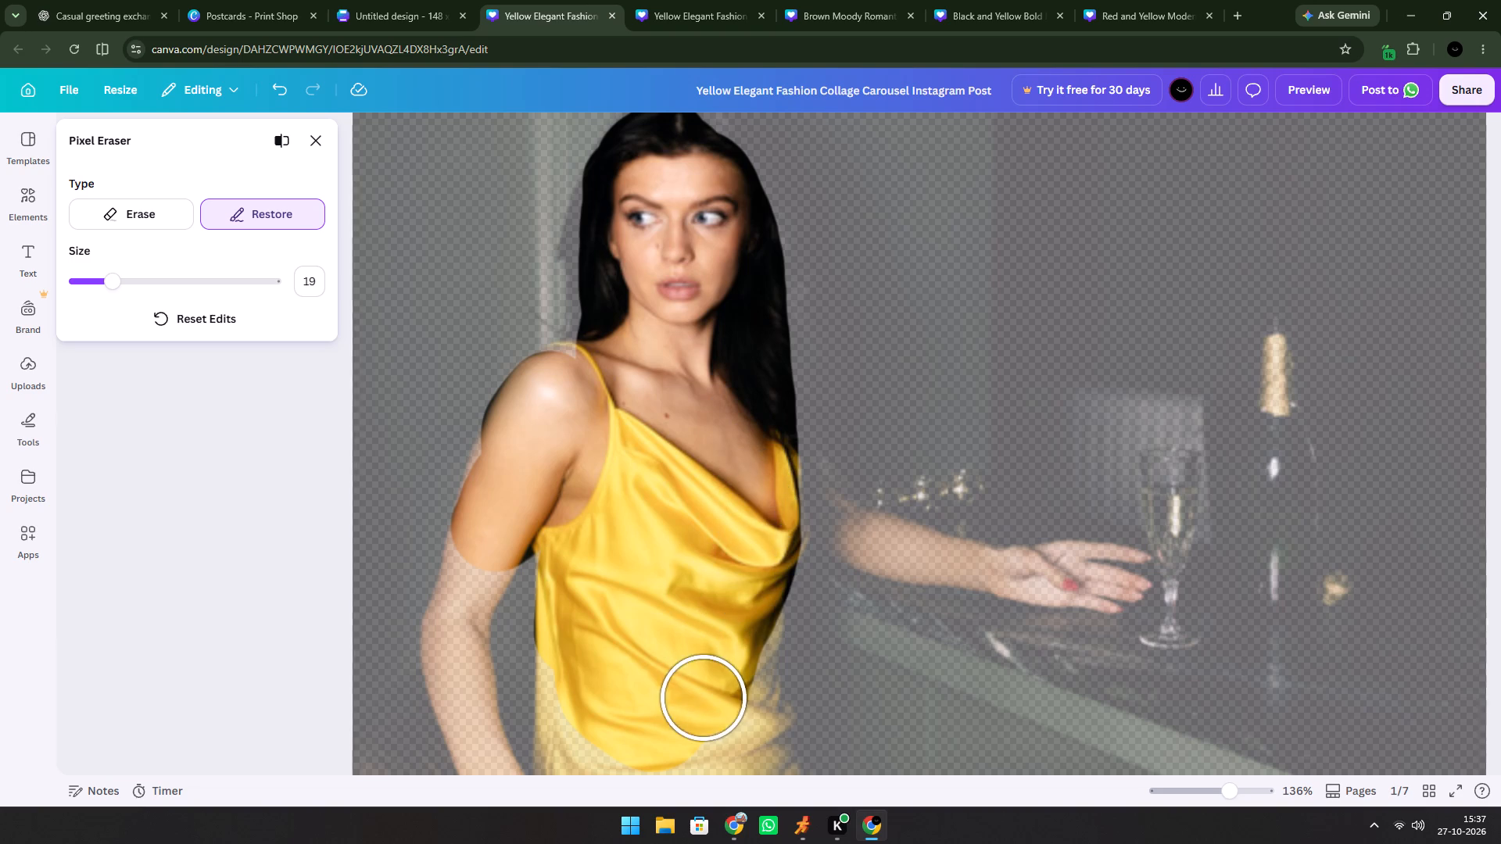
drag(703, 703, 742, 594)
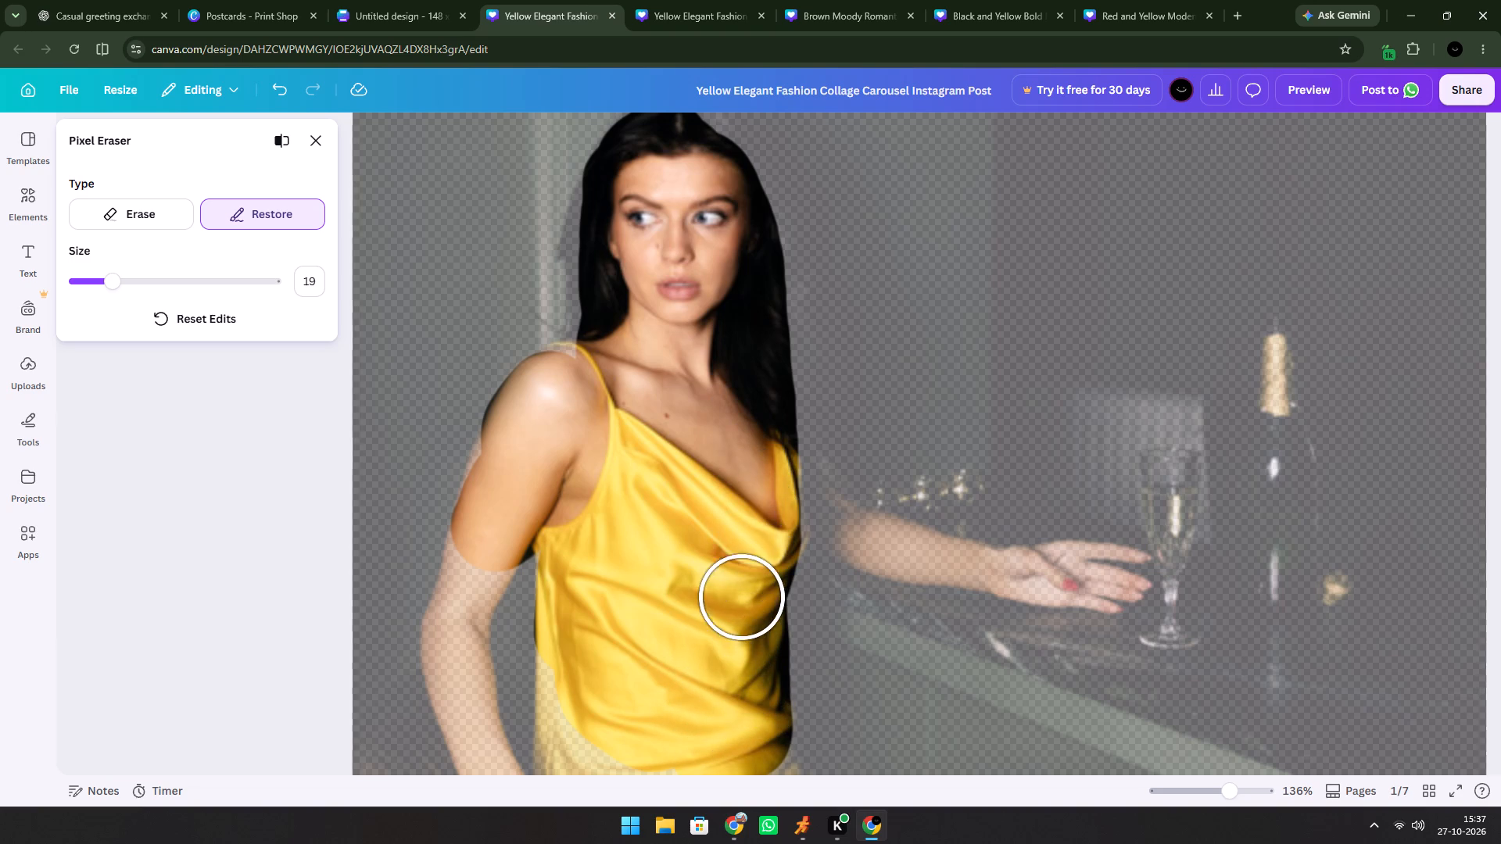
drag(742, 594, 548, 751)
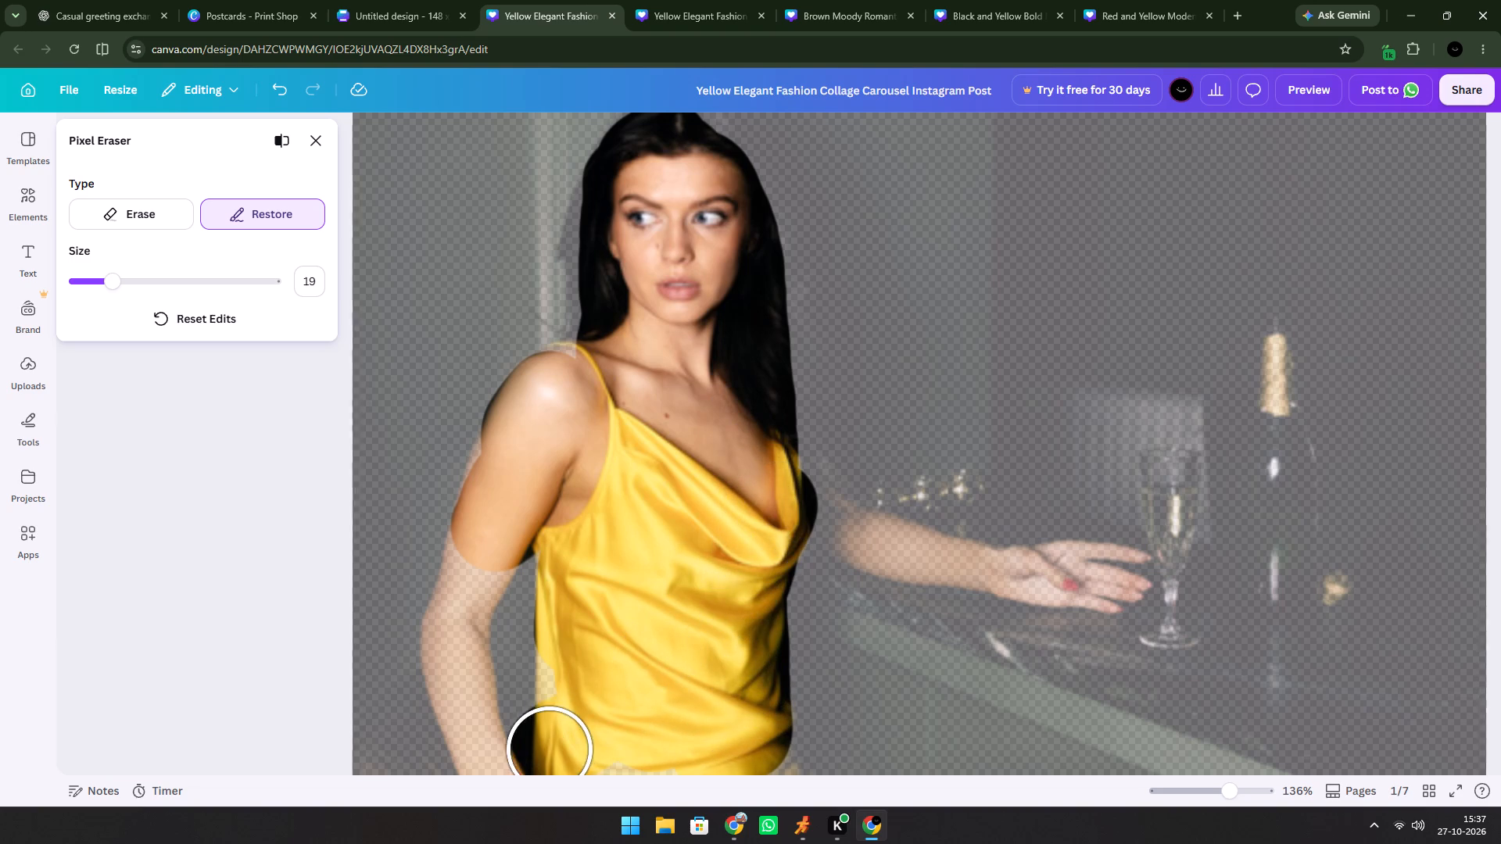
drag(548, 751, 587, 593)
drag(587, 592, 587, 585)
click(585, 575)
click(584, 568)
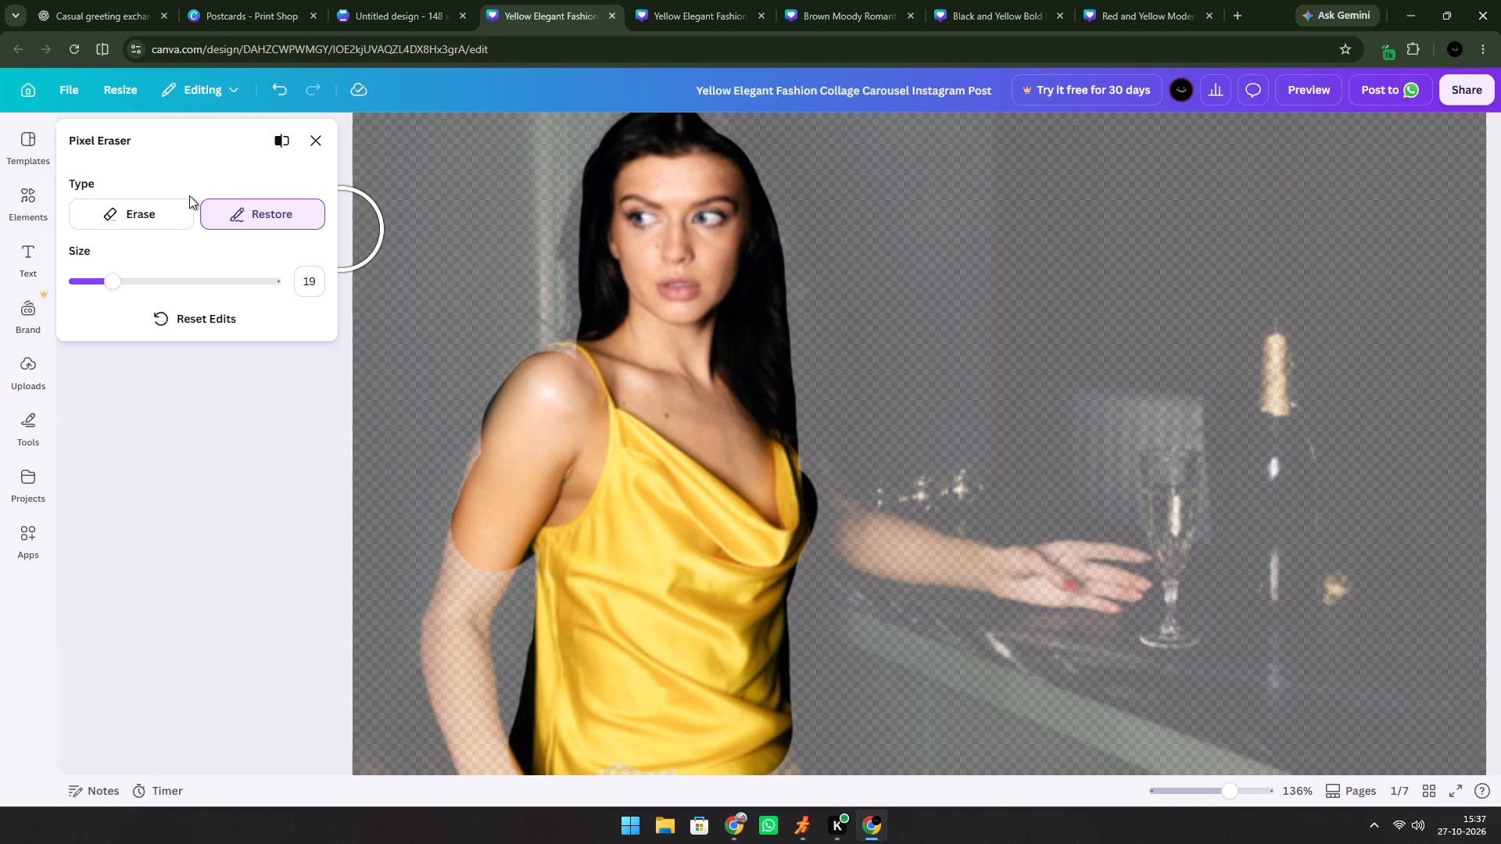
Restore both edges of the upper arm farthest from the table down to just above the elbow, at brush size 3.
click(152, 217)
click(251, 215)
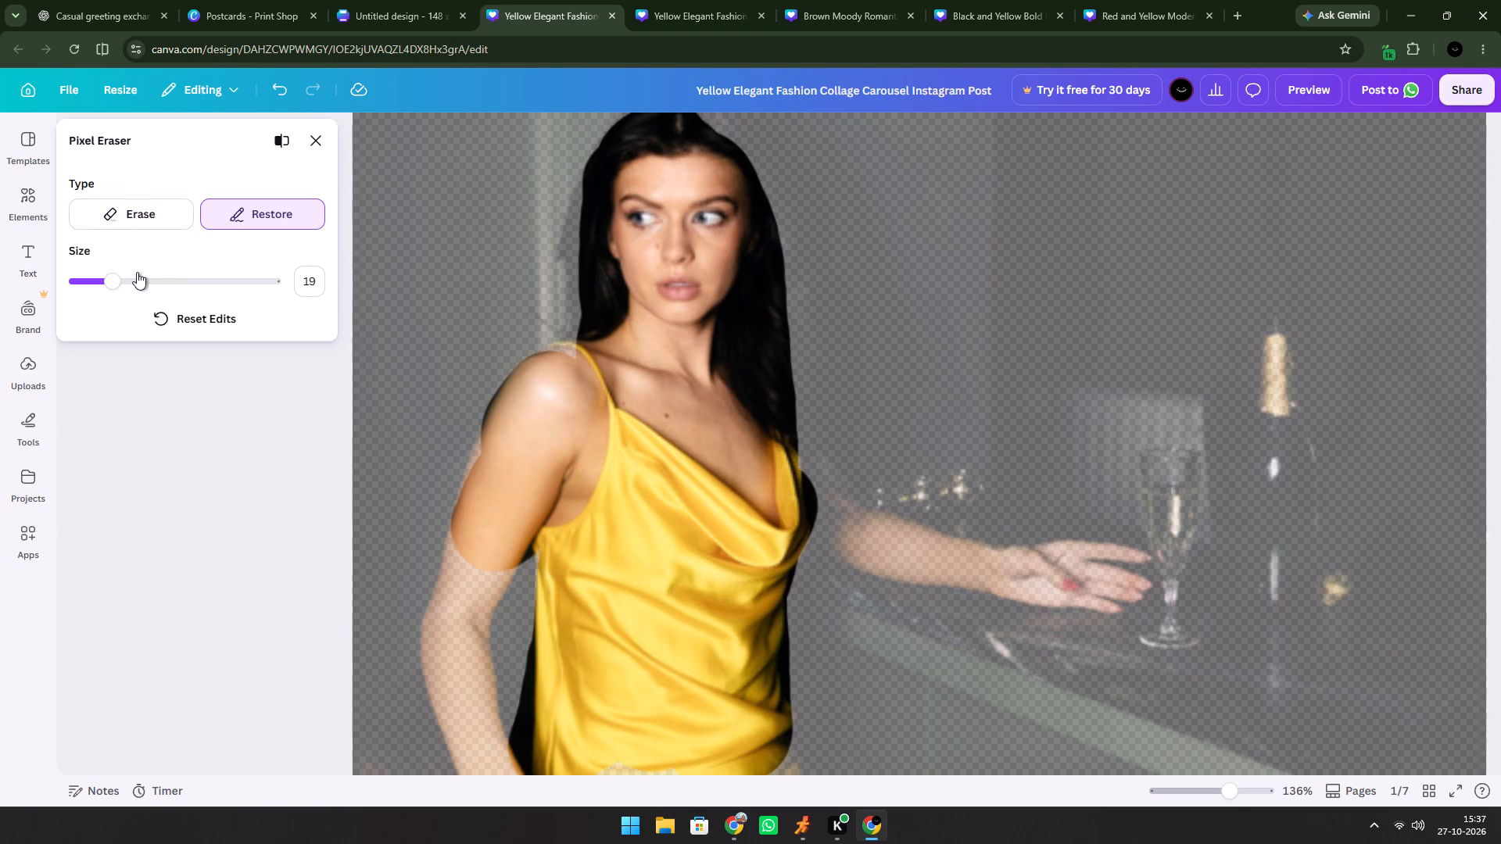
drag(102, 284, 78, 284)
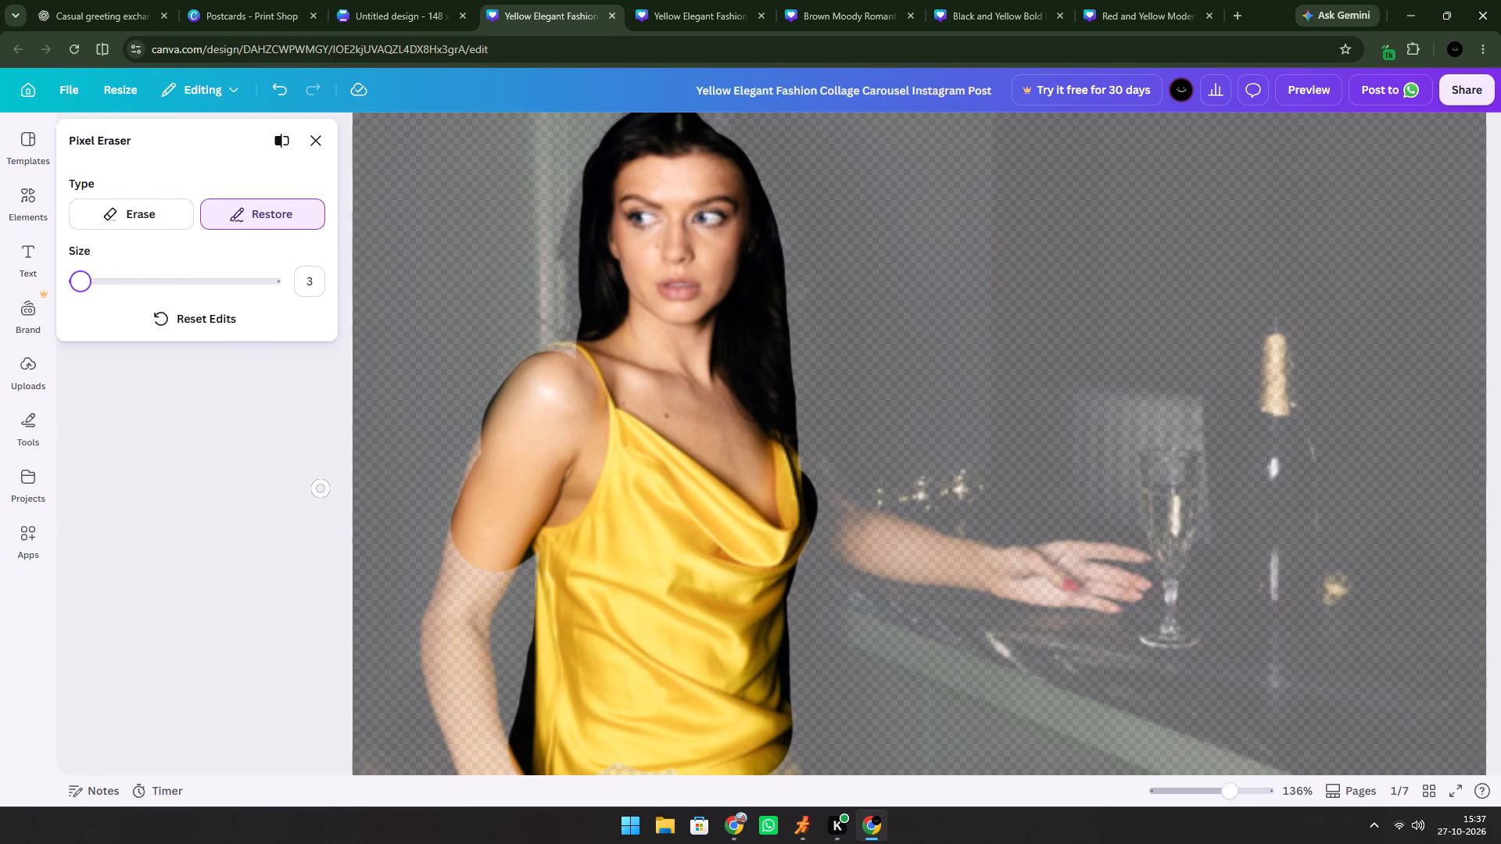
ctrl+scroll(364, 540, up, 5)
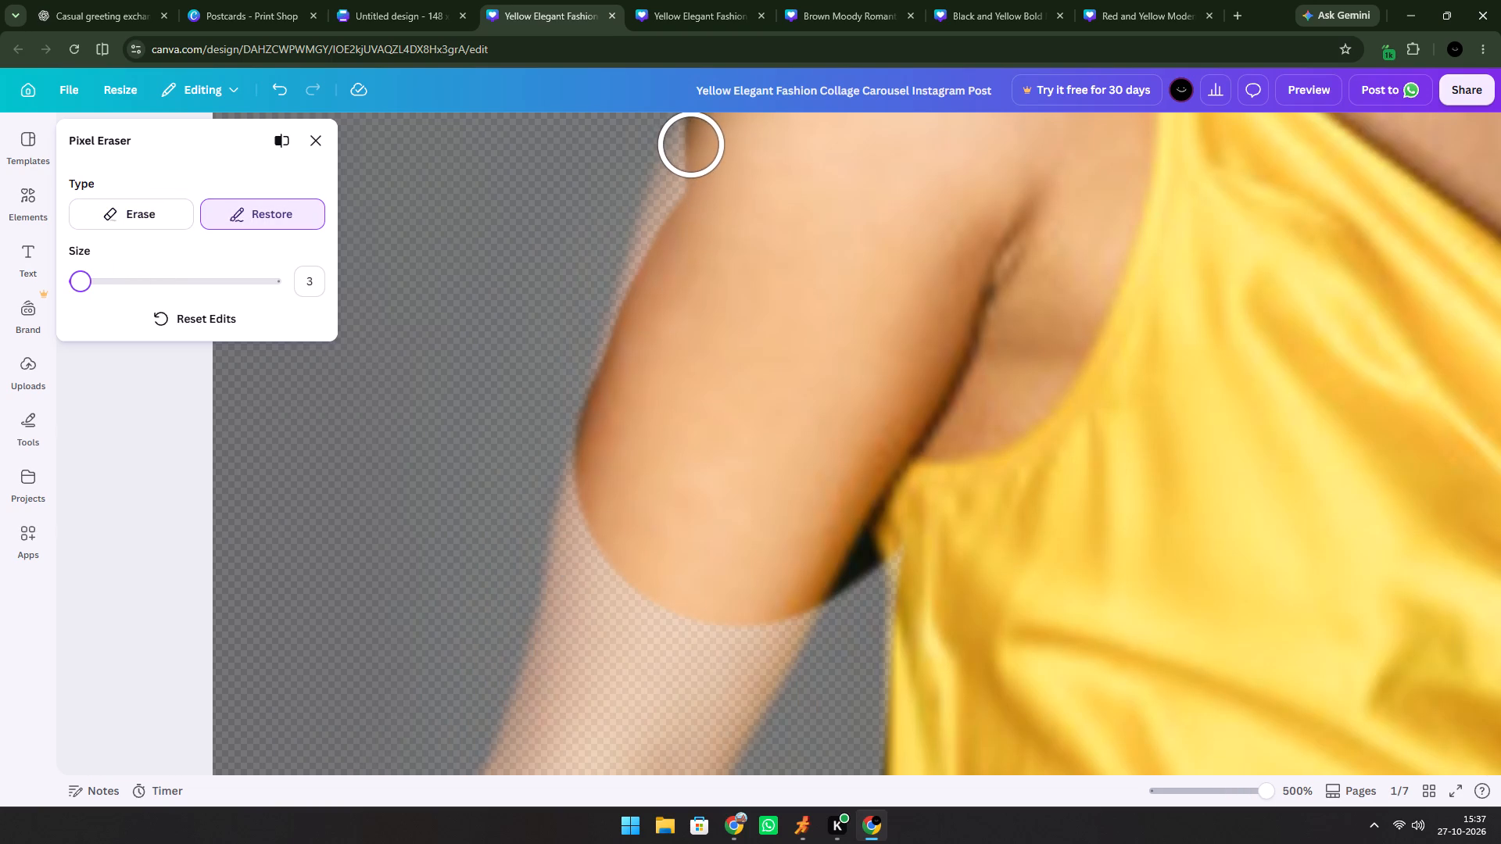
drag(691, 148, 665, 281)
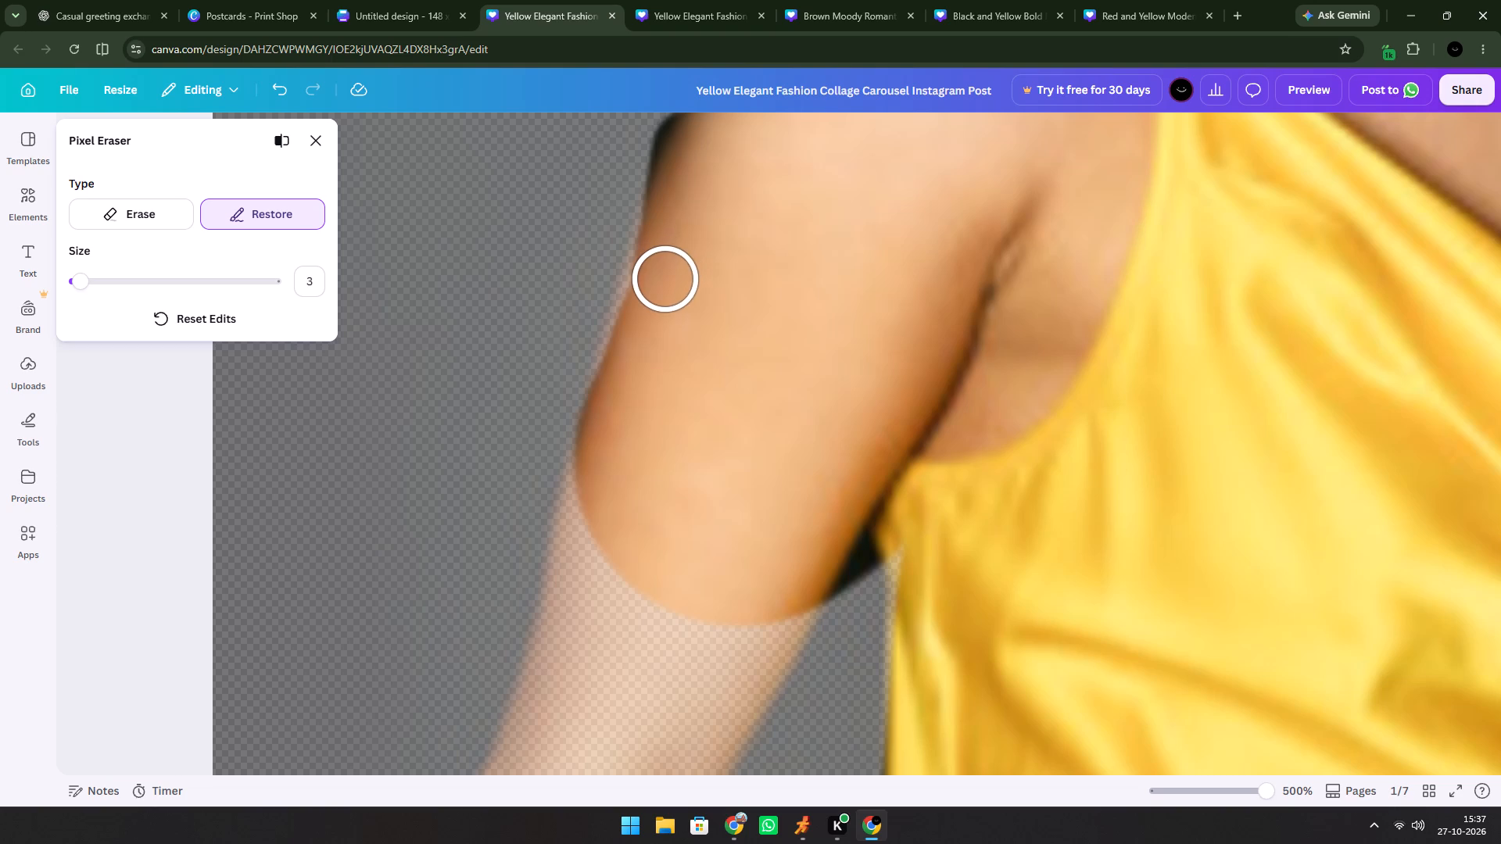
drag(665, 281, 598, 534)
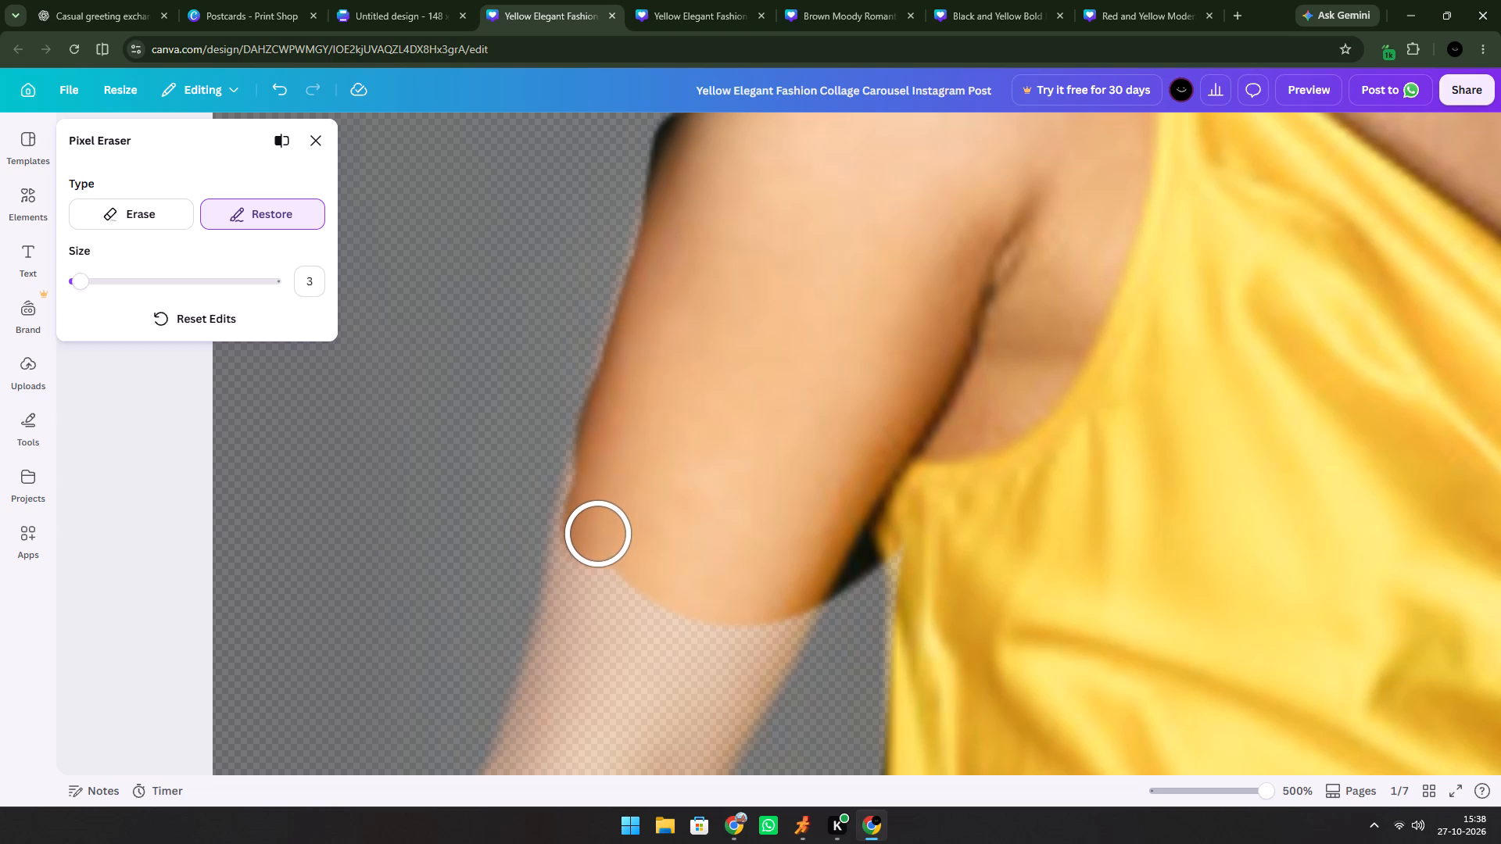
drag(598, 534, 570, 663)
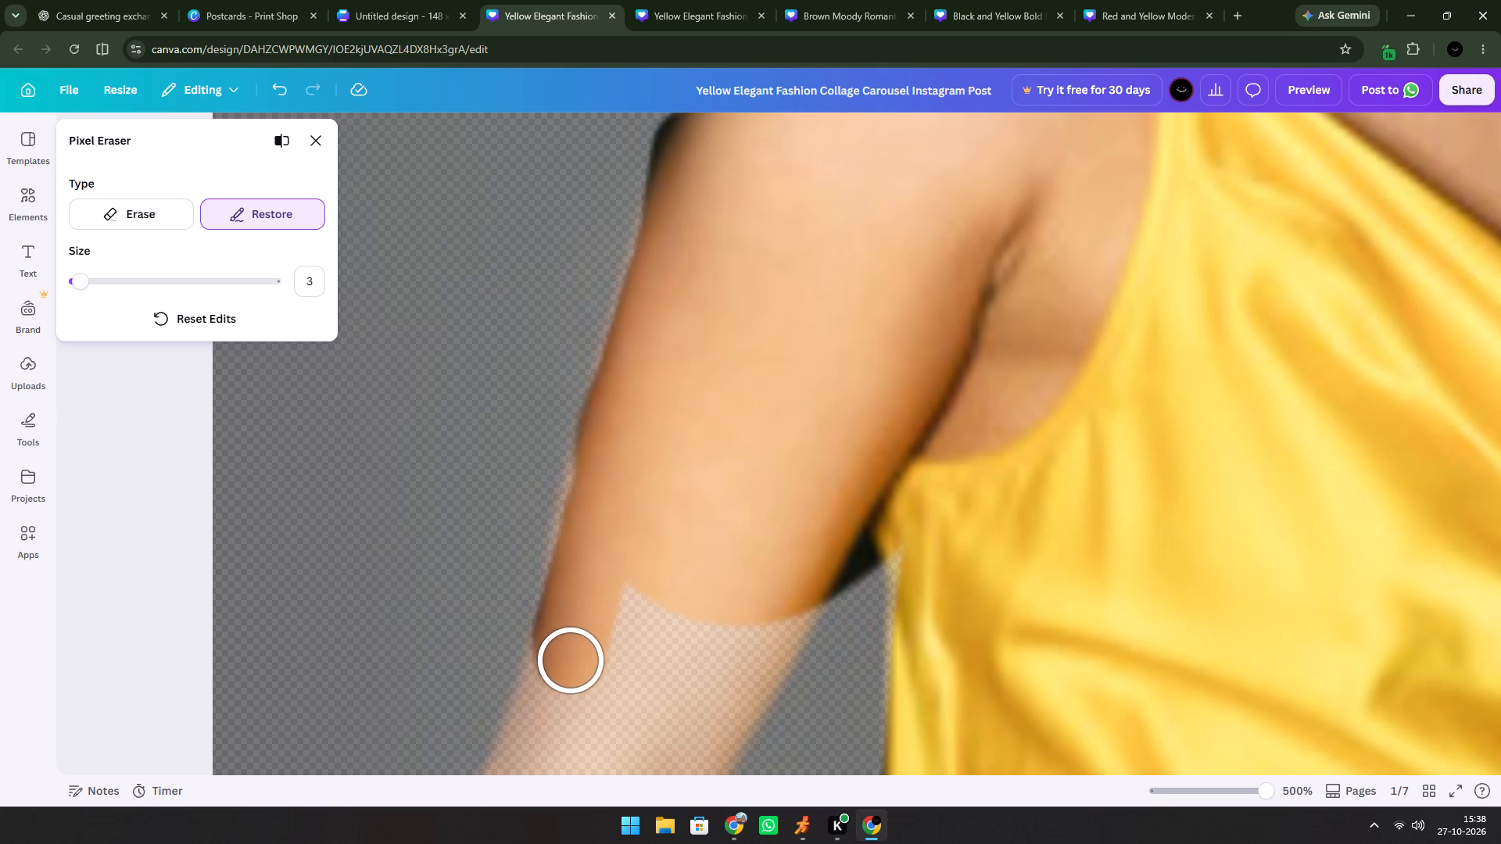
drag(570, 663, 549, 713)
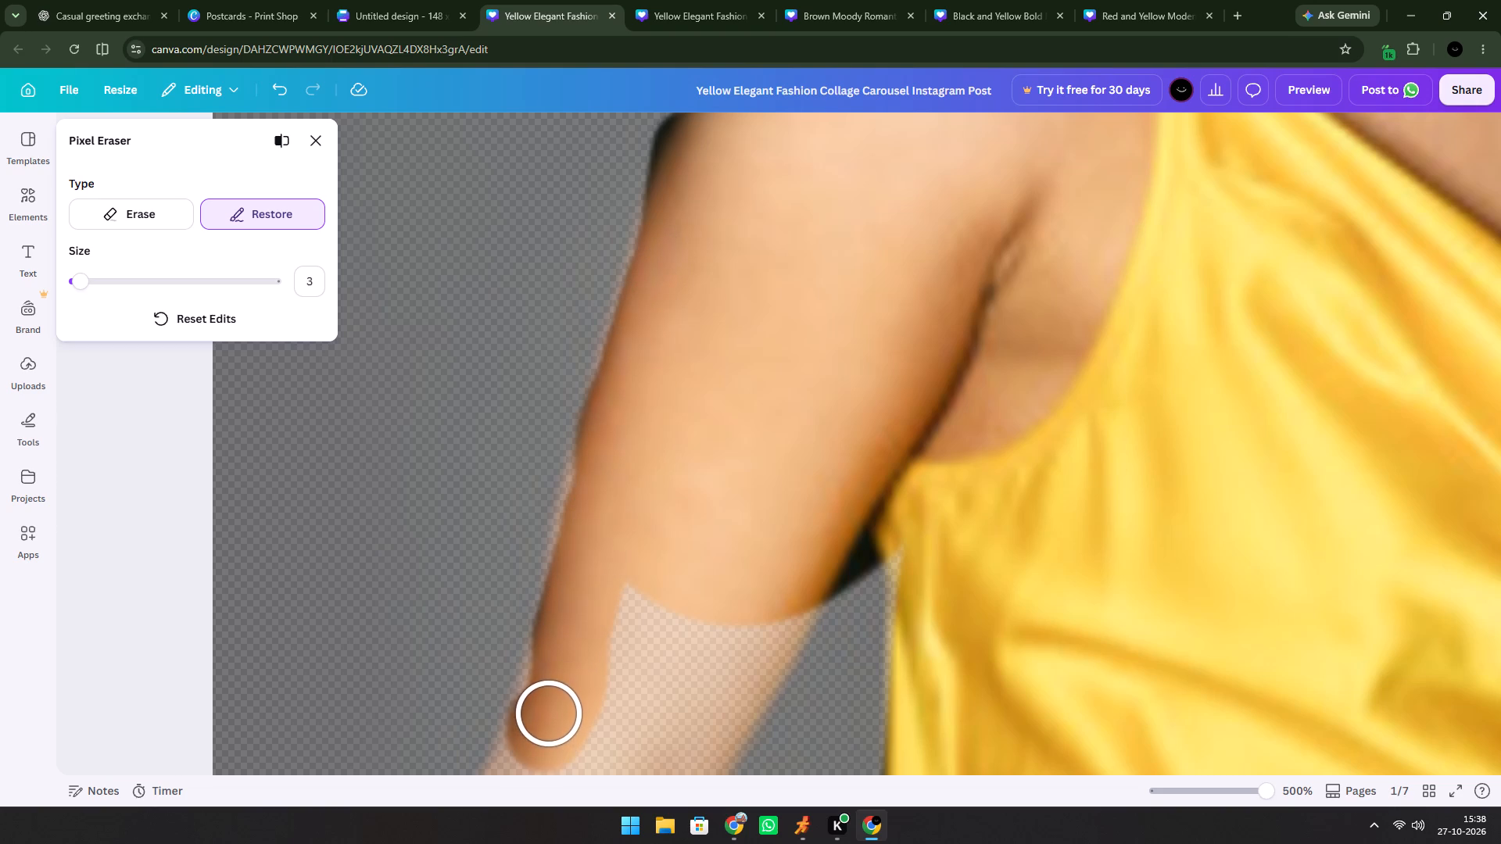
drag(549, 713, 687, 649)
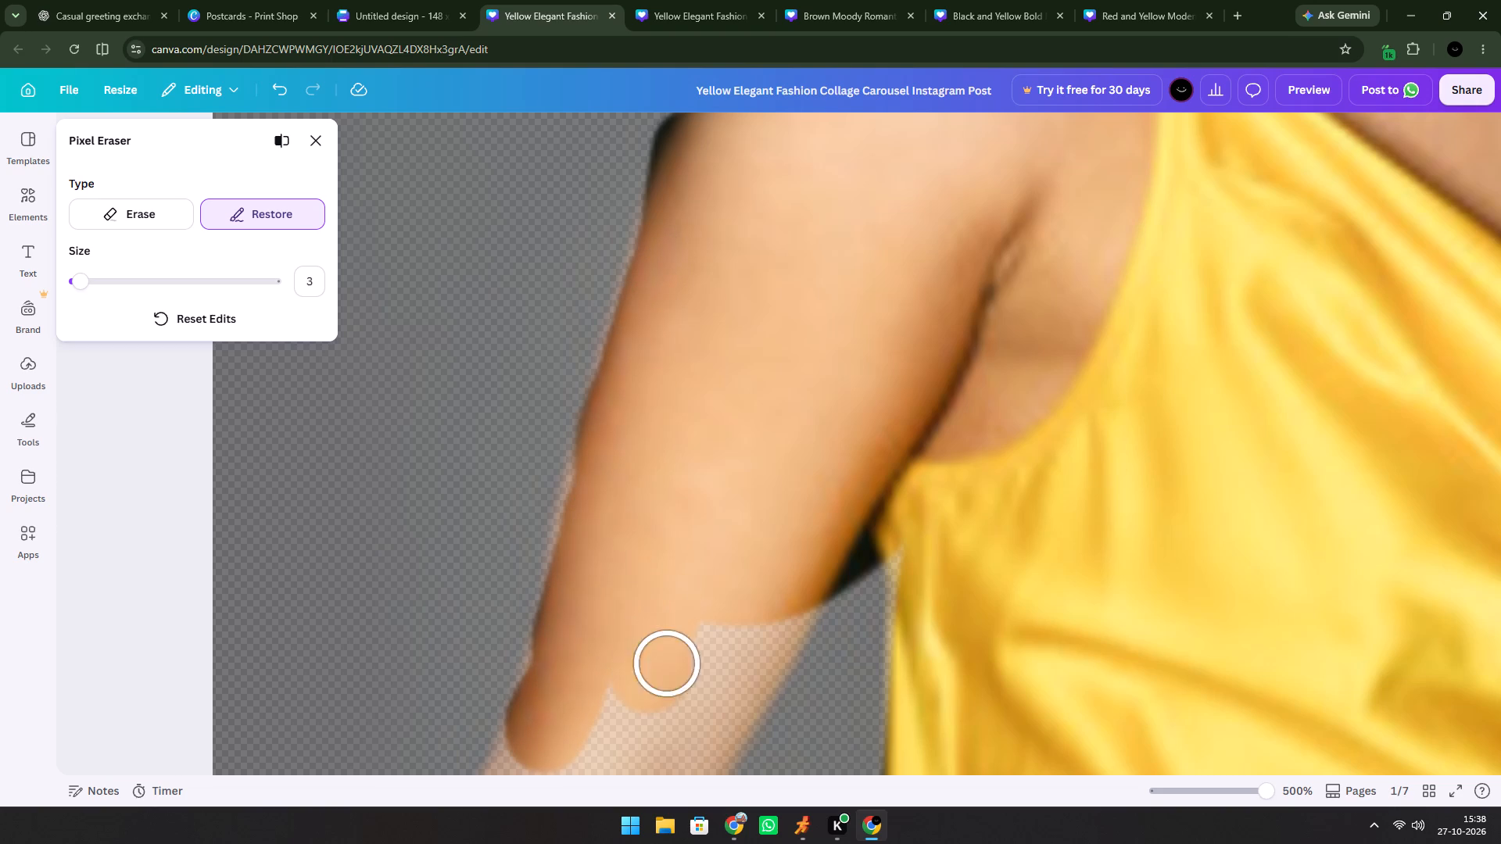
drag(687, 649, 774, 613)
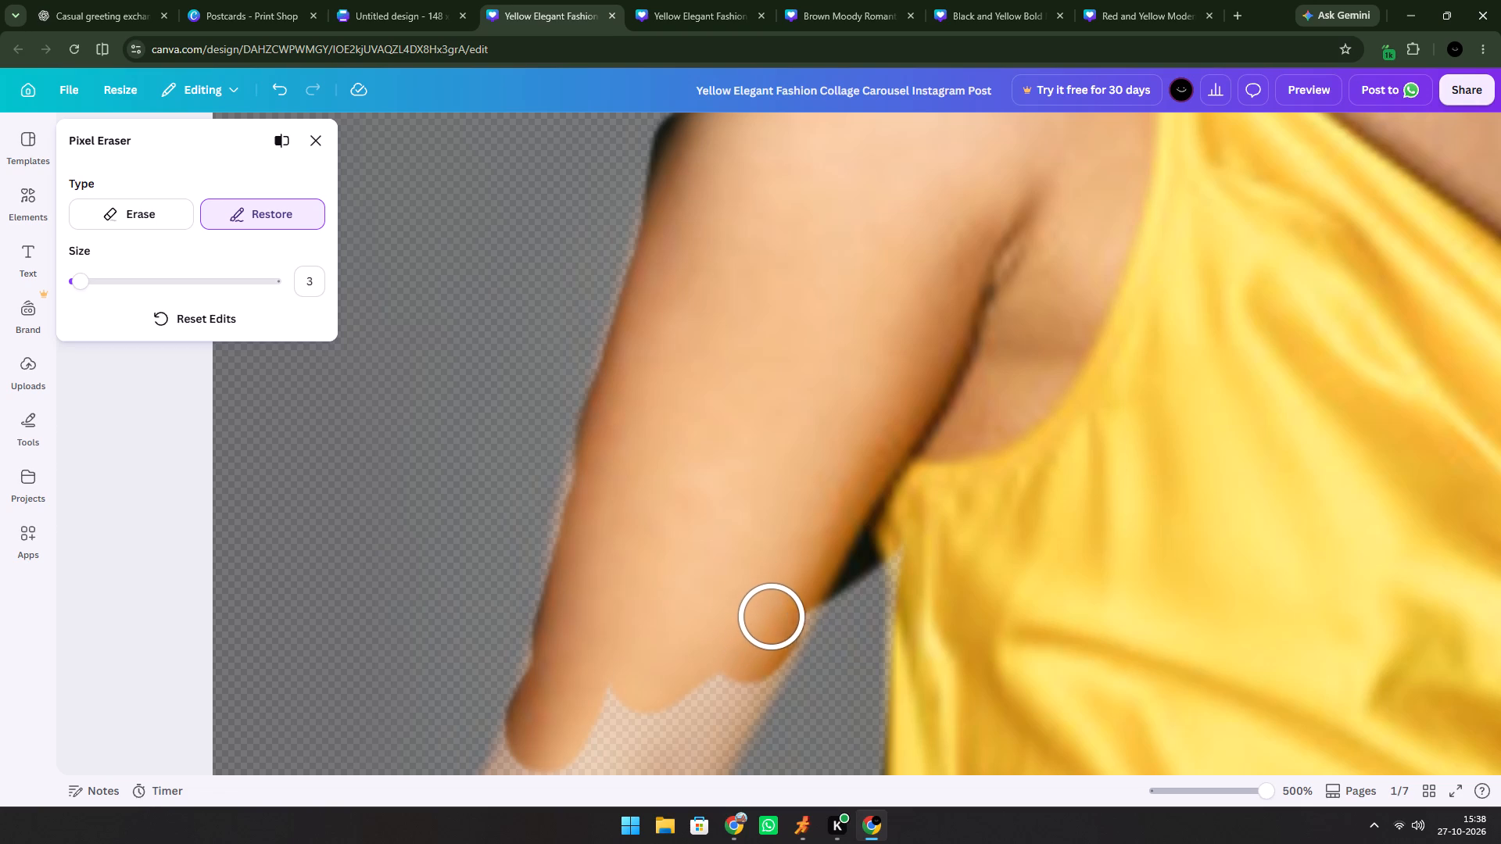
drag(774, 613, 741, 672)
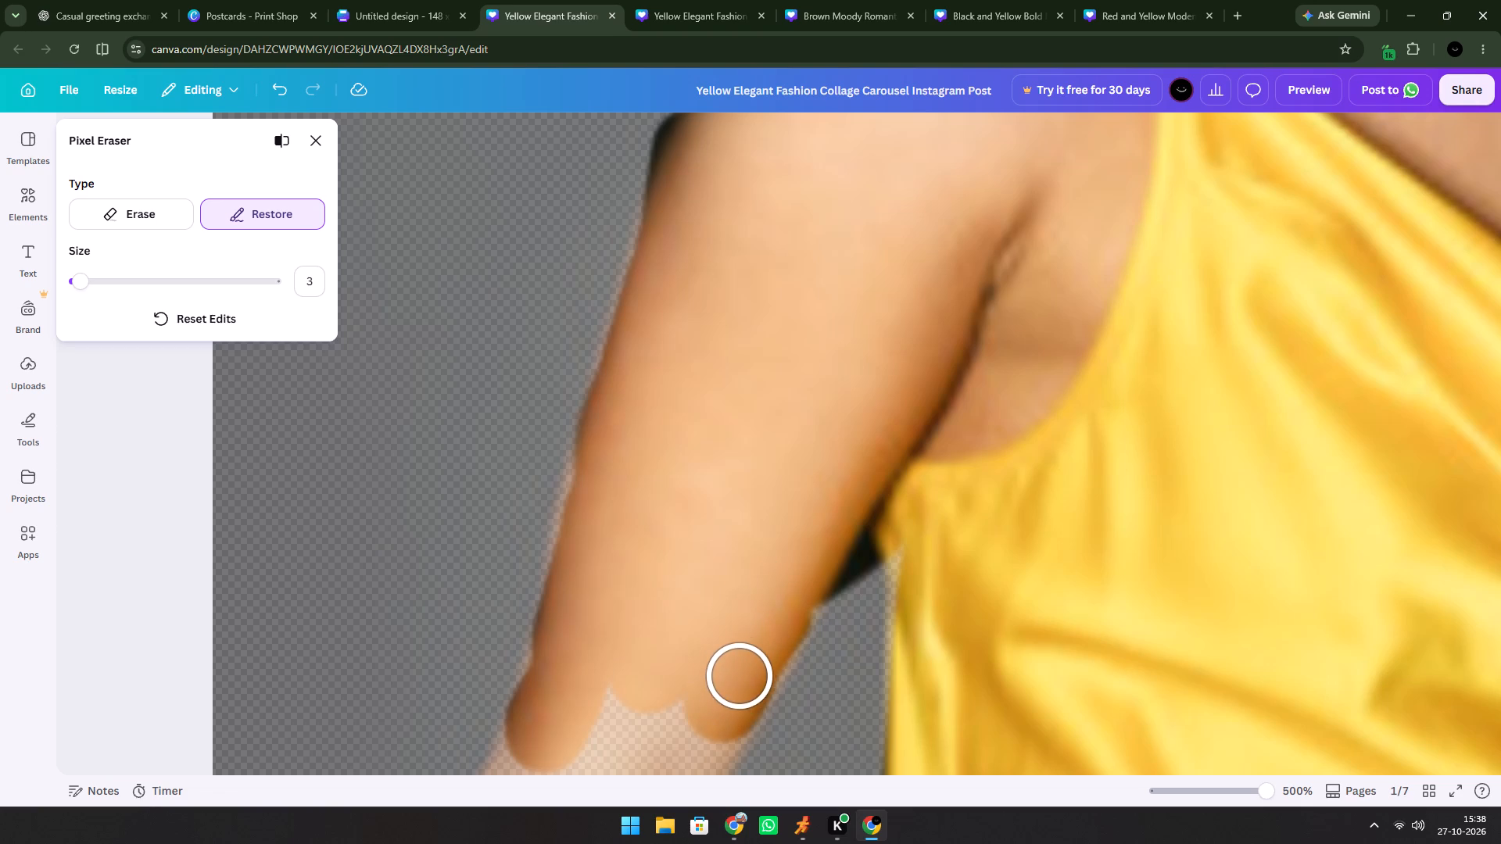
drag(741, 672, 787, 603)
Restore the elbow and upper forearm of the same arm, following the inner and outer skin edges.
scroll(762, 521, down, 3)
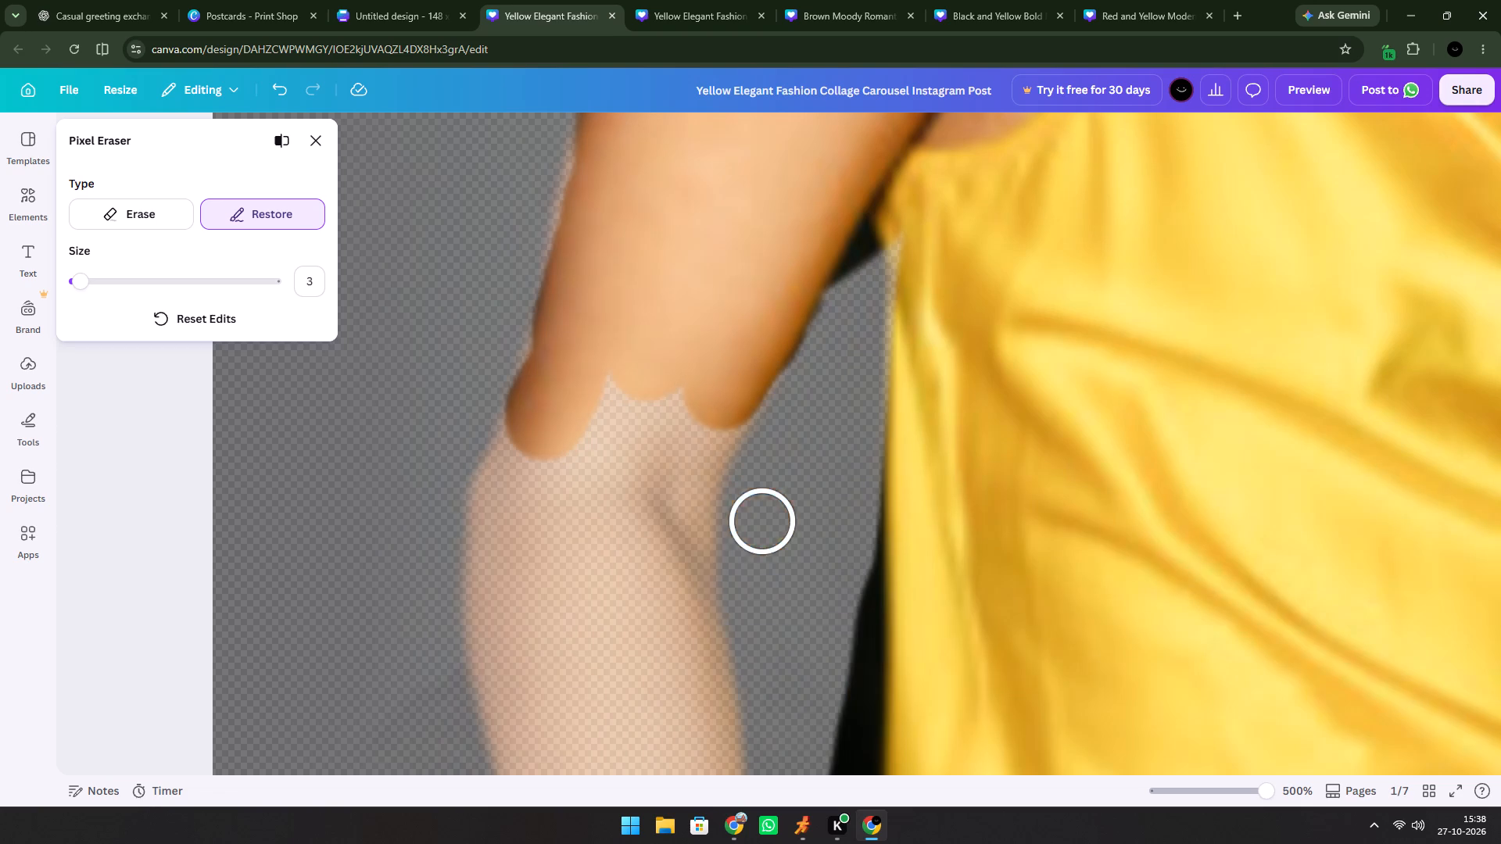
scroll(762, 521, down, 1)
drag(633, 383, 577, 681)
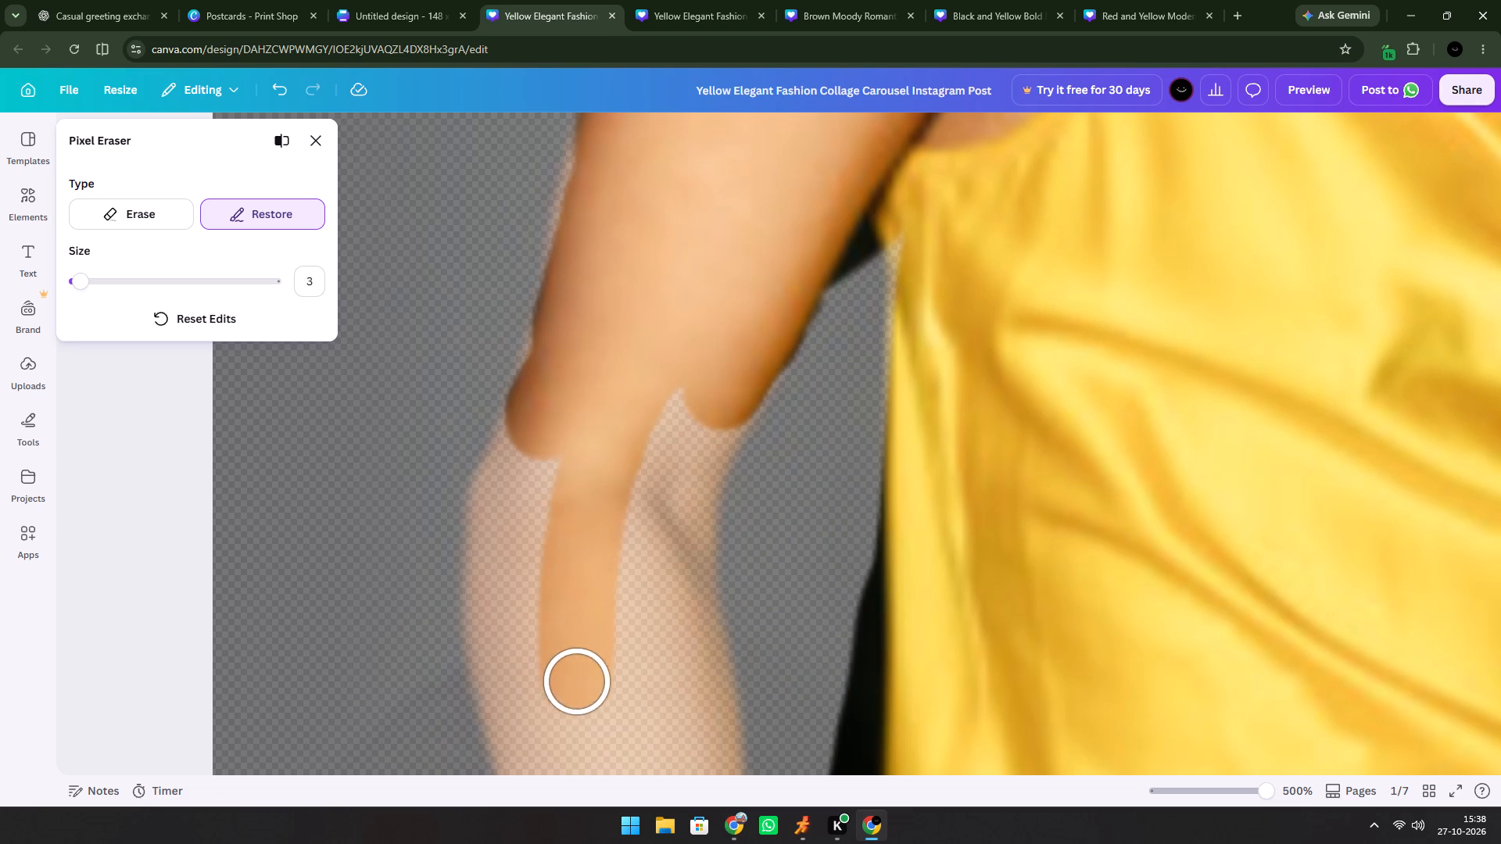
drag(577, 681, 543, 428)
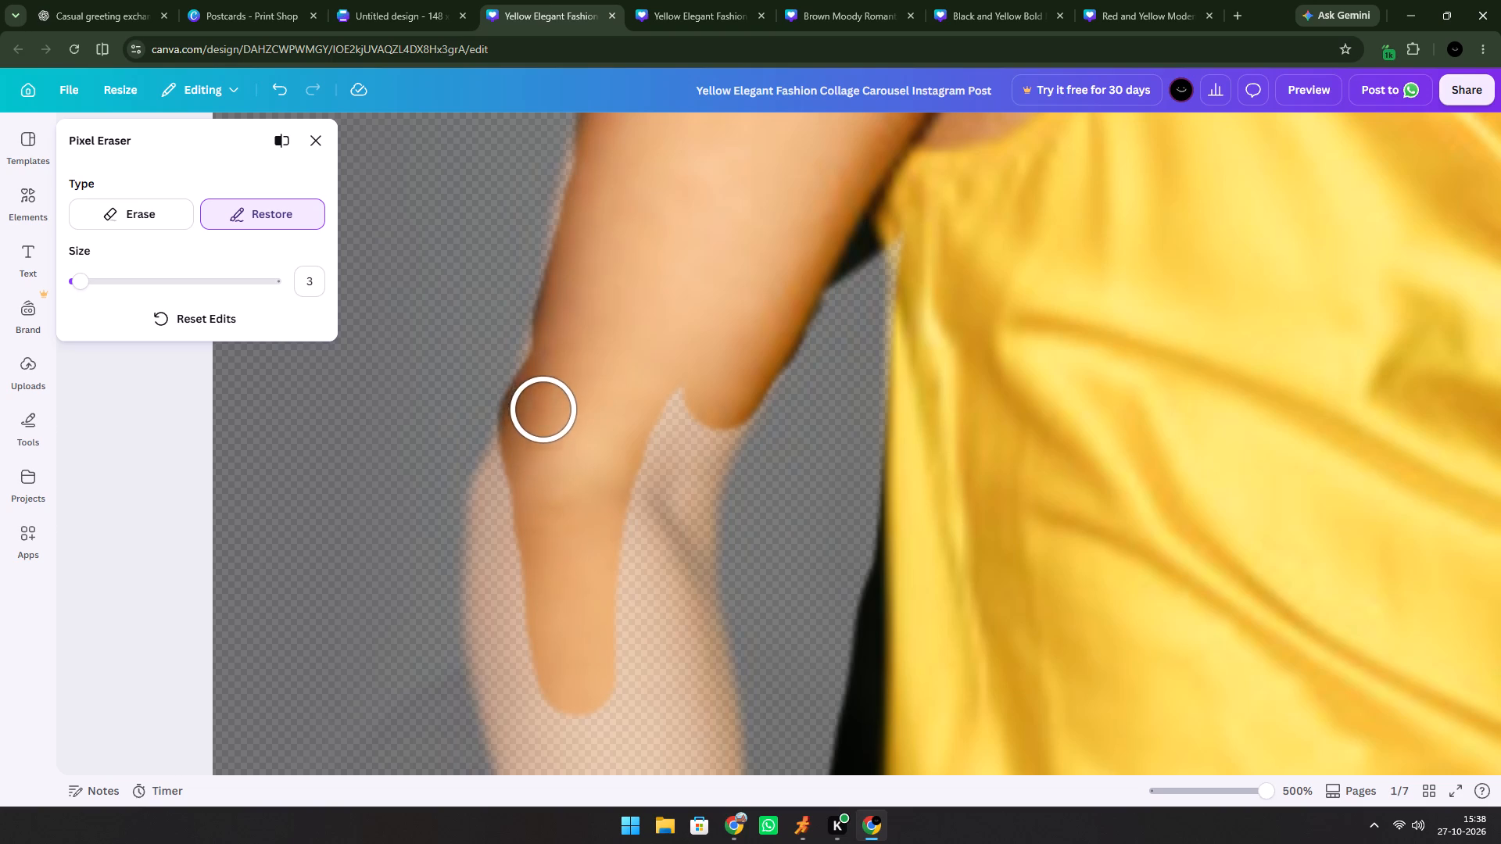
drag(543, 428, 534, 735)
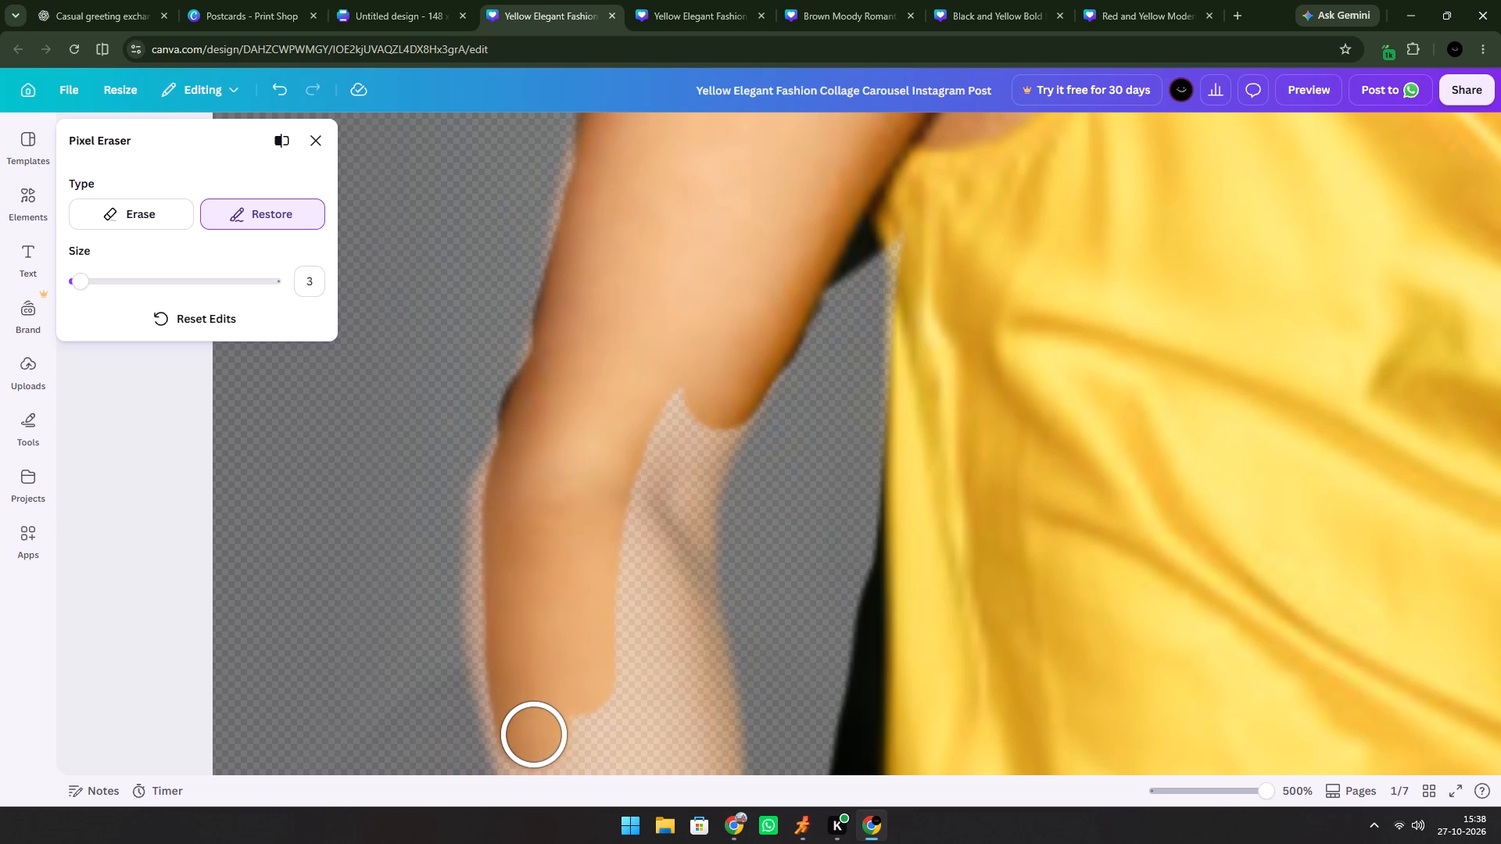
drag(534, 735, 510, 624)
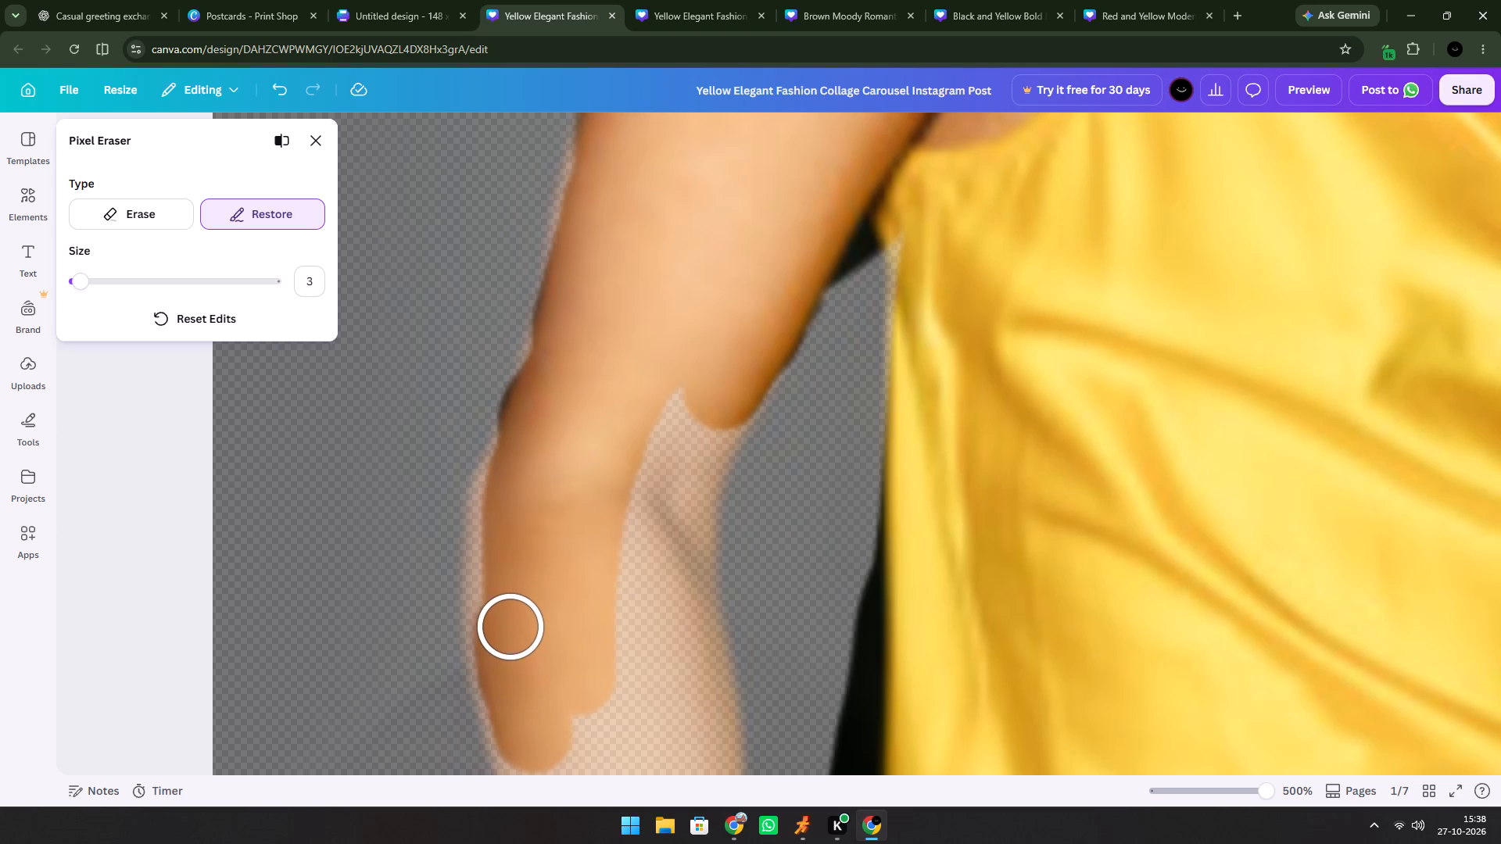
drag(510, 624, 514, 497)
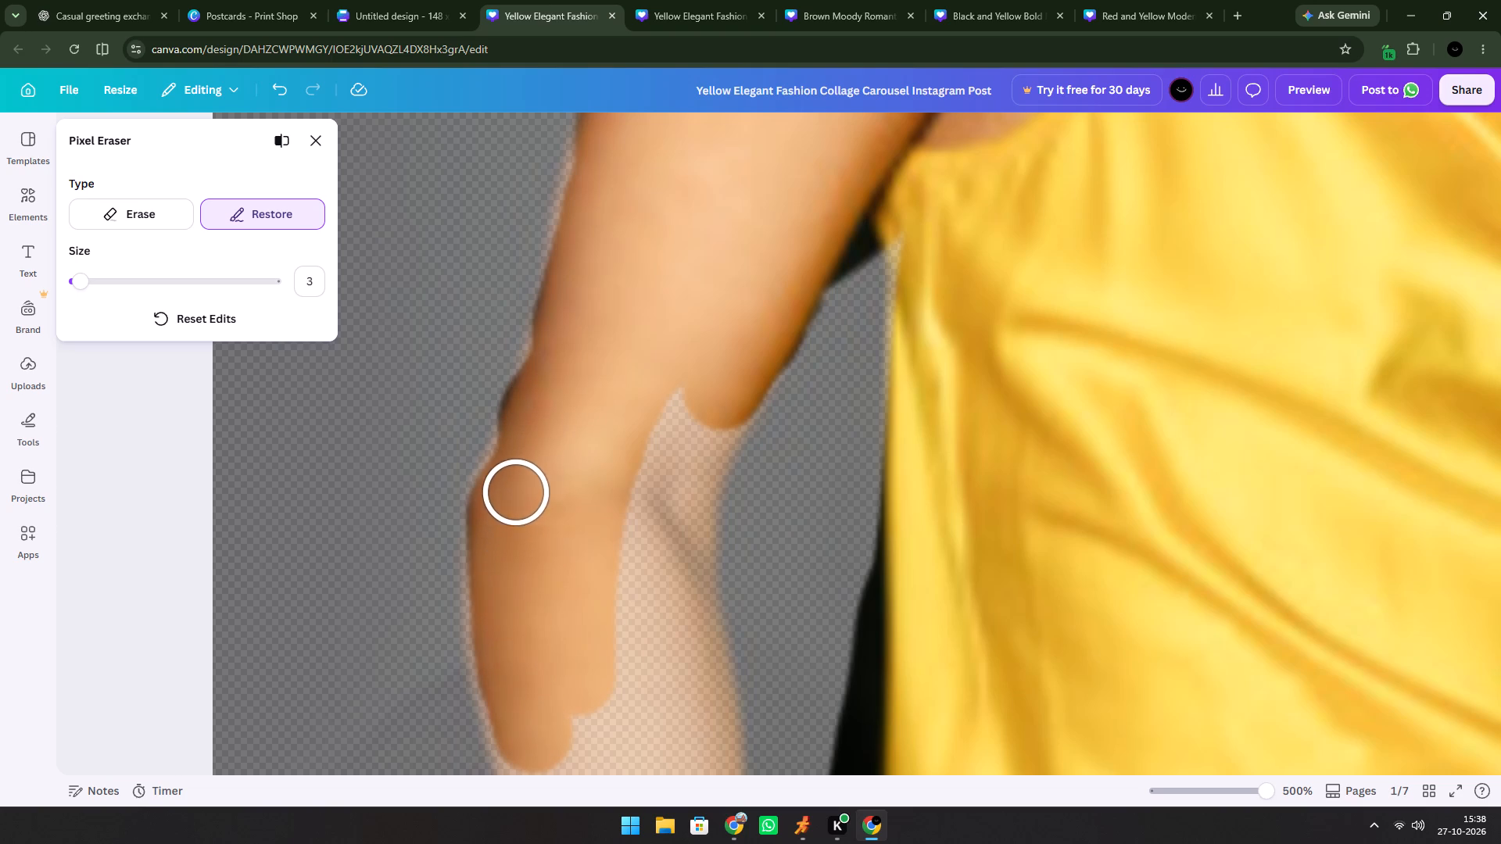
drag(514, 497, 553, 754)
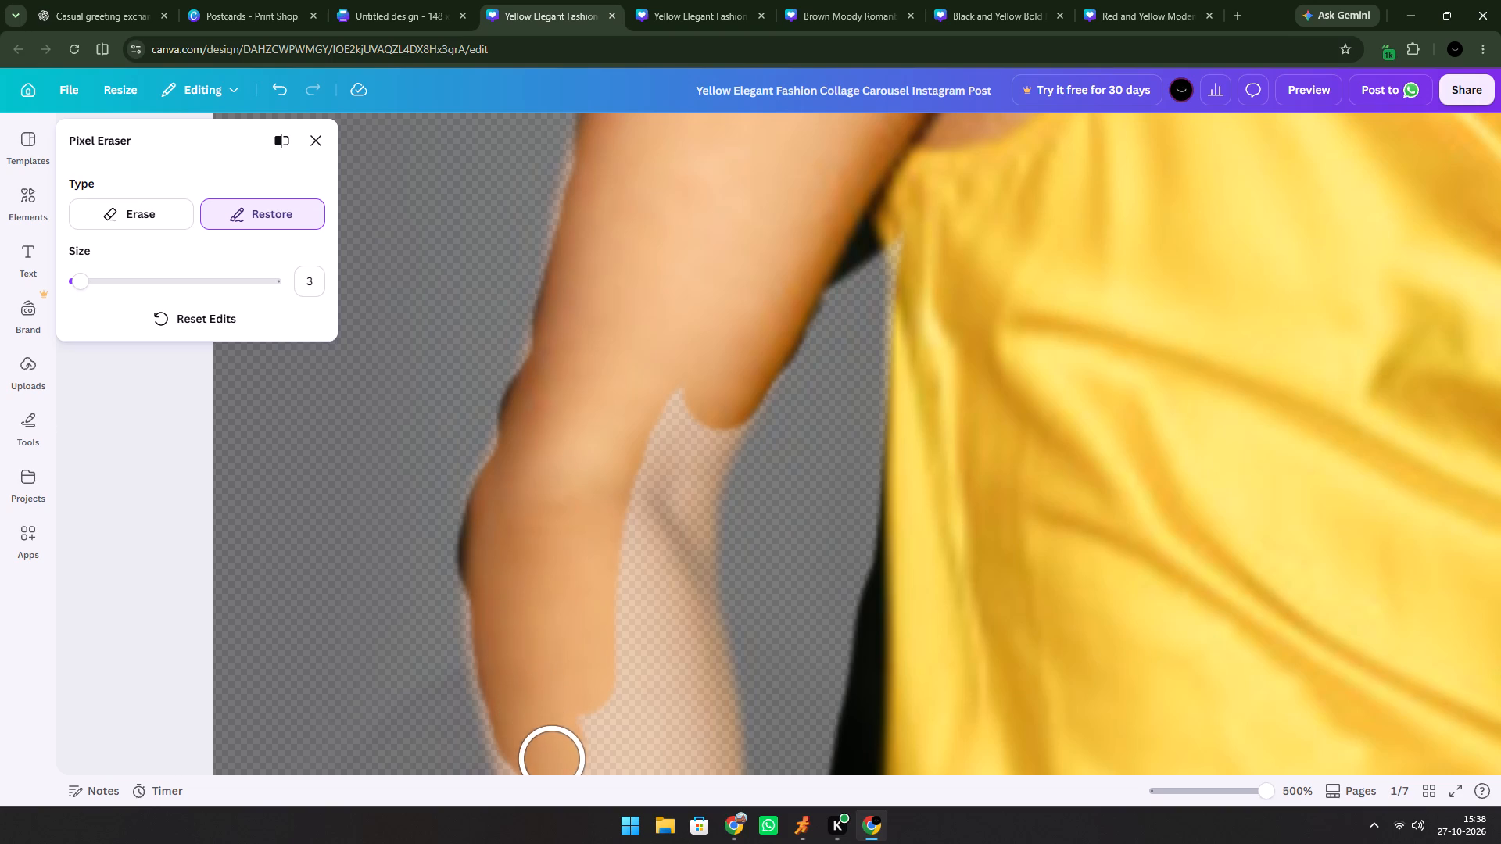
drag(657, 356, 625, 770)
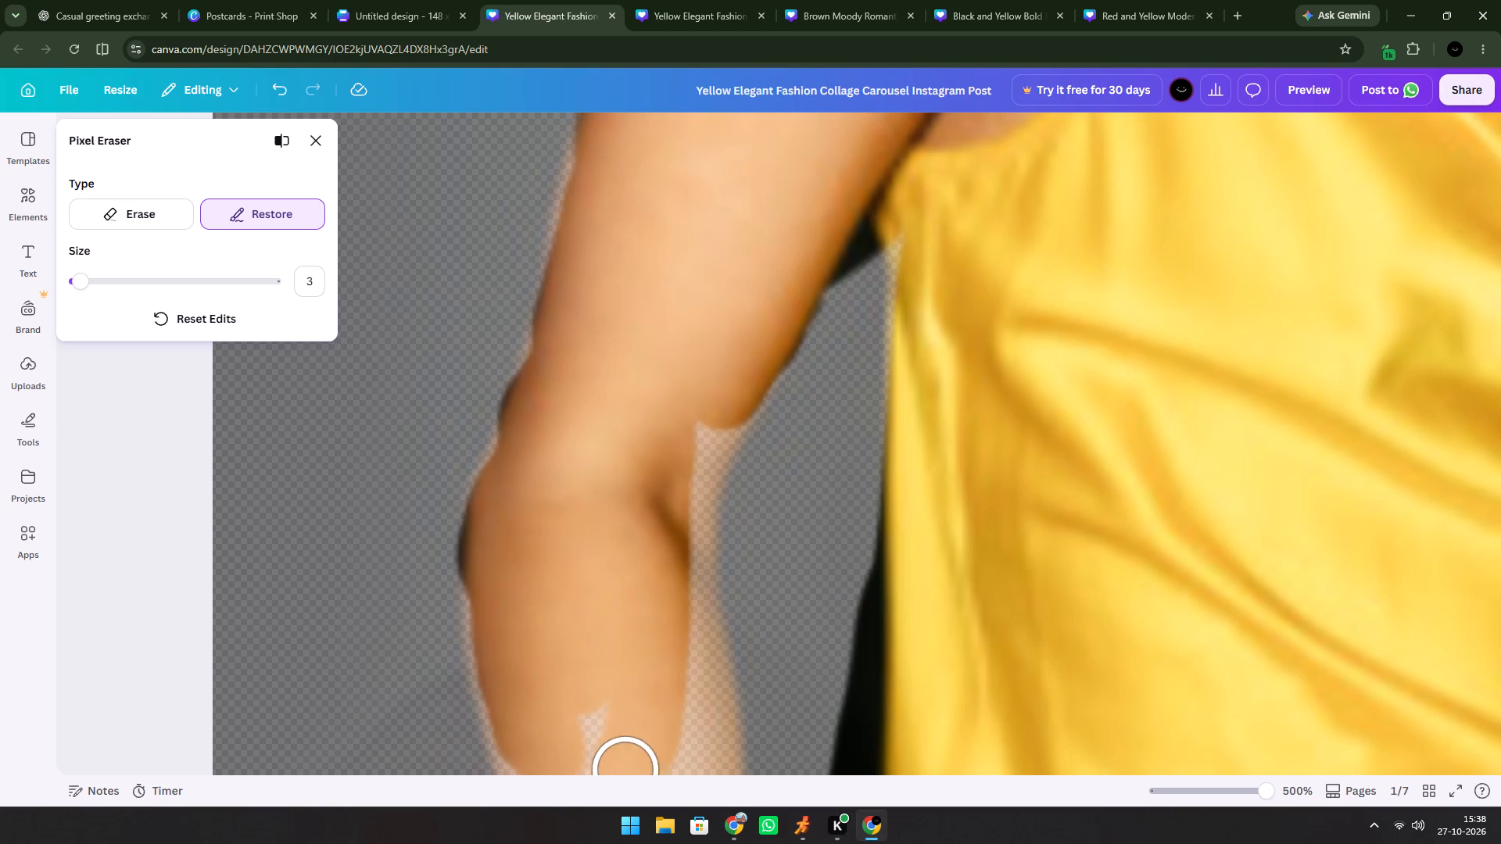
drag(625, 770, 687, 438)
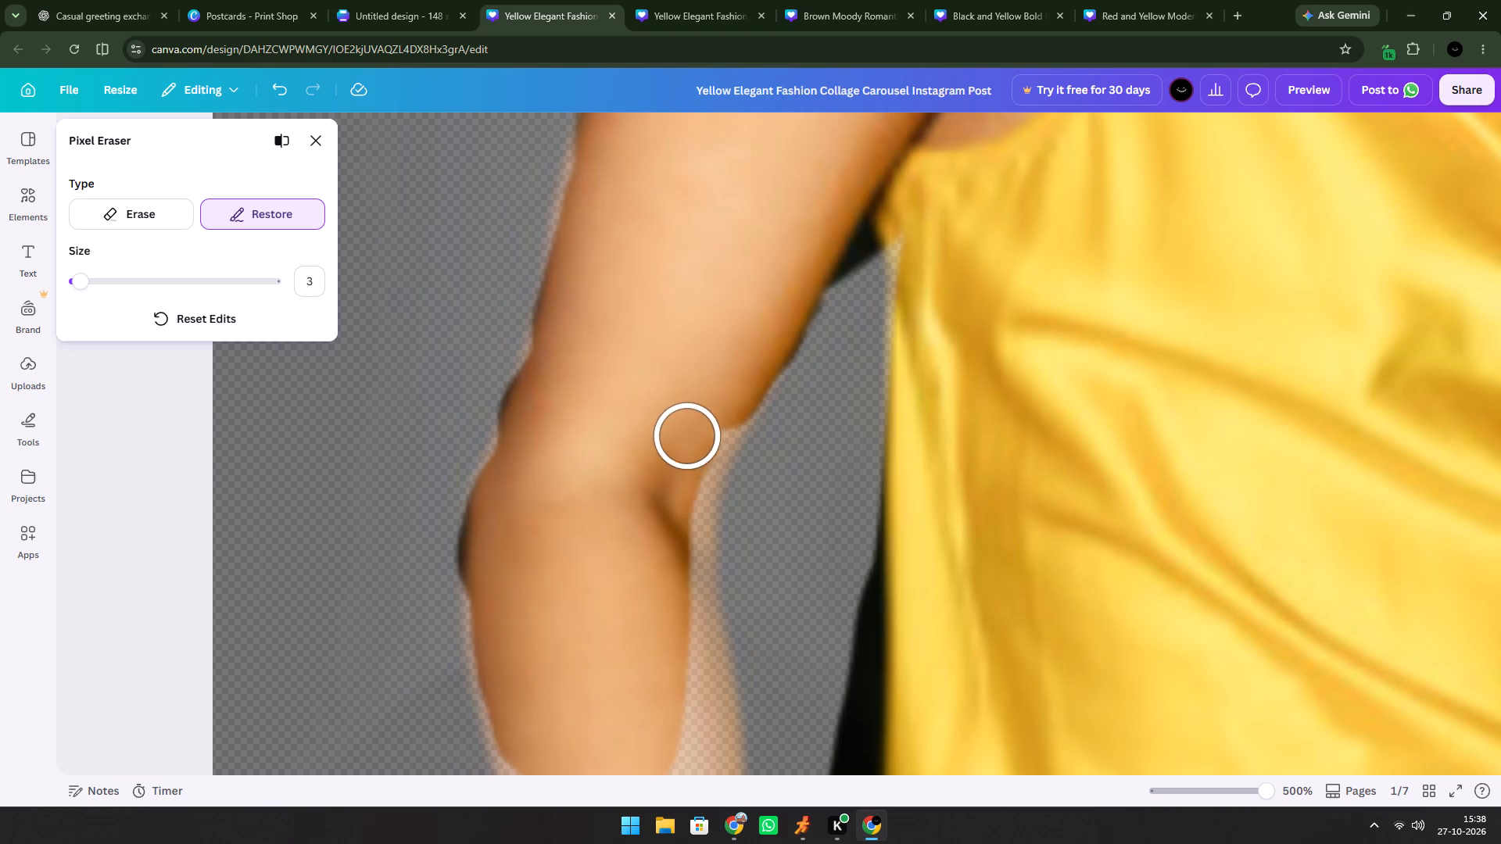
drag(687, 438, 685, 749)
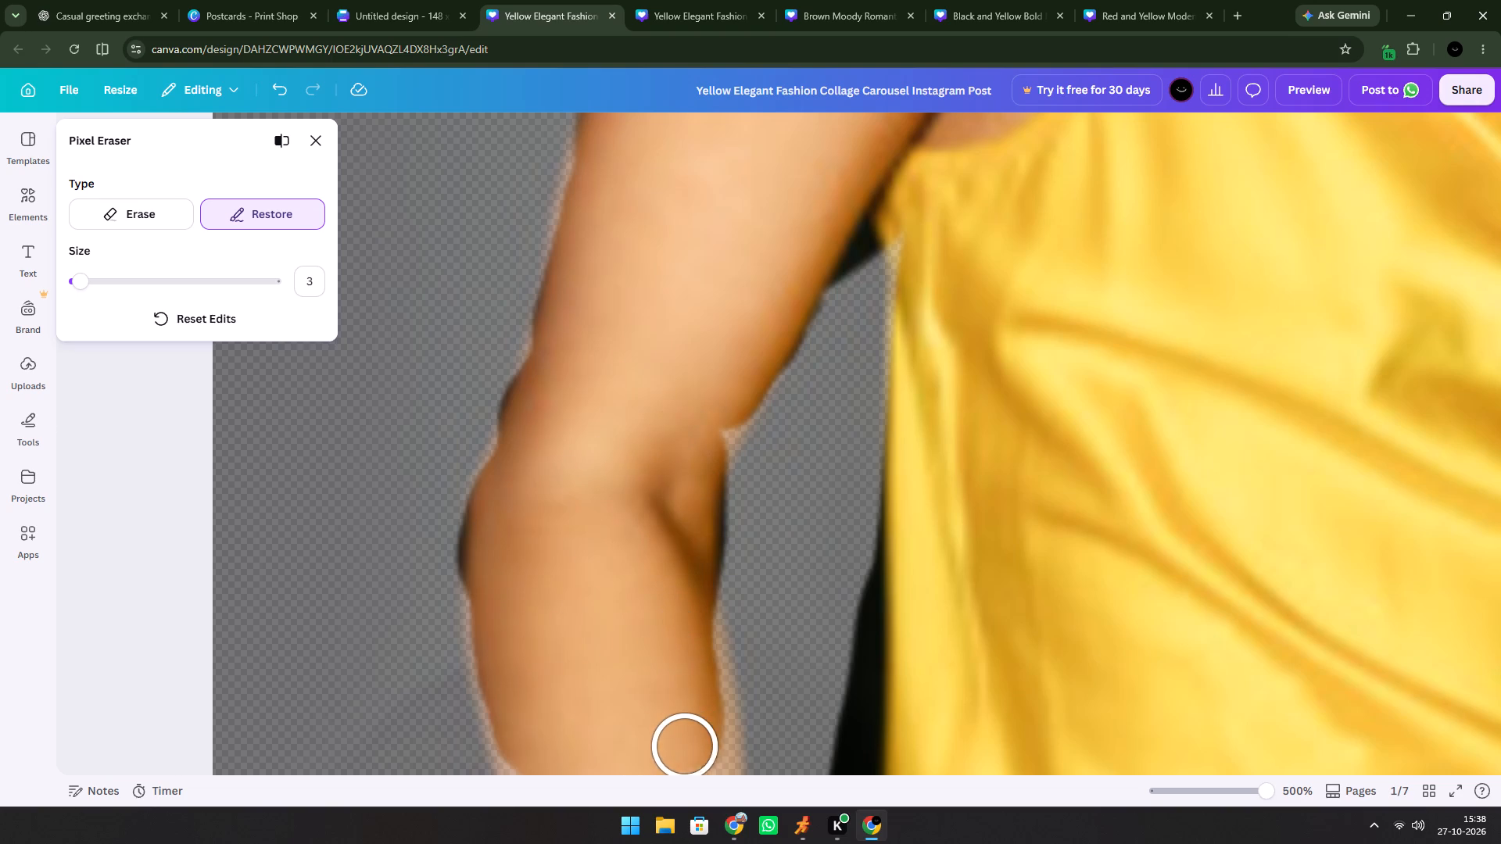
drag(685, 749, 686, 745)
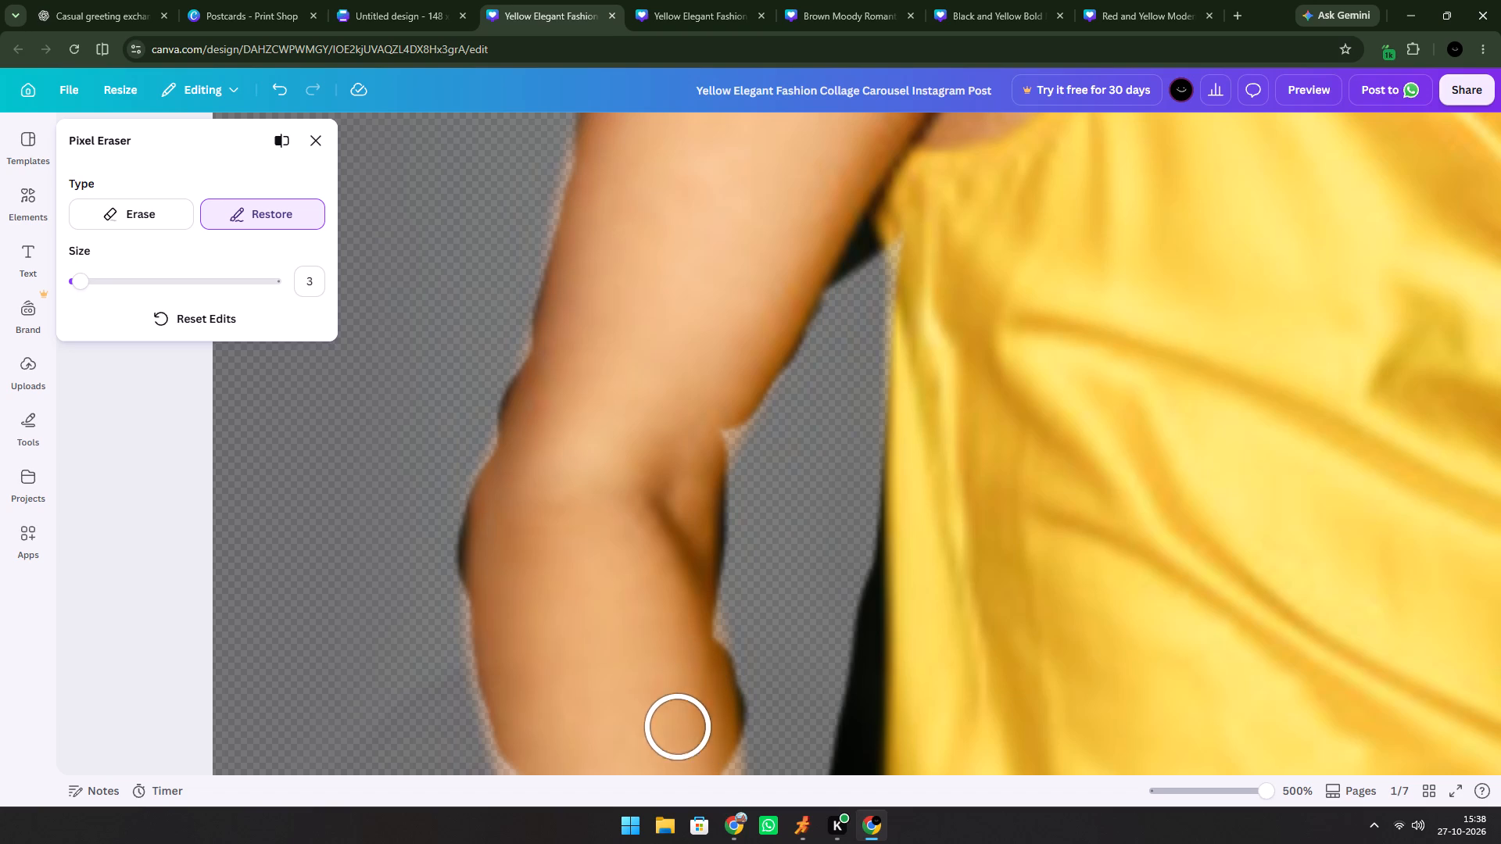
Restore the outer edge of the hair above the arm farthest from the table, from the shoulder up over the crown.
scroll(665, 566, up, 5)
scroll(729, 498, up, 10)
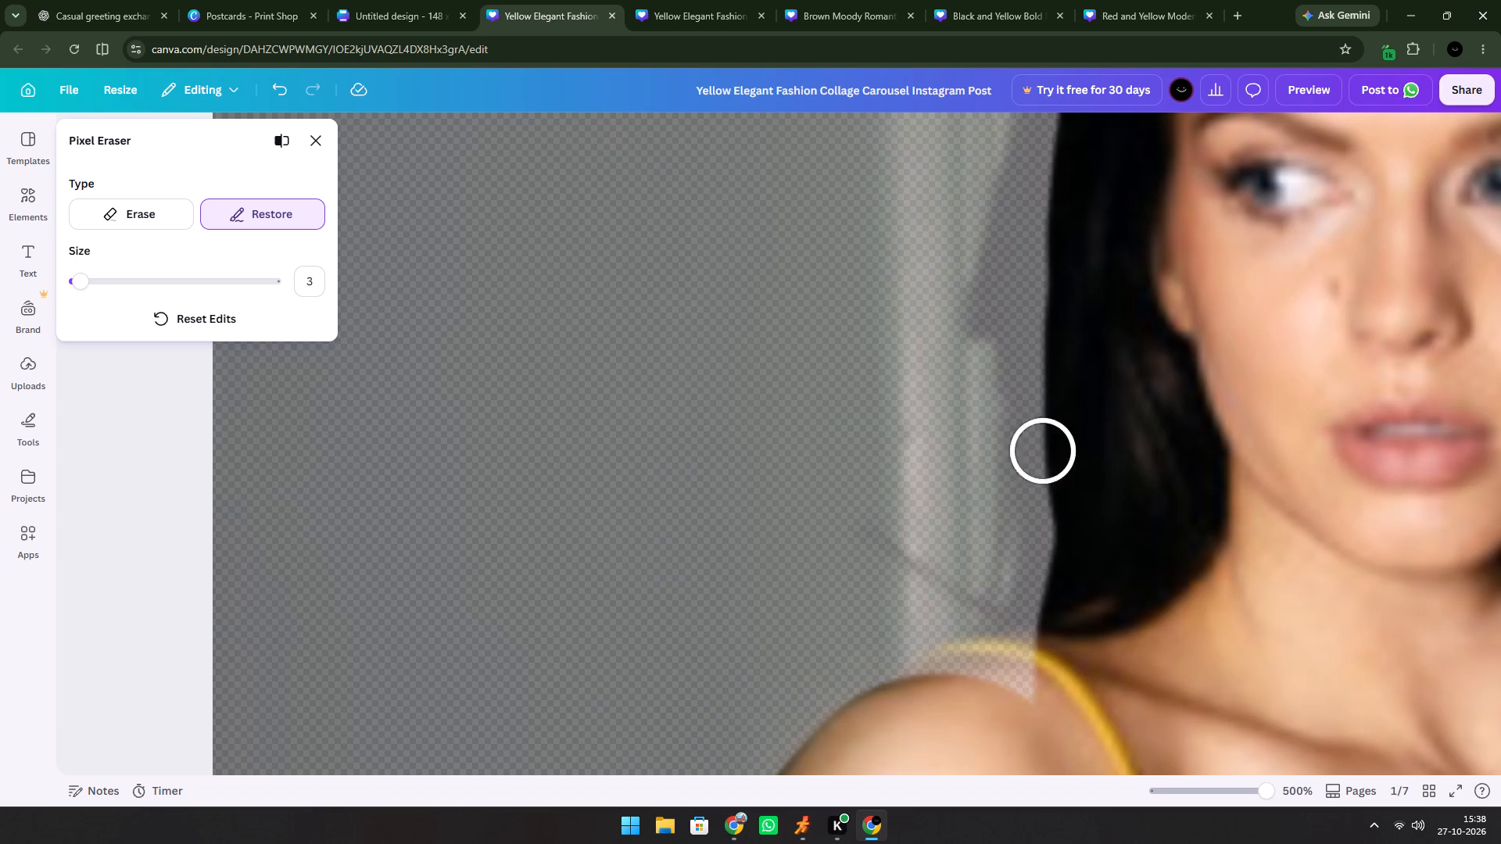
drag(1043, 642, 1053, 542)
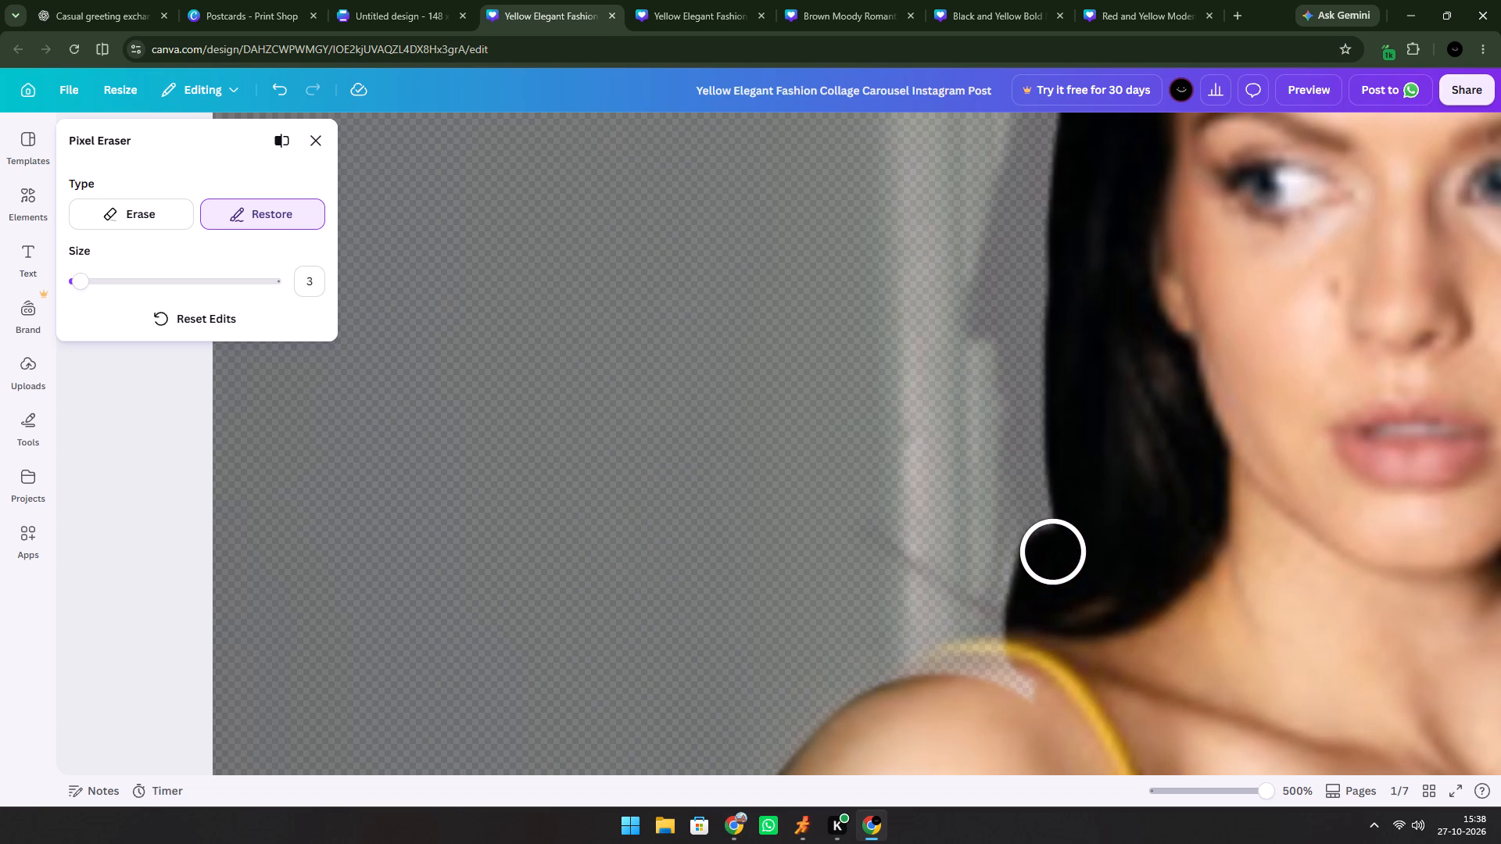
drag(1053, 542, 1027, 349)
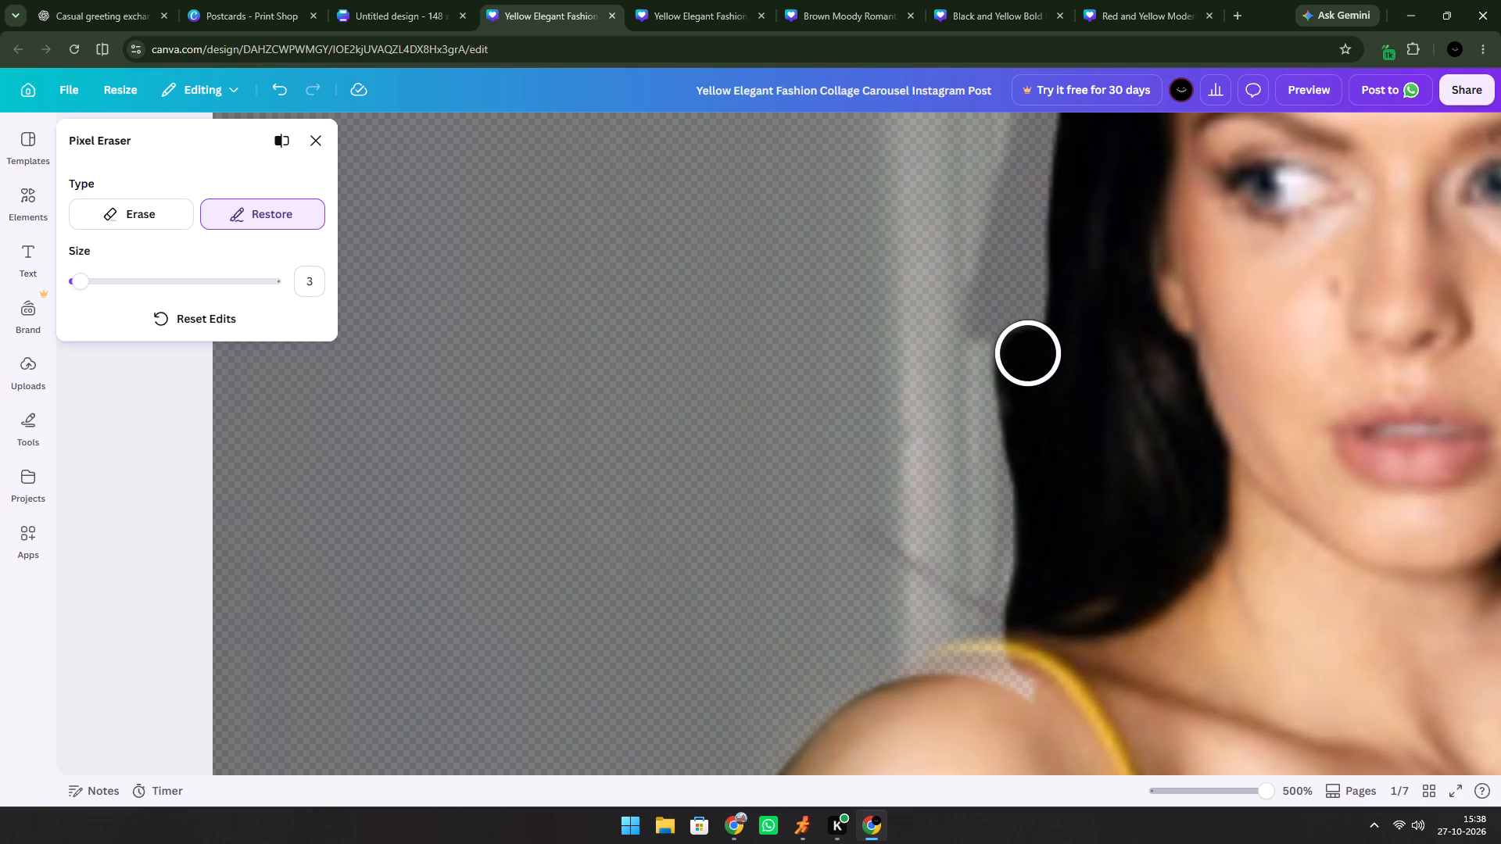
drag(1027, 349, 1043, 215)
scroll(1085, 319, up, 5)
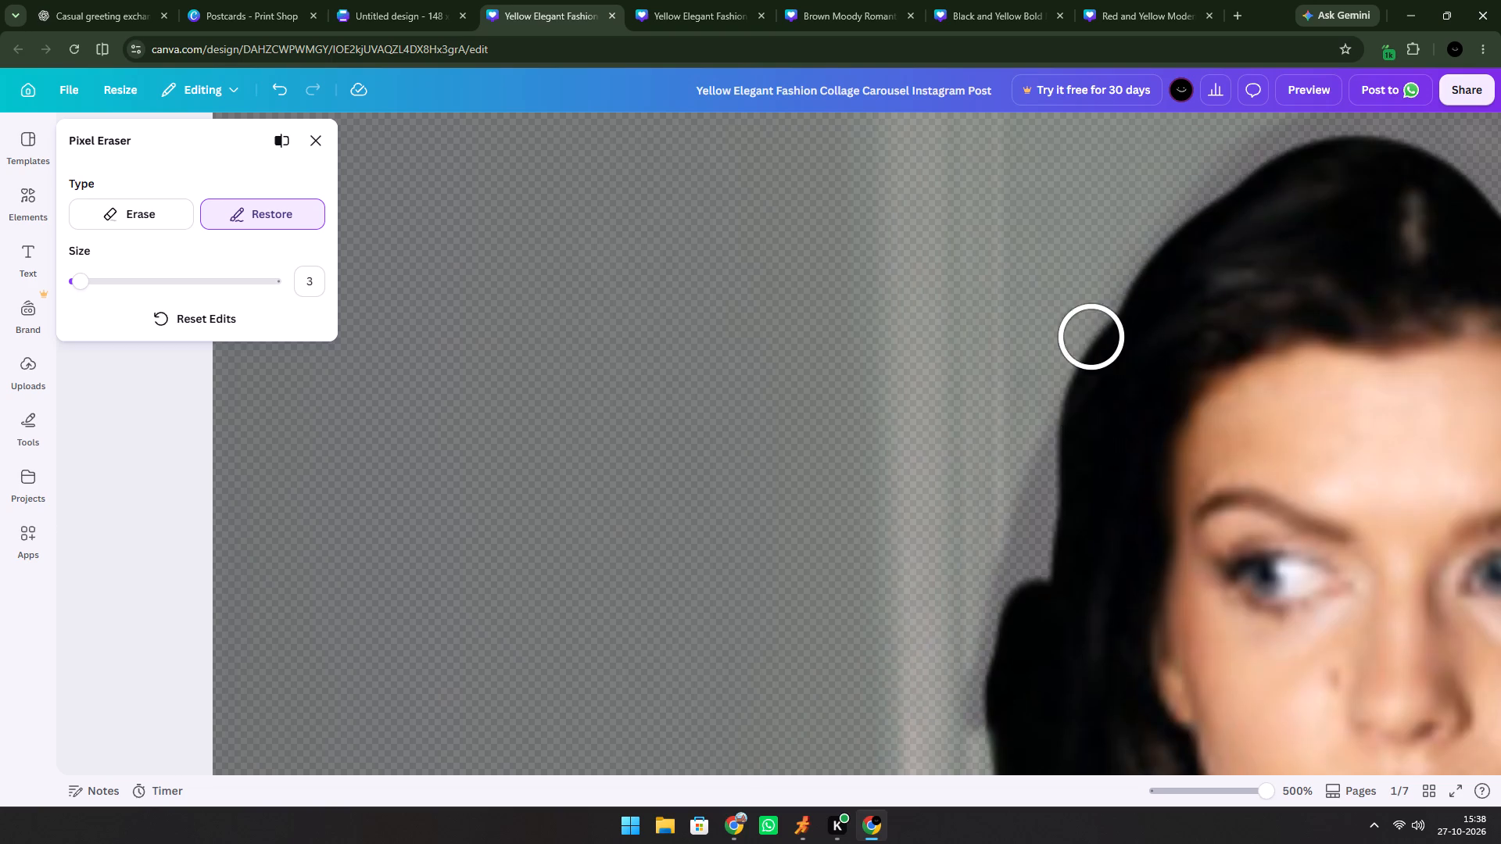
drag(1041, 599, 1057, 552)
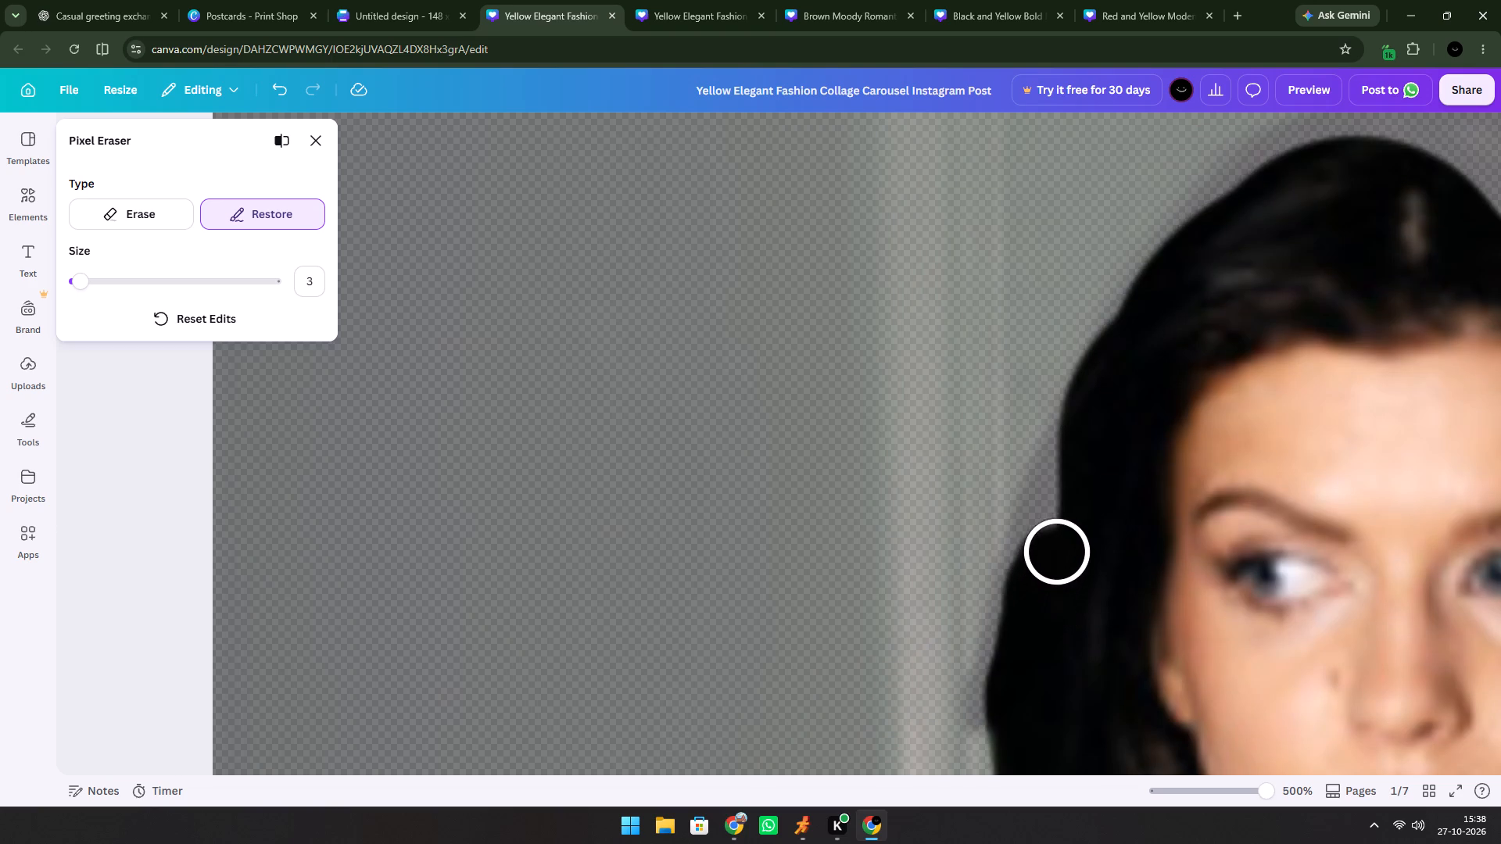
drag(1057, 552, 1122, 348)
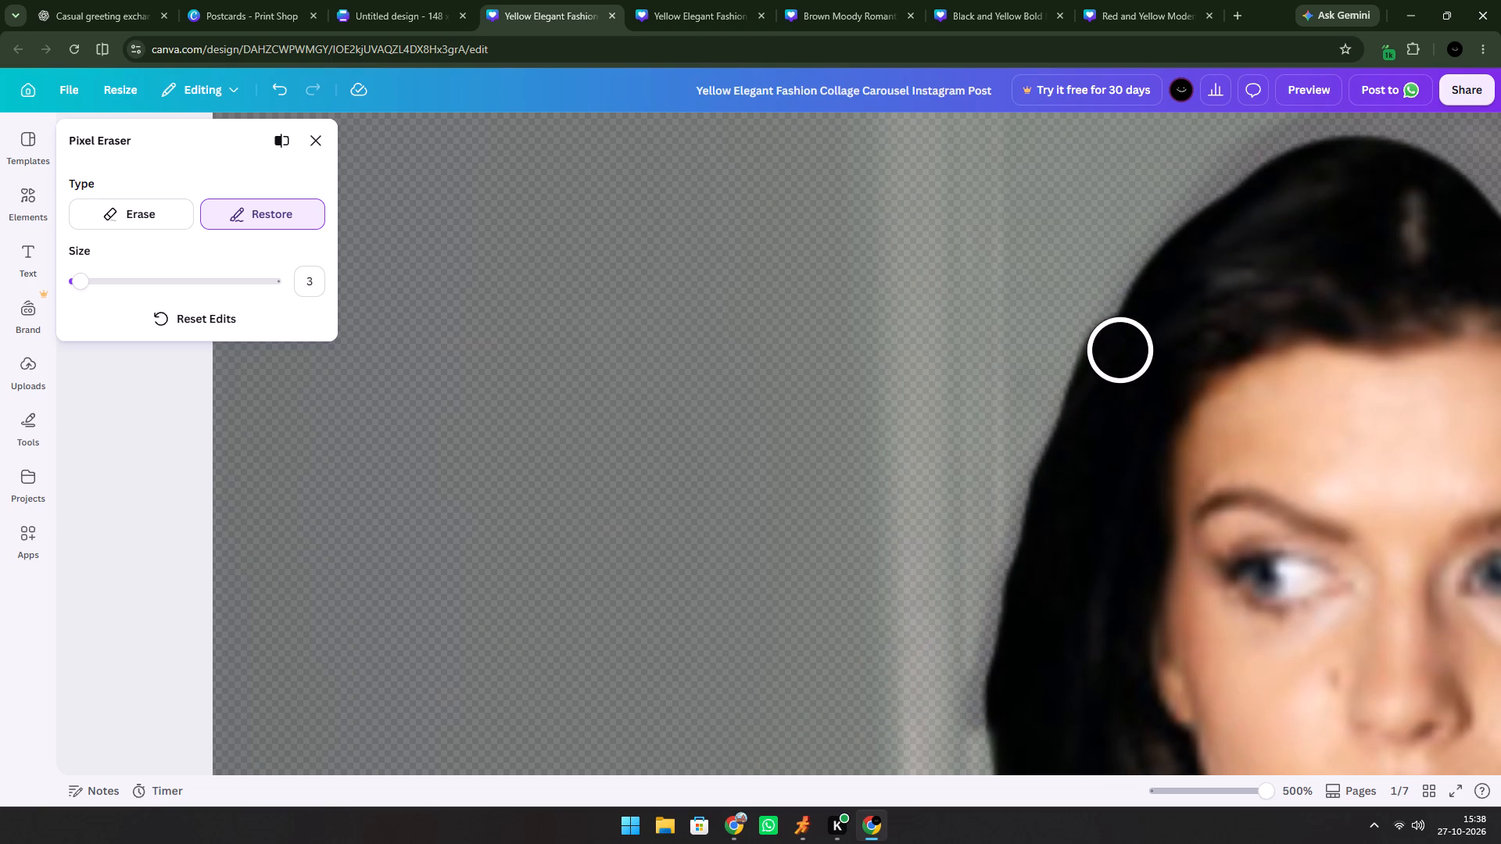
drag(1122, 348, 1284, 187)
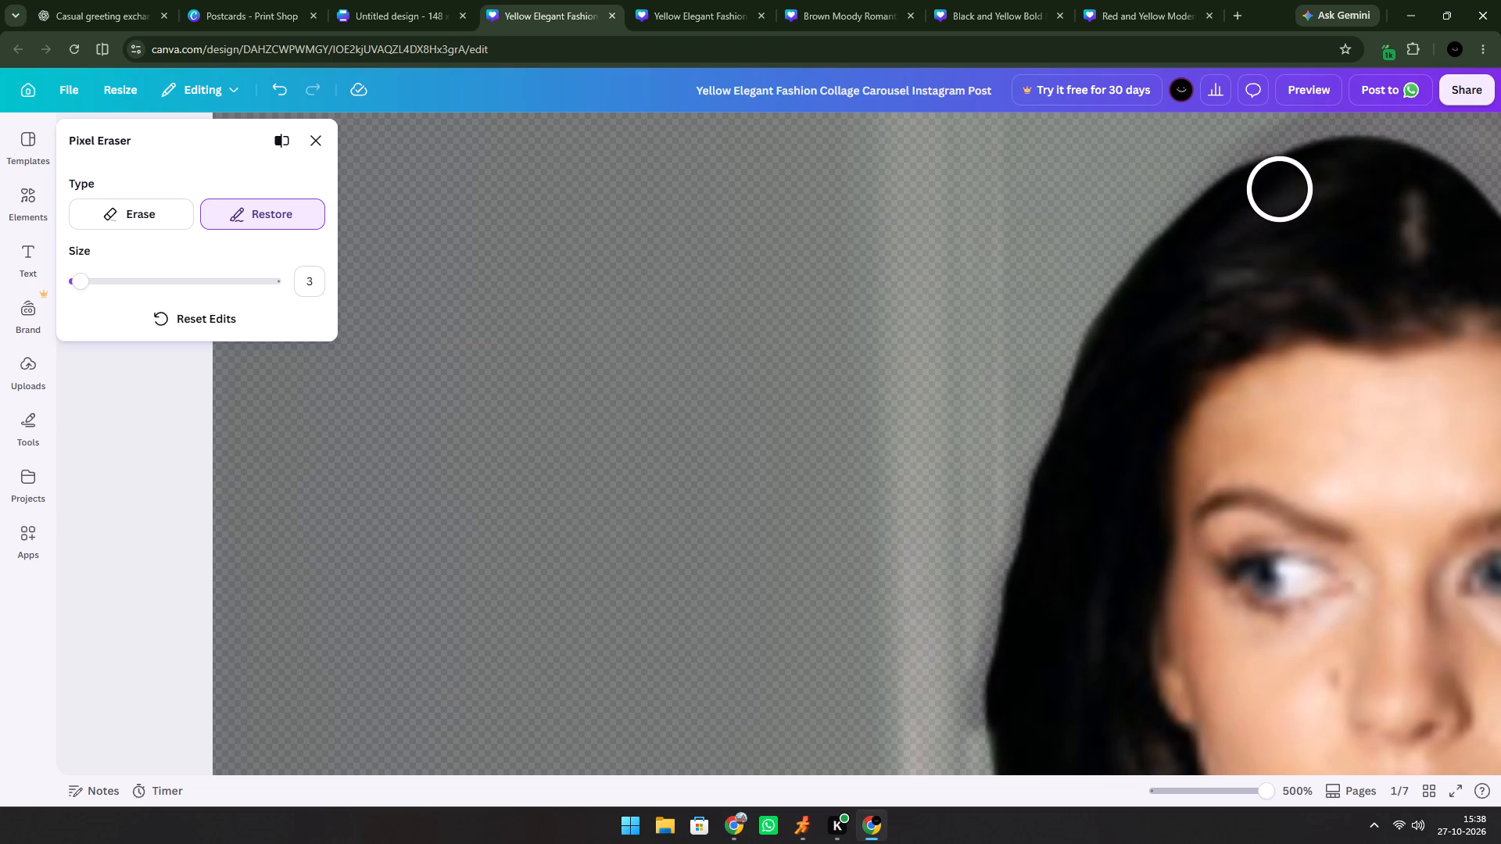
drag(1284, 187, 1428, 159)
scroll(1371, 264, up, 3)
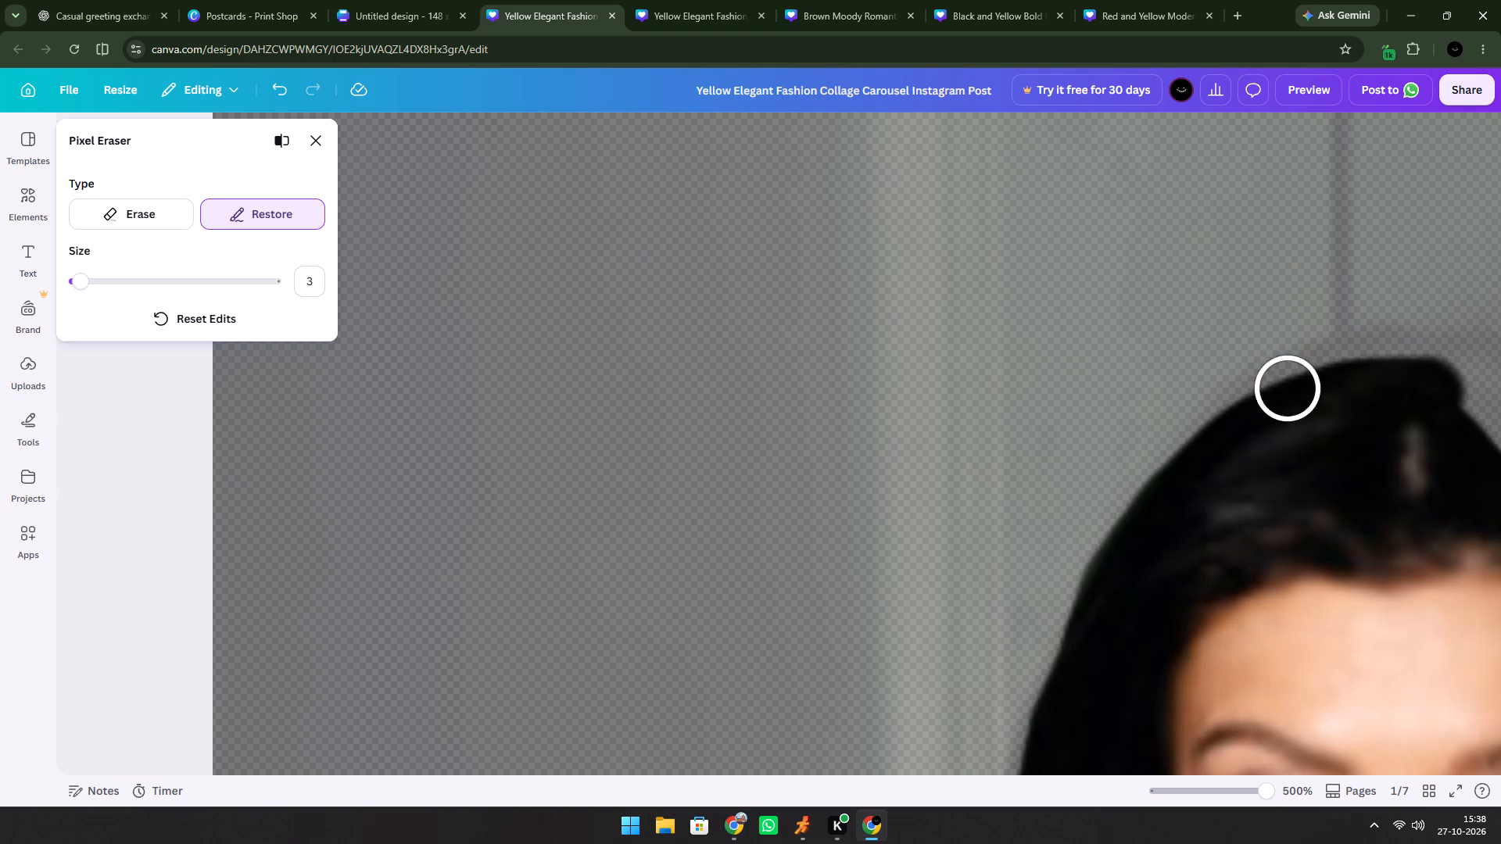
drag(1227, 438, 1458, 379)
Erase the ragged patch where the shoulder strap meets the top of the shoulder below the hair, at brush size 3.
scroll(1390, 392, down, 2)
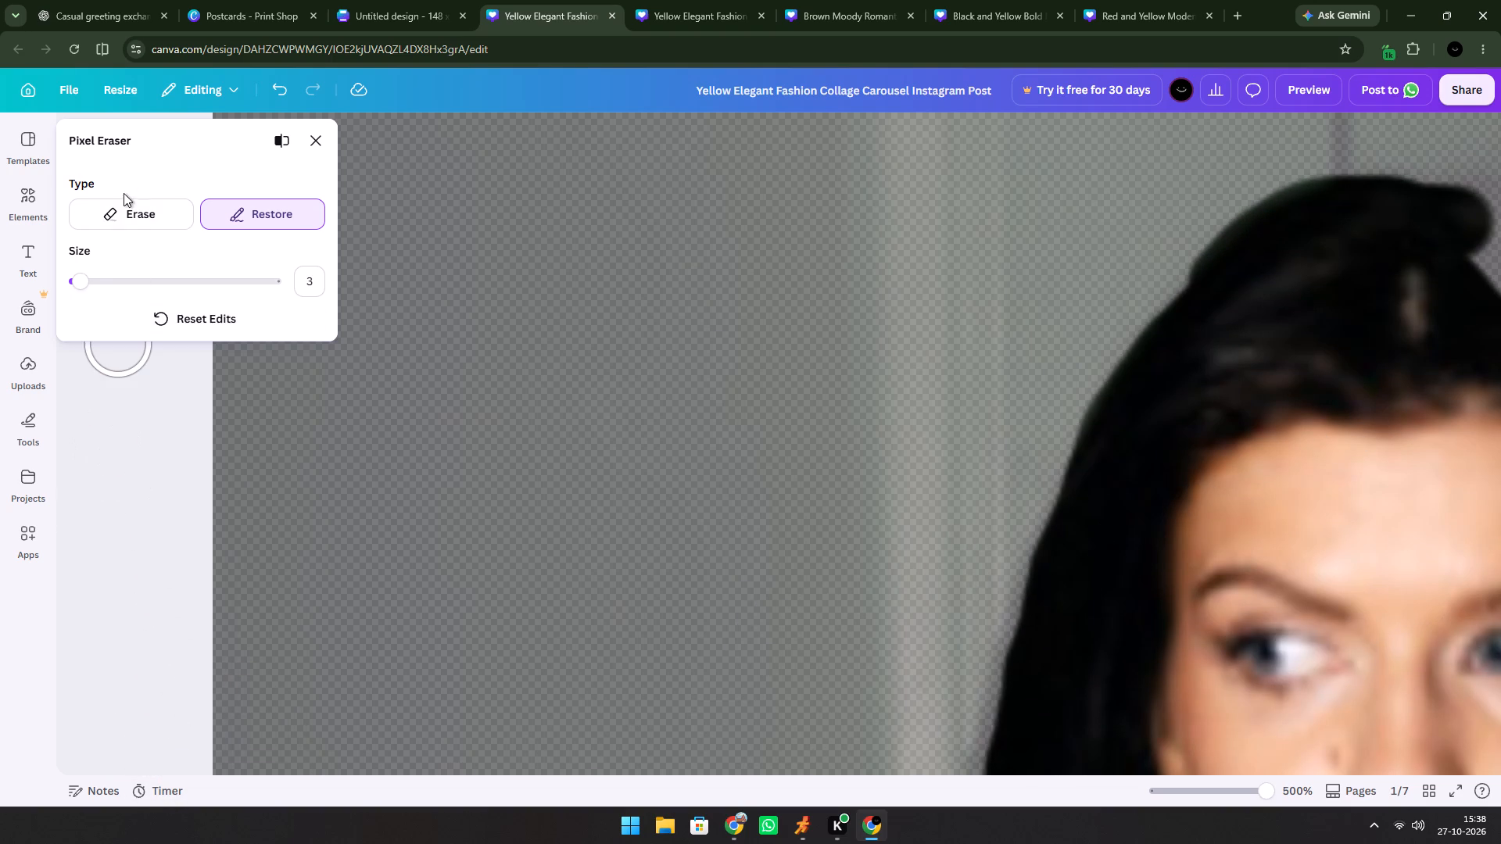
click(126, 224)
scroll(999, 345, down, 5)
scroll(1277, 399, down, 5)
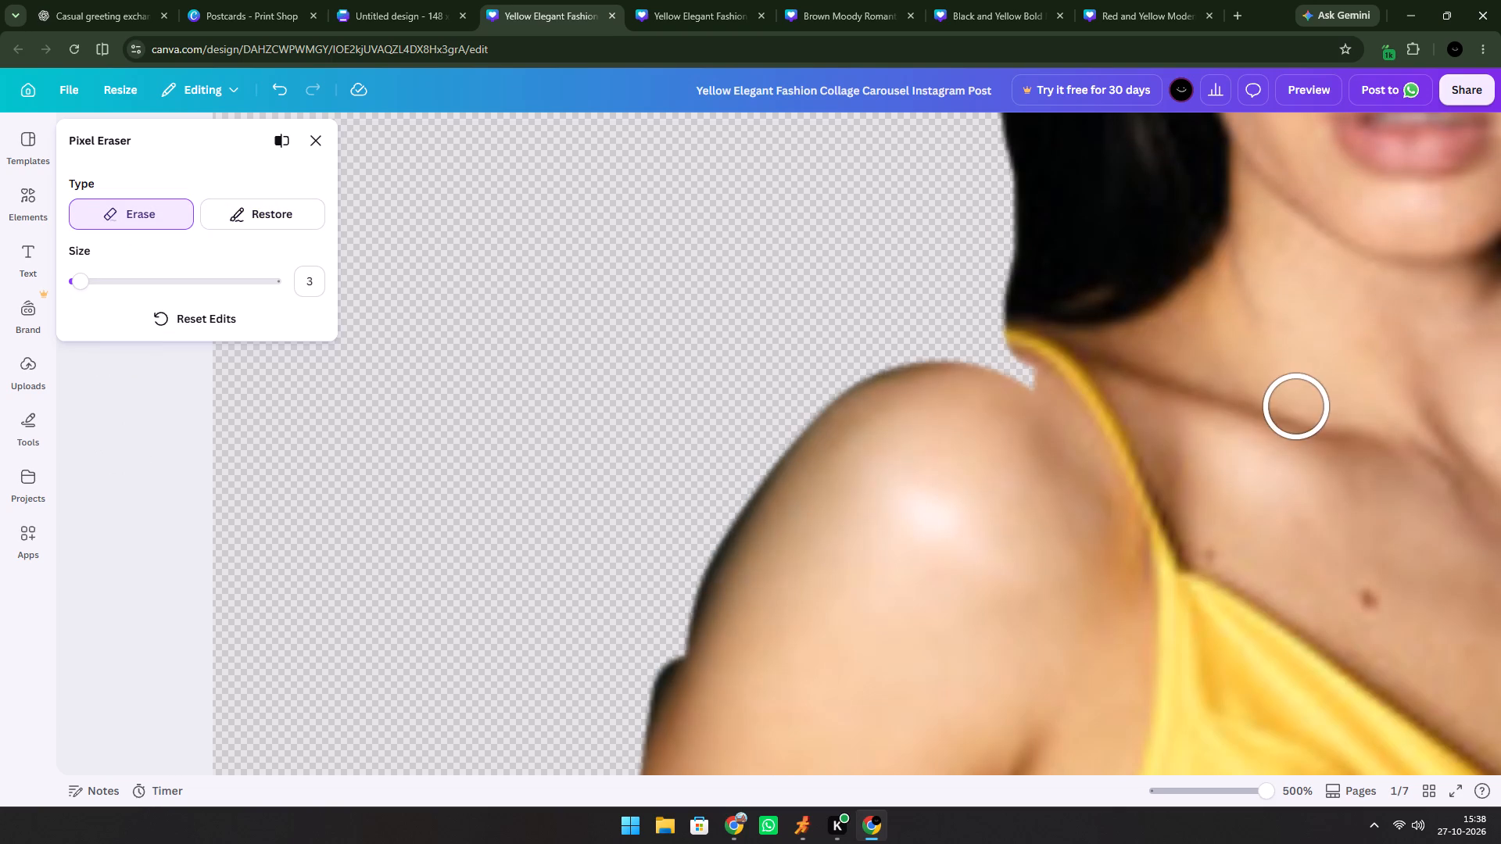
drag(1007, 355, 996, 355)
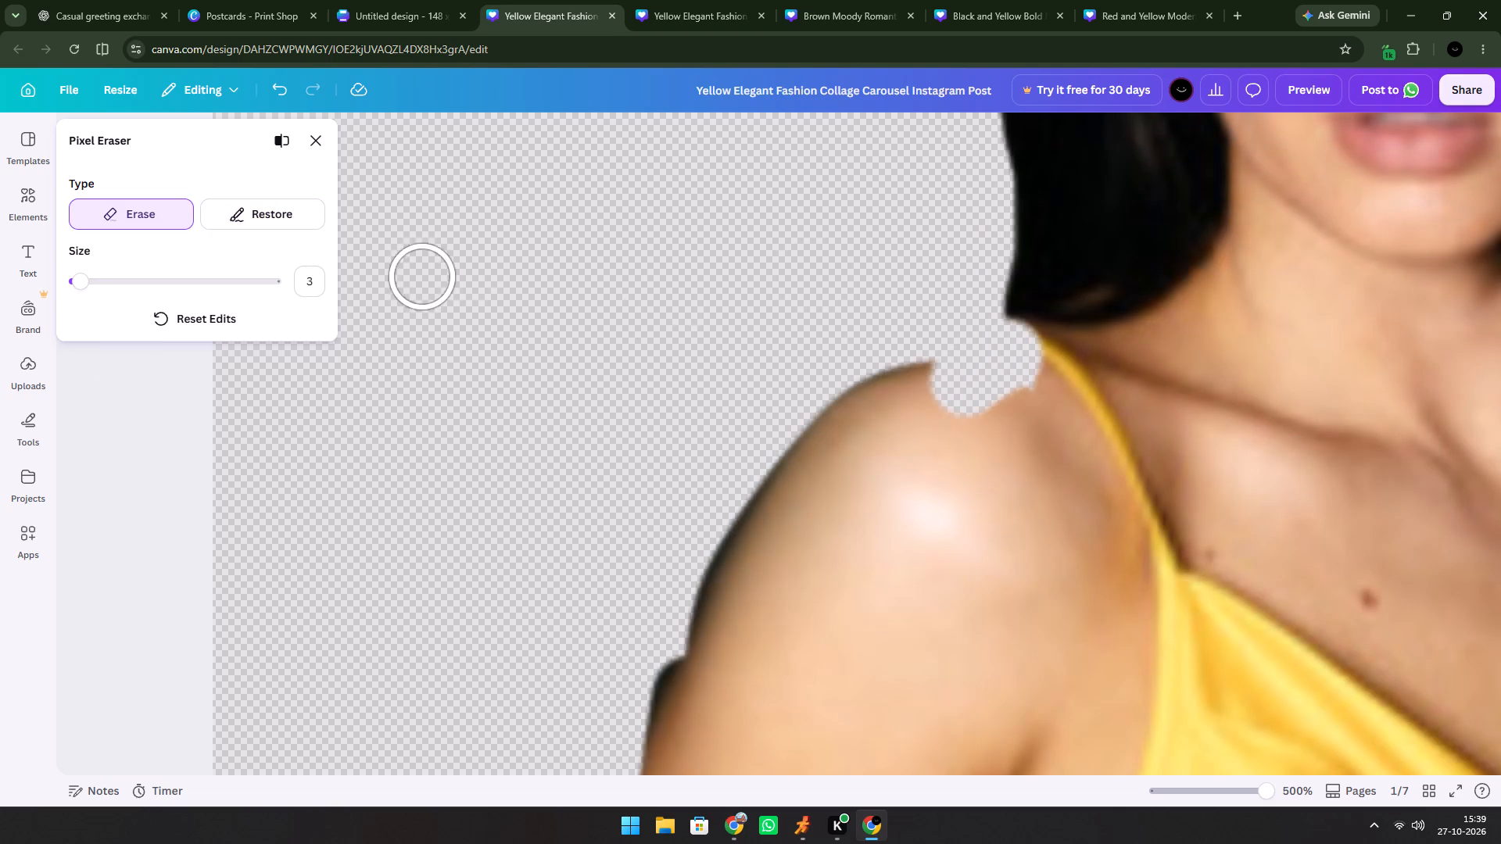
Restore the top of the same shoulder across the gap to the yellow strap.
click(232, 208)
drag(921, 395, 922, 388)
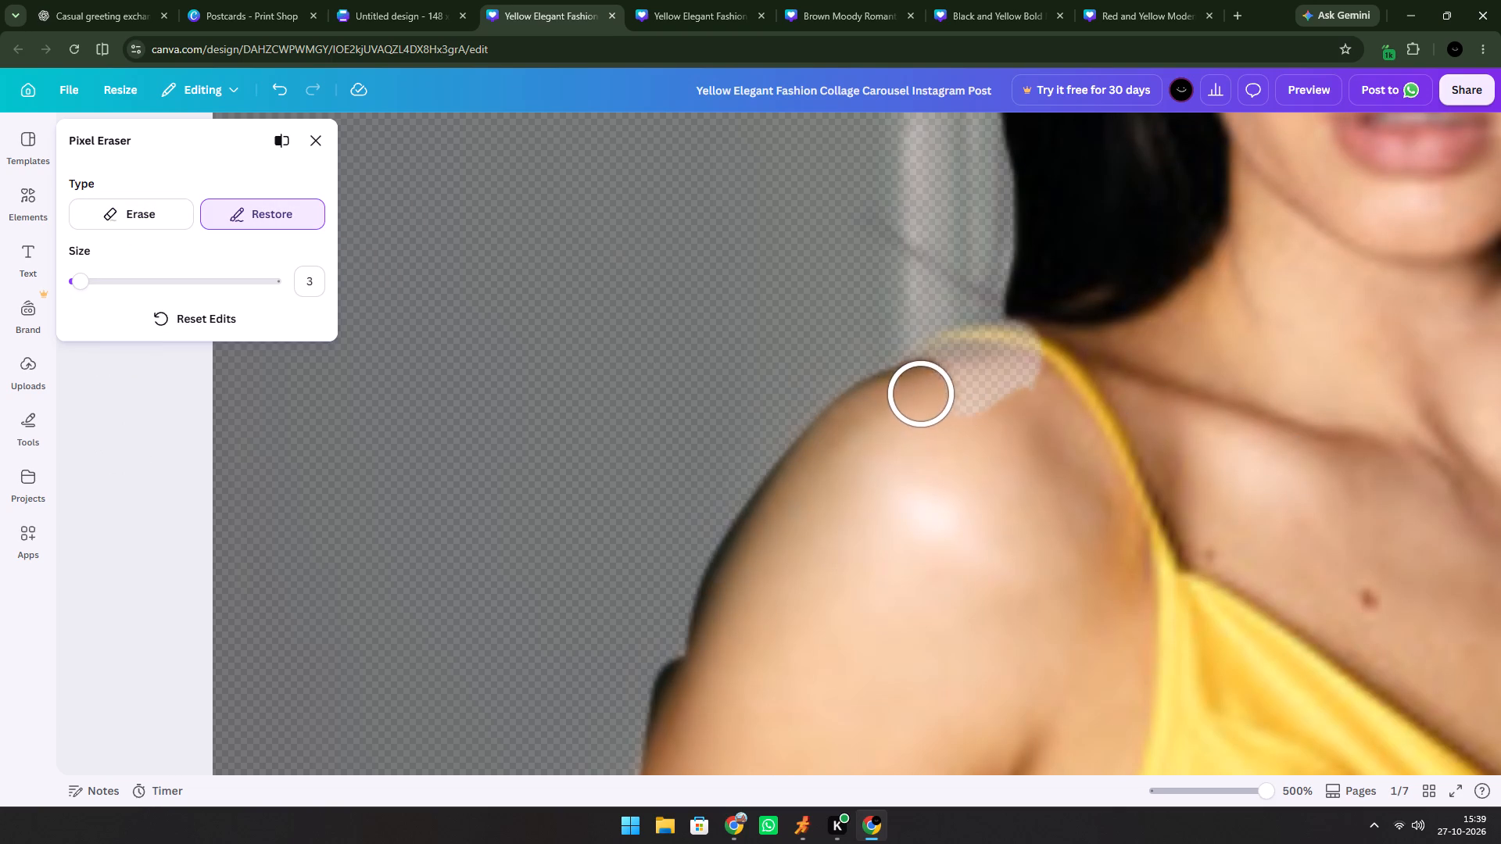
drag(922, 388, 1086, 392)
click(1086, 392)
Restore the outer edge of the same forearm from below the elbow towards the wrist, at brush size 1.
scroll(1124, 409, down, 6)
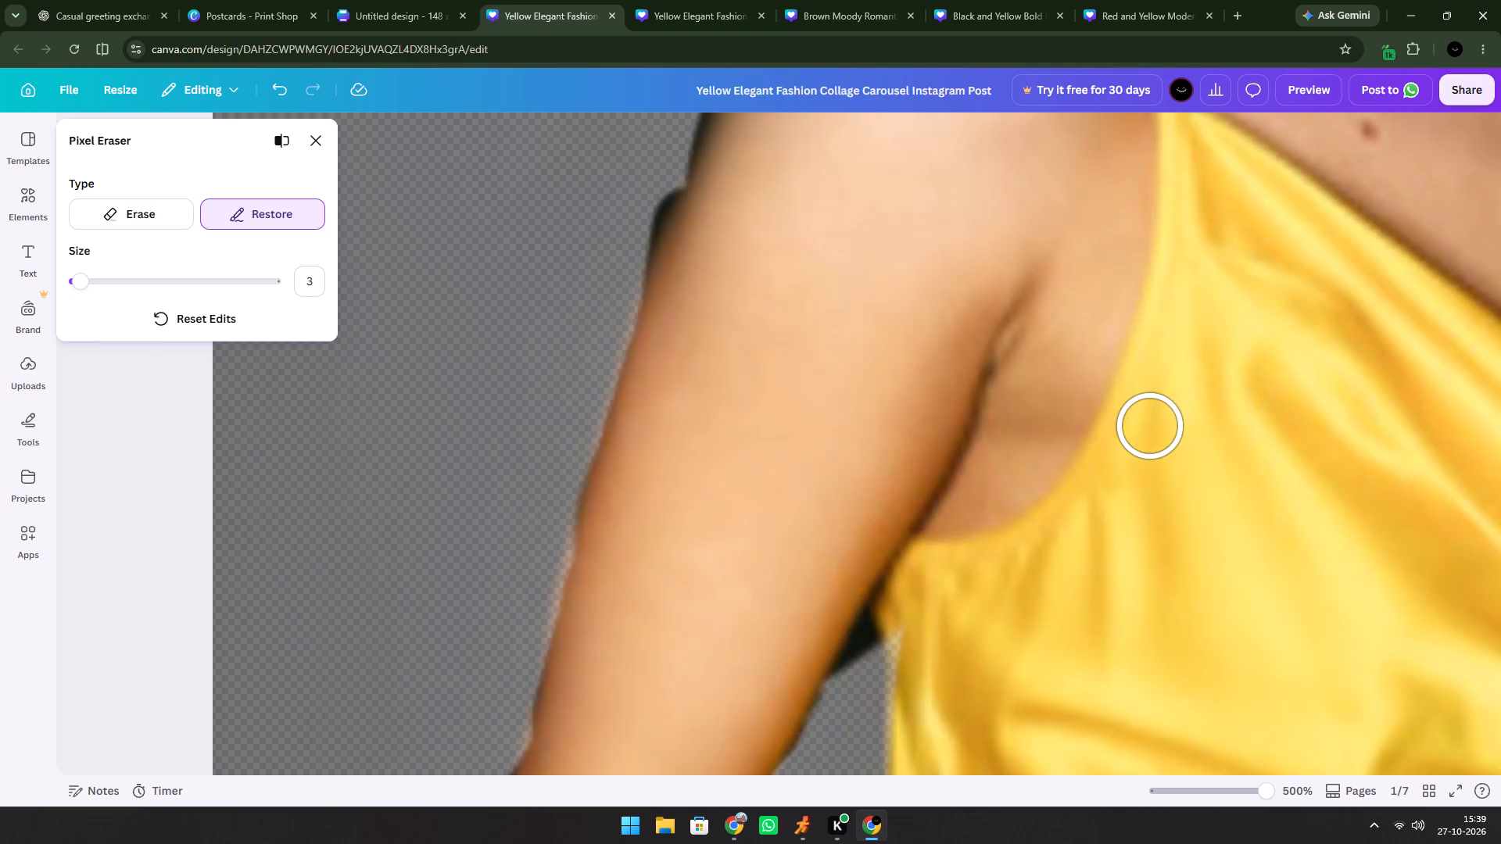
scroll(1151, 427, down, 14)
scroll(894, 448, up, 6)
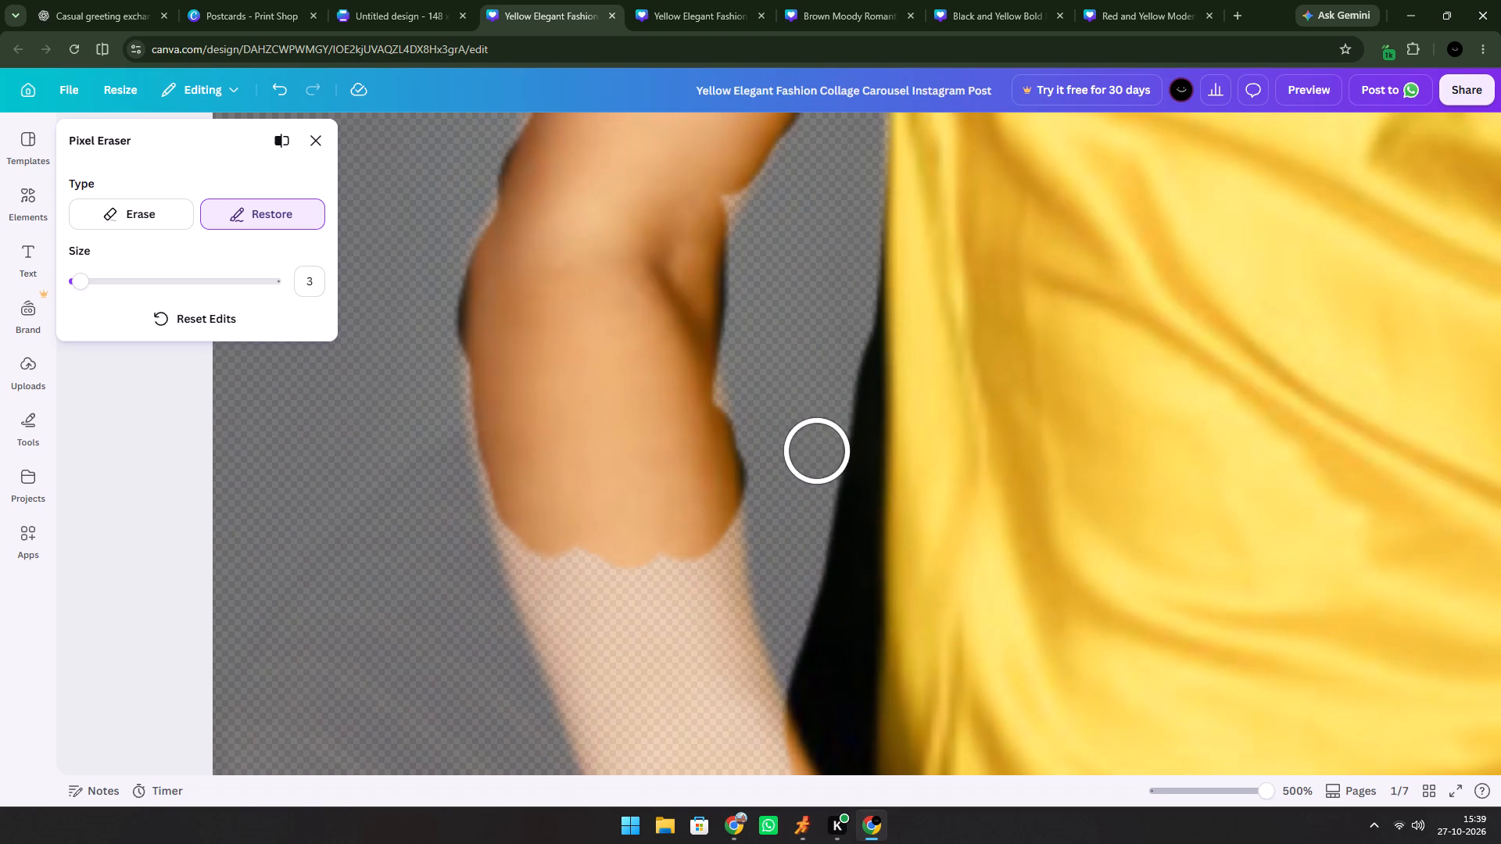
scroll(735, 449, down, 3)
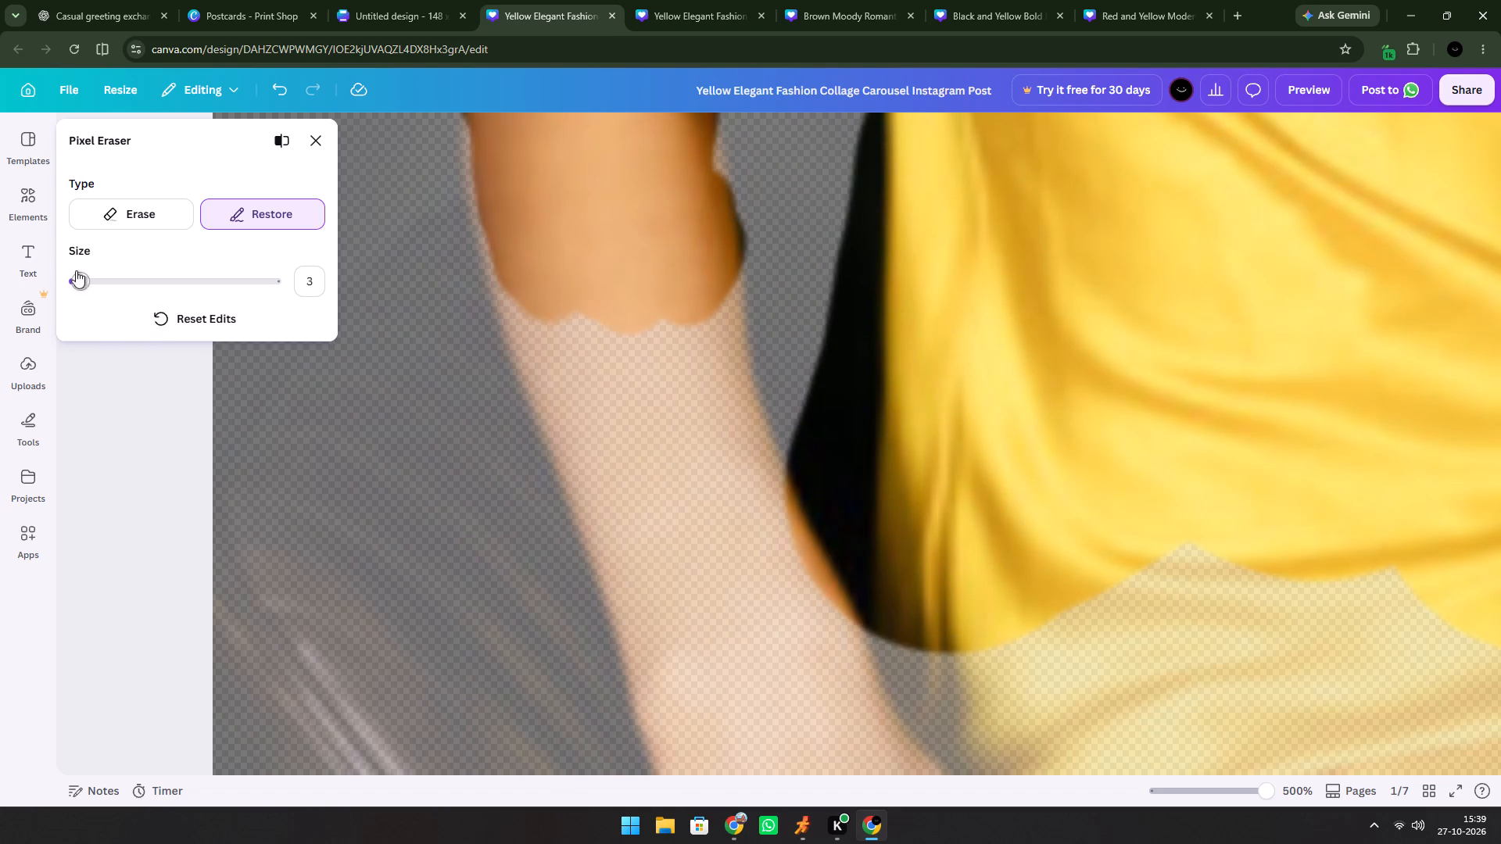
drag(73, 277, 62, 279)
drag(478, 131, 478, 165)
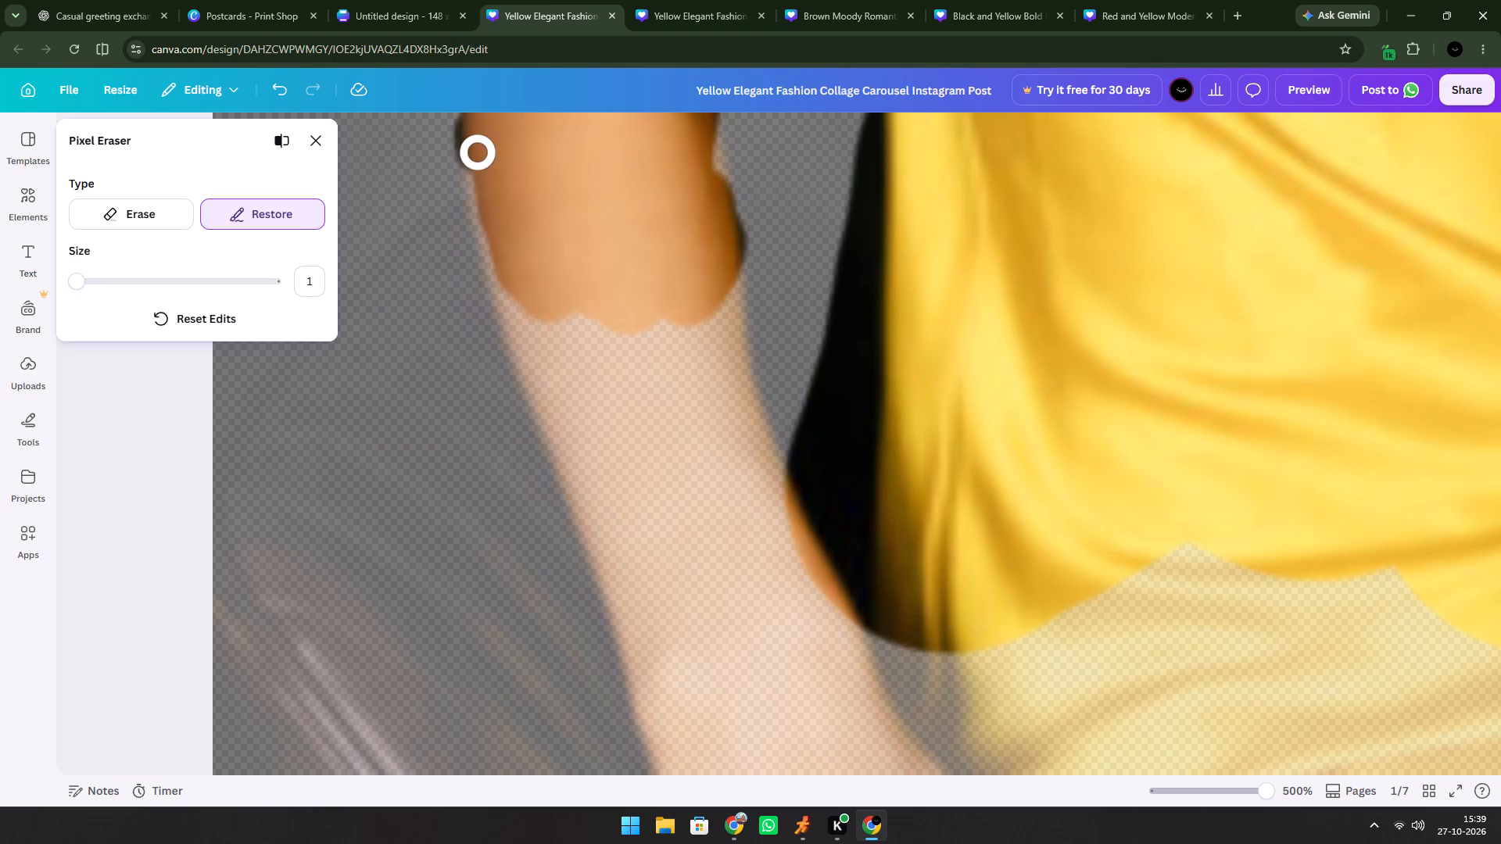
drag(478, 165, 527, 335)
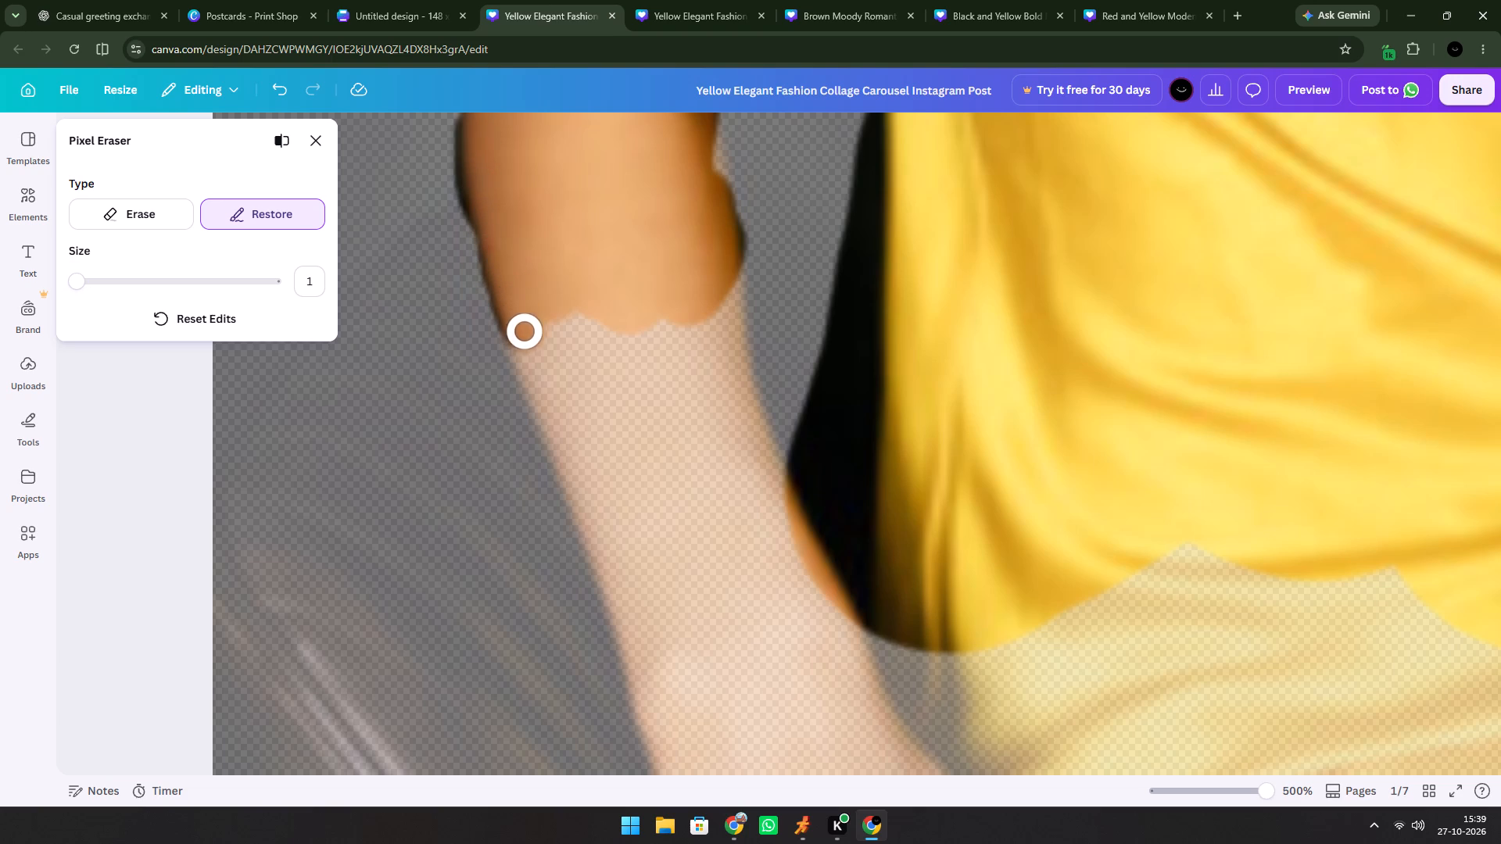
drag(527, 335, 650, 640)
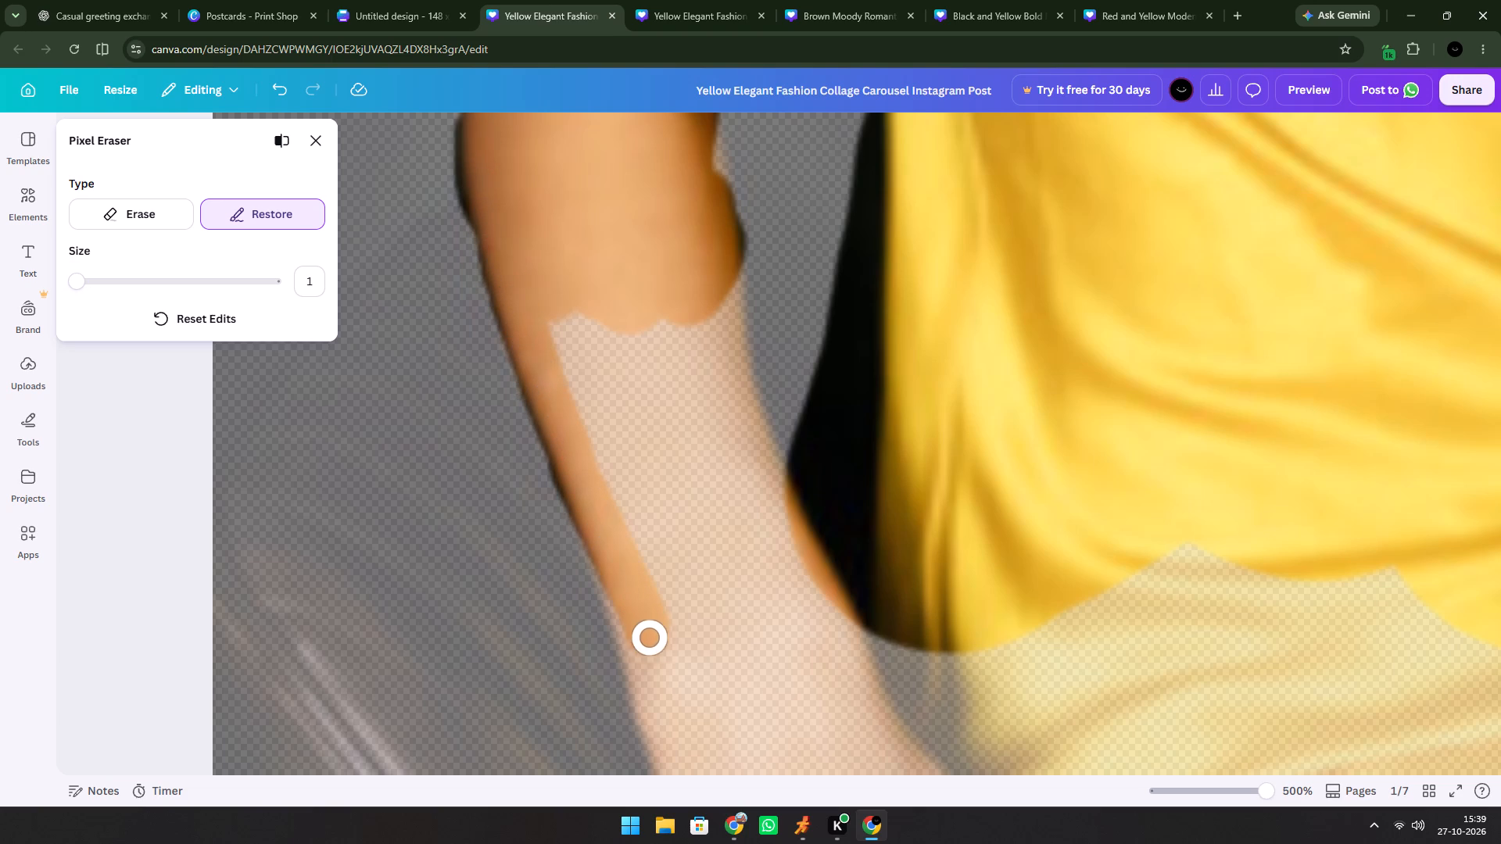
Fill in the middle of the forearm and restore its inner edge beside the dress down to the wrist.
drag(650, 640, 583, 327)
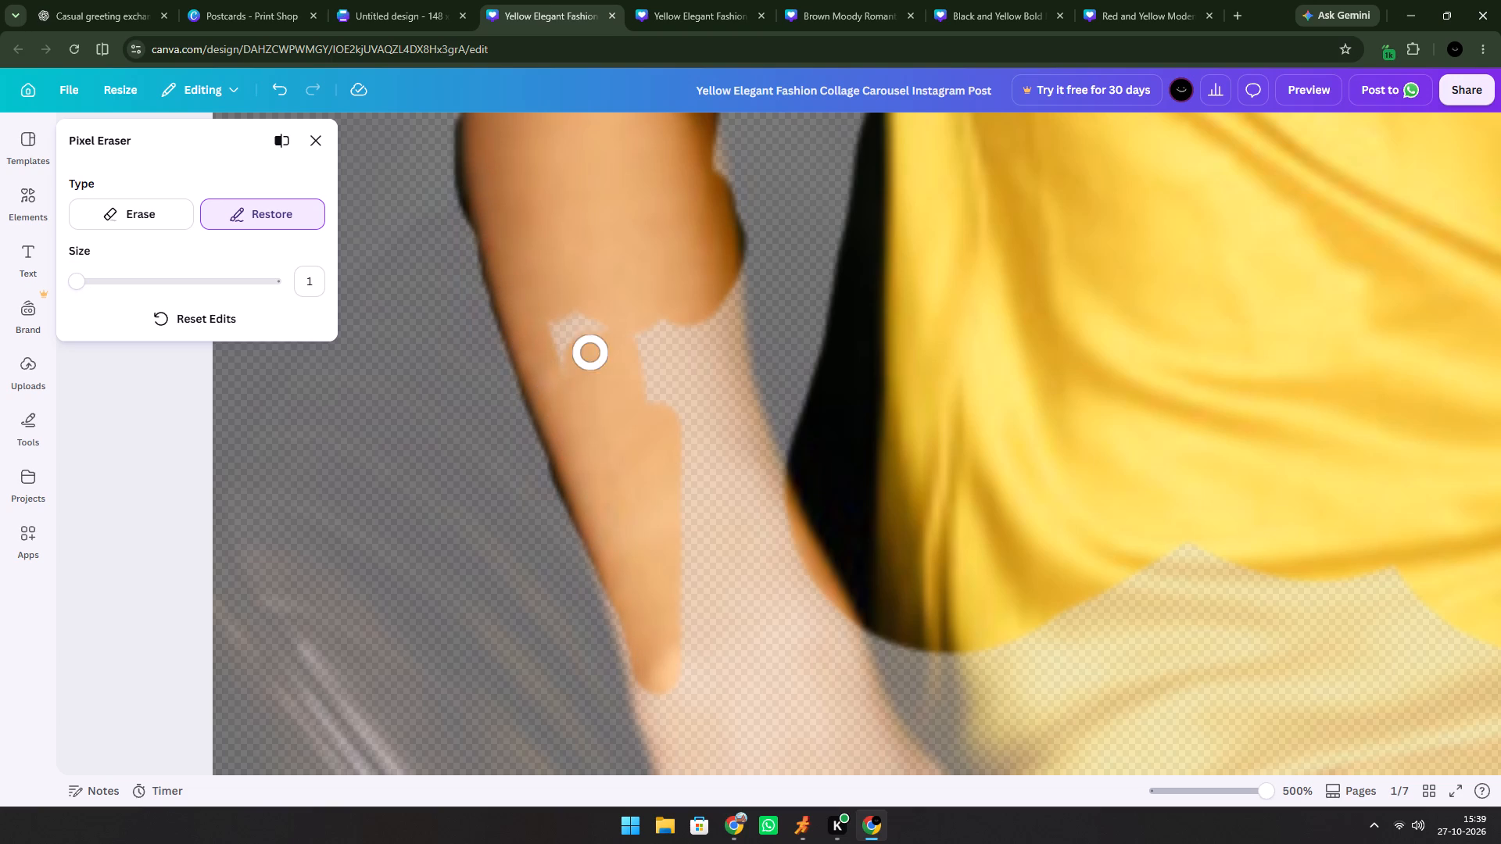
drag(583, 327, 657, 340)
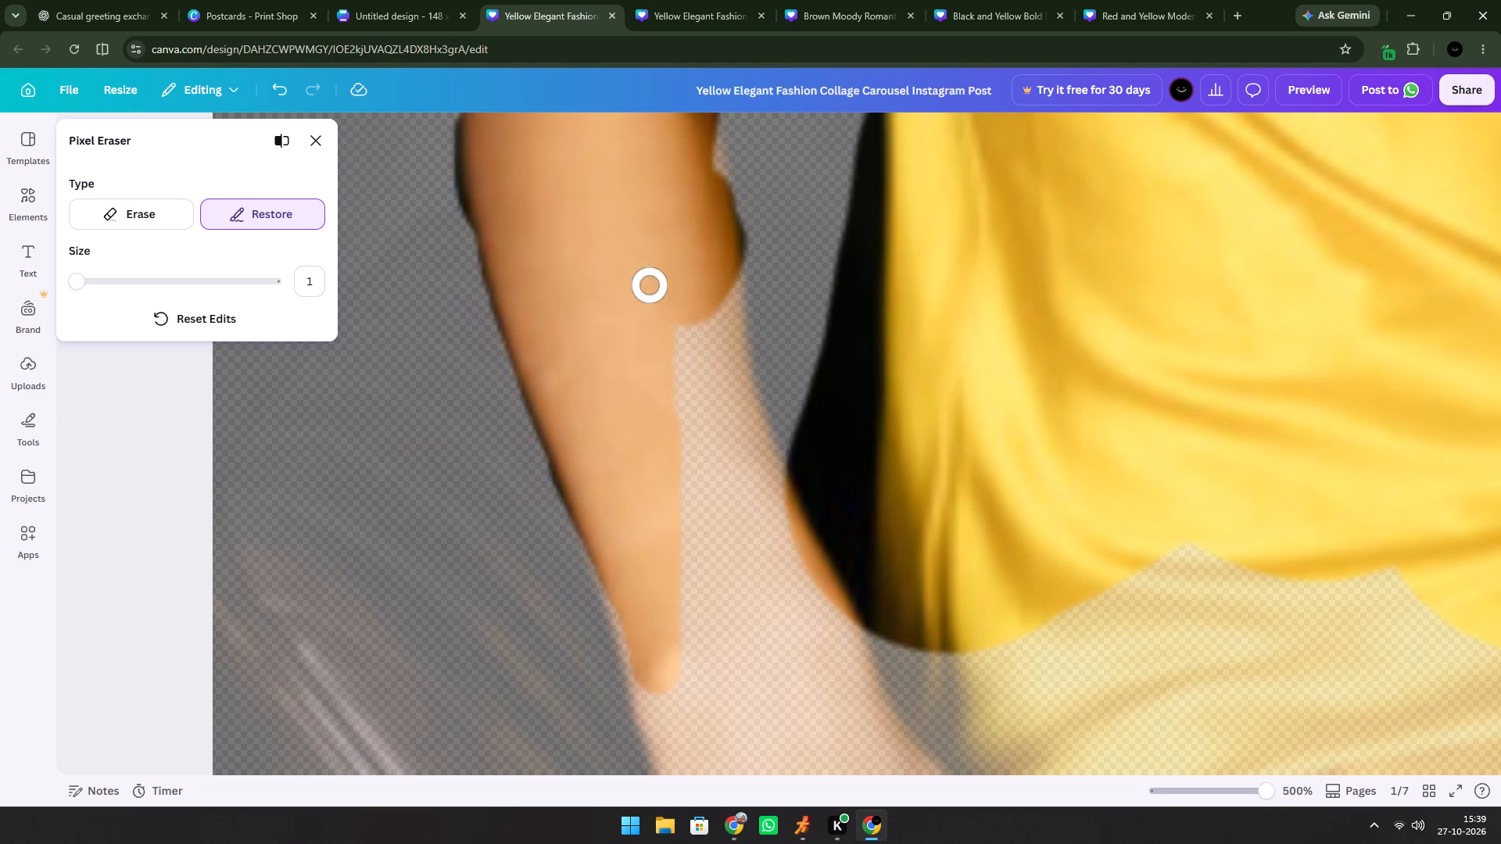
drag(657, 340, 718, 273)
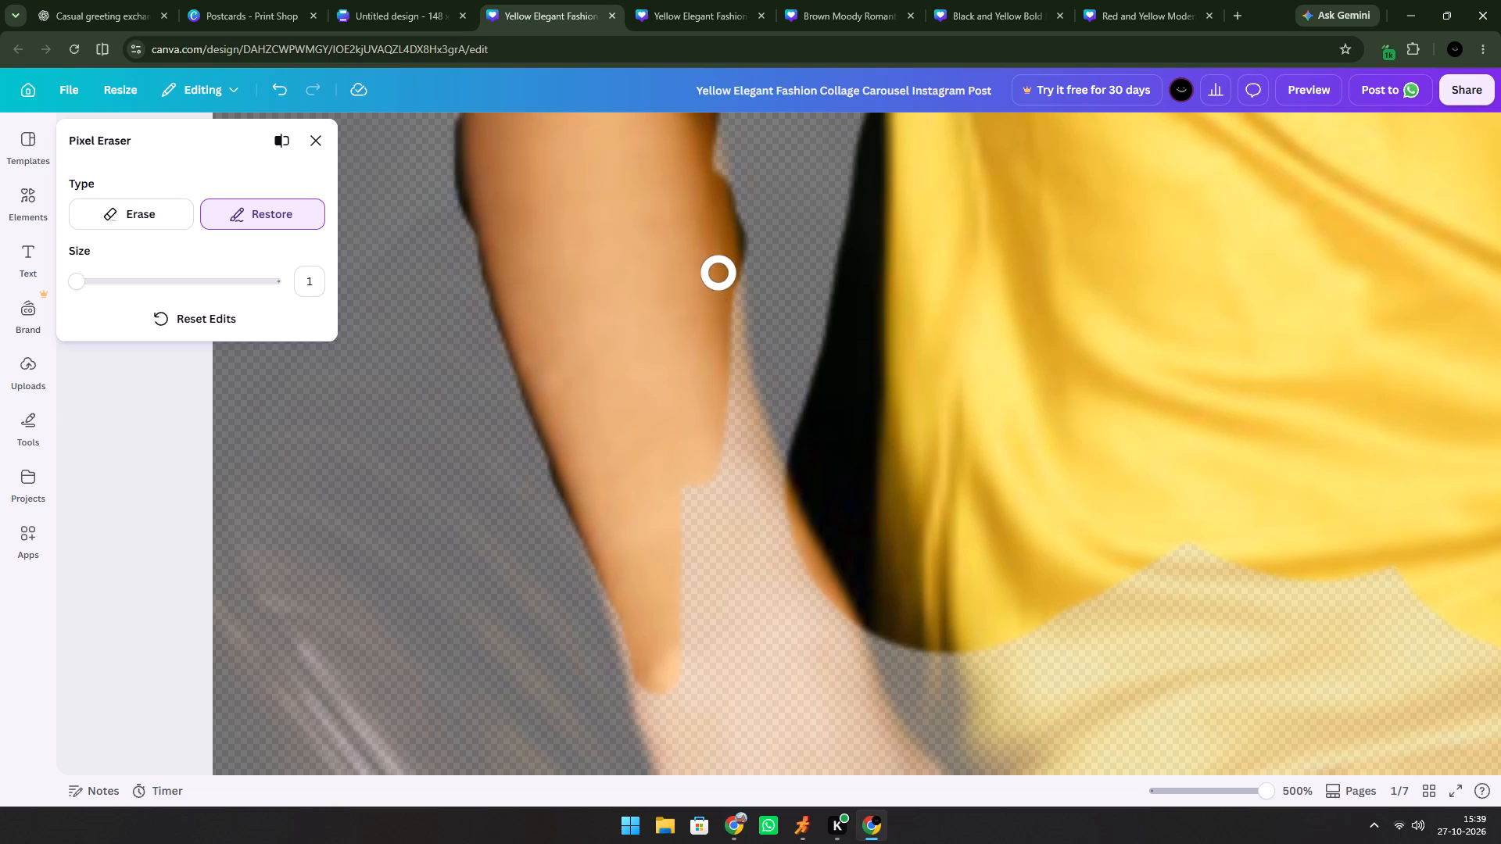
drag(718, 273, 752, 453)
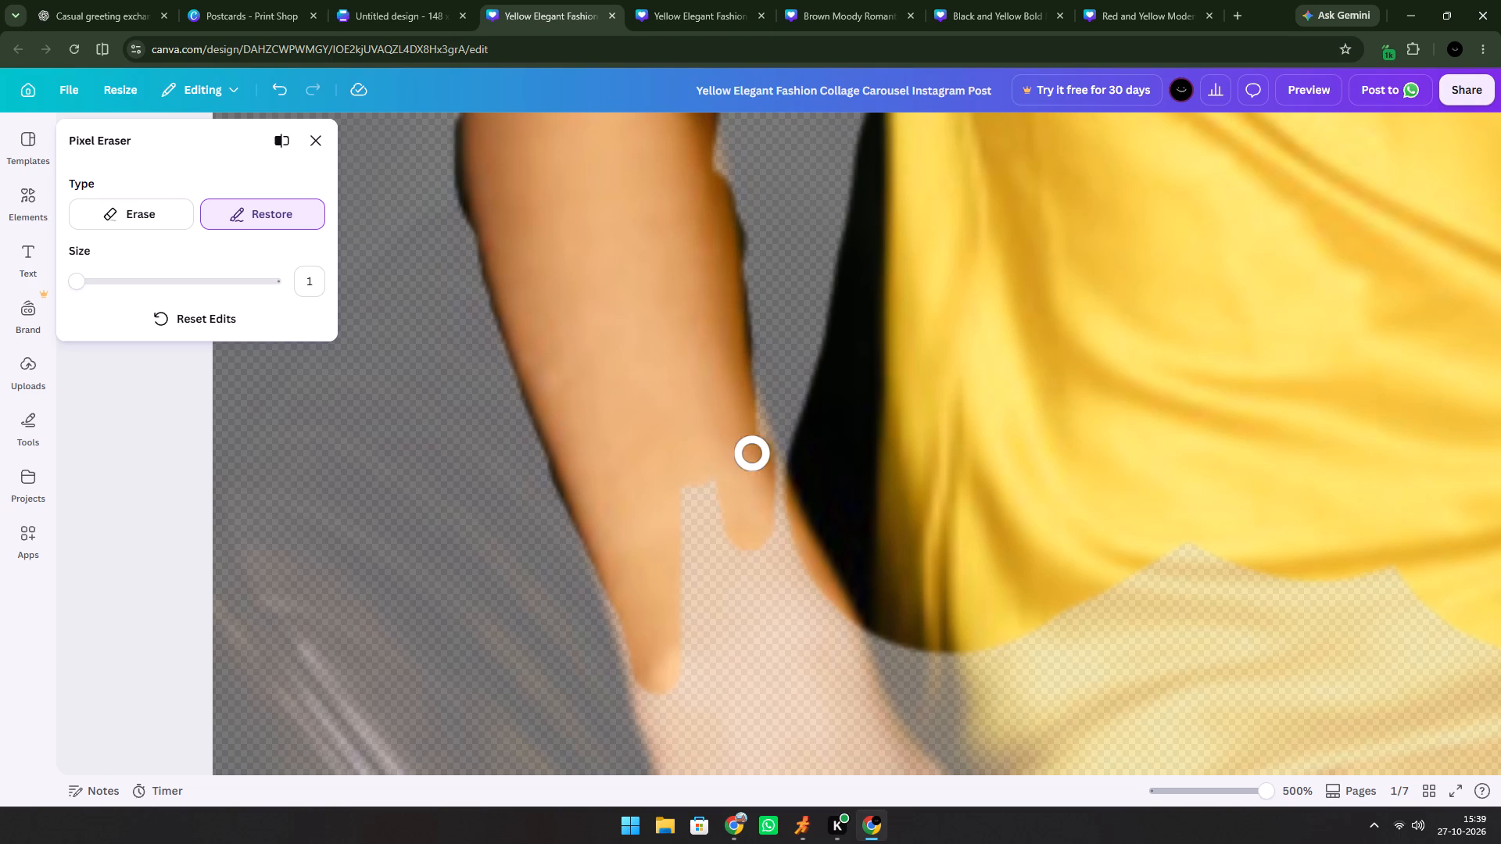
drag(752, 453, 688, 608)
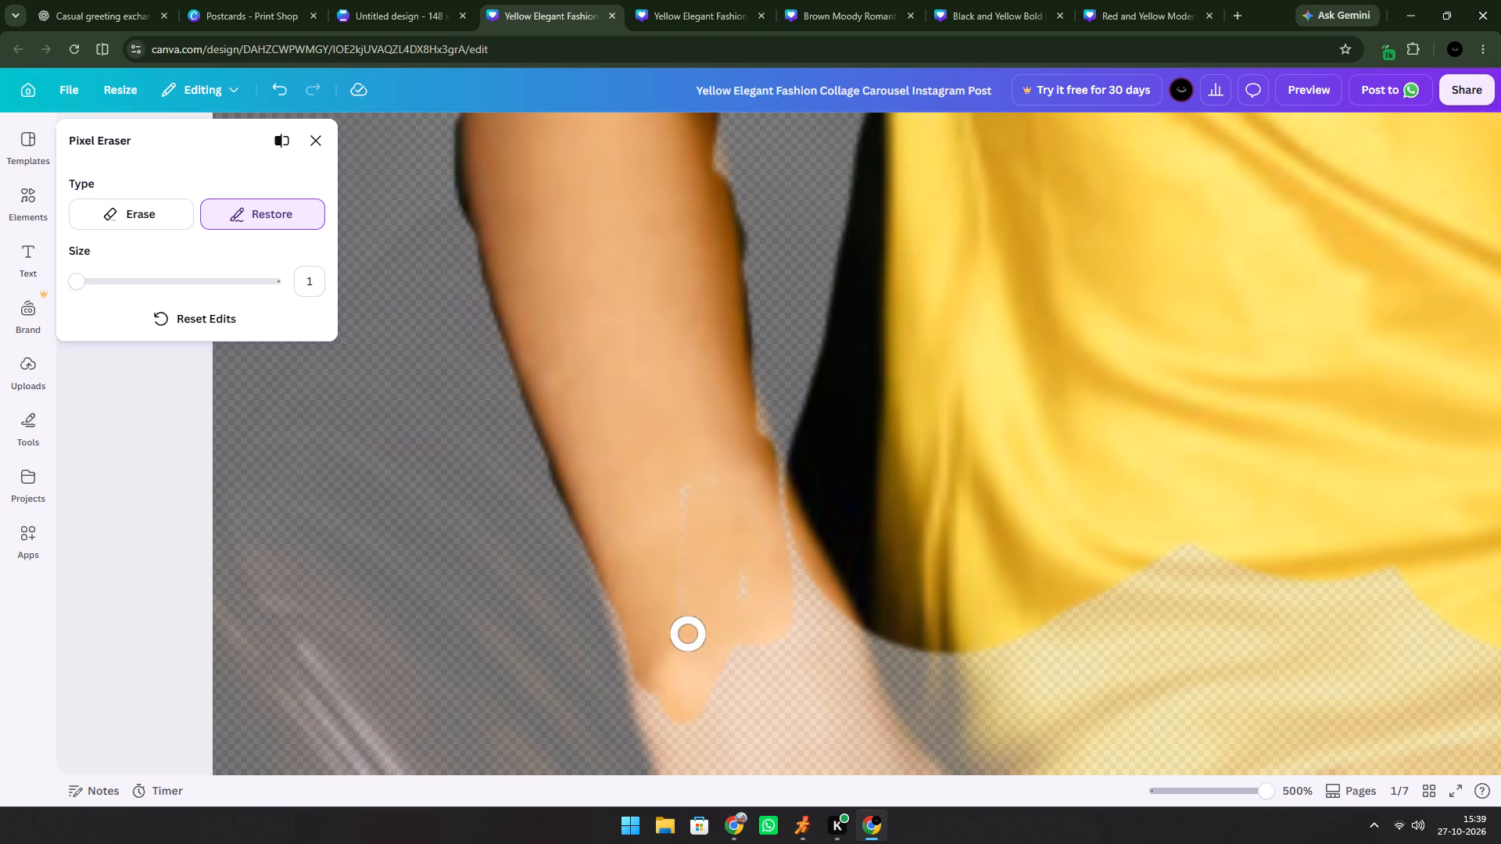
drag(688, 608, 775, 592)
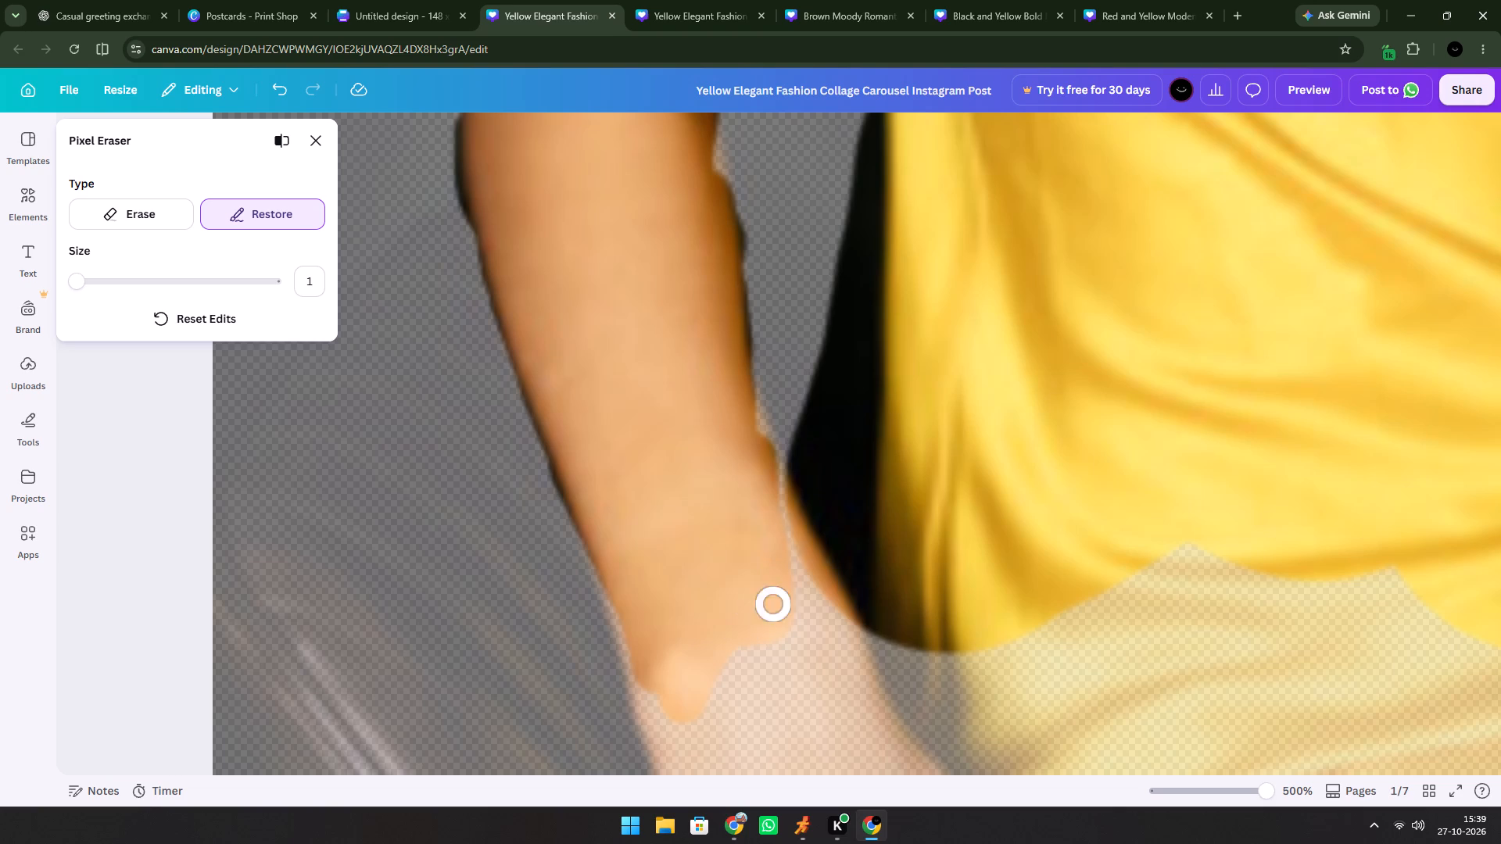
drag(775, 592, 762, 467)
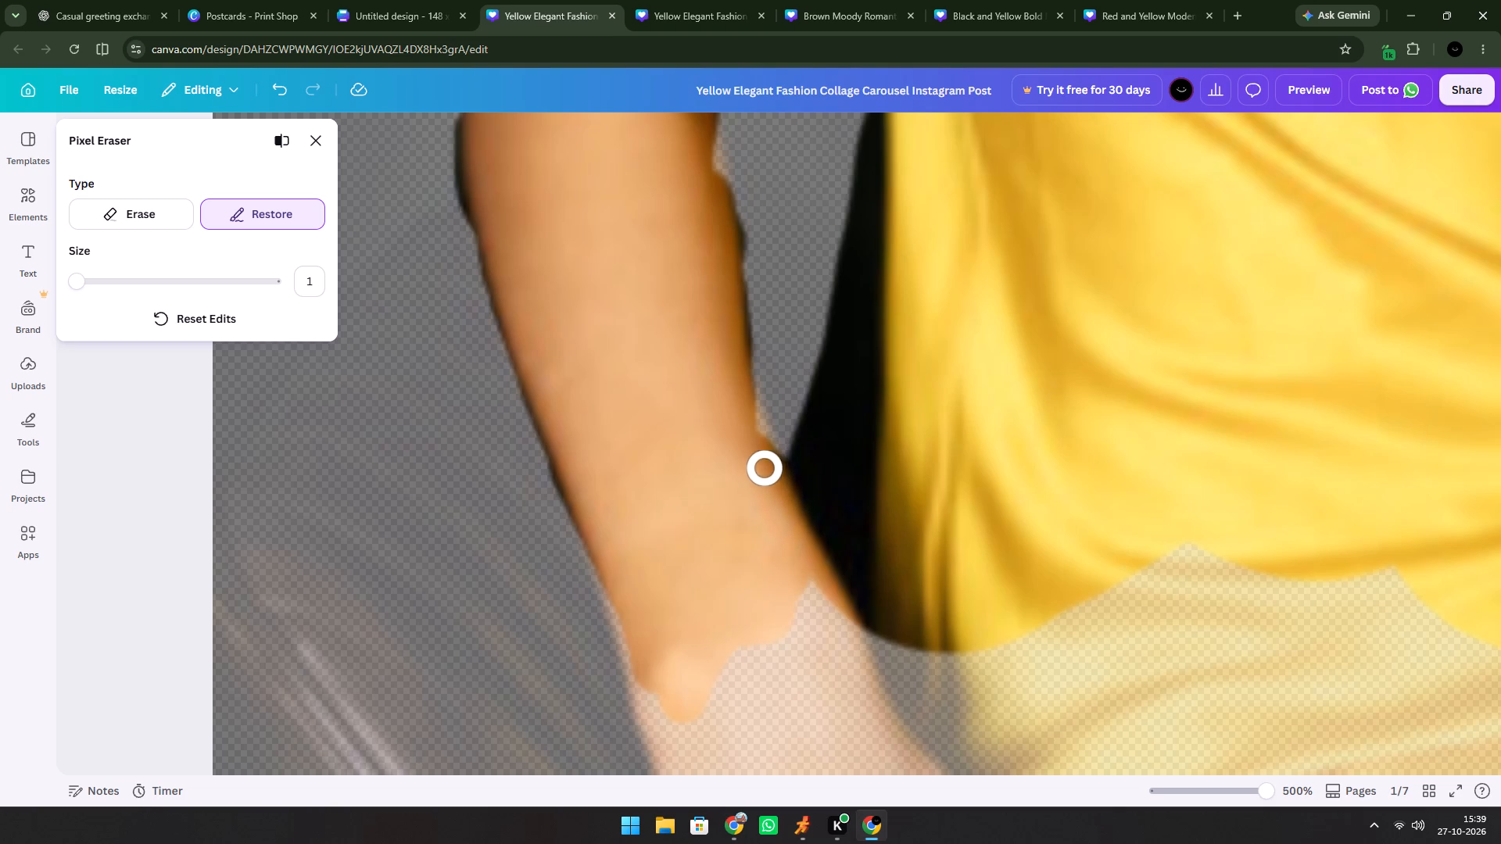
drag(762, 467, 839, 740)
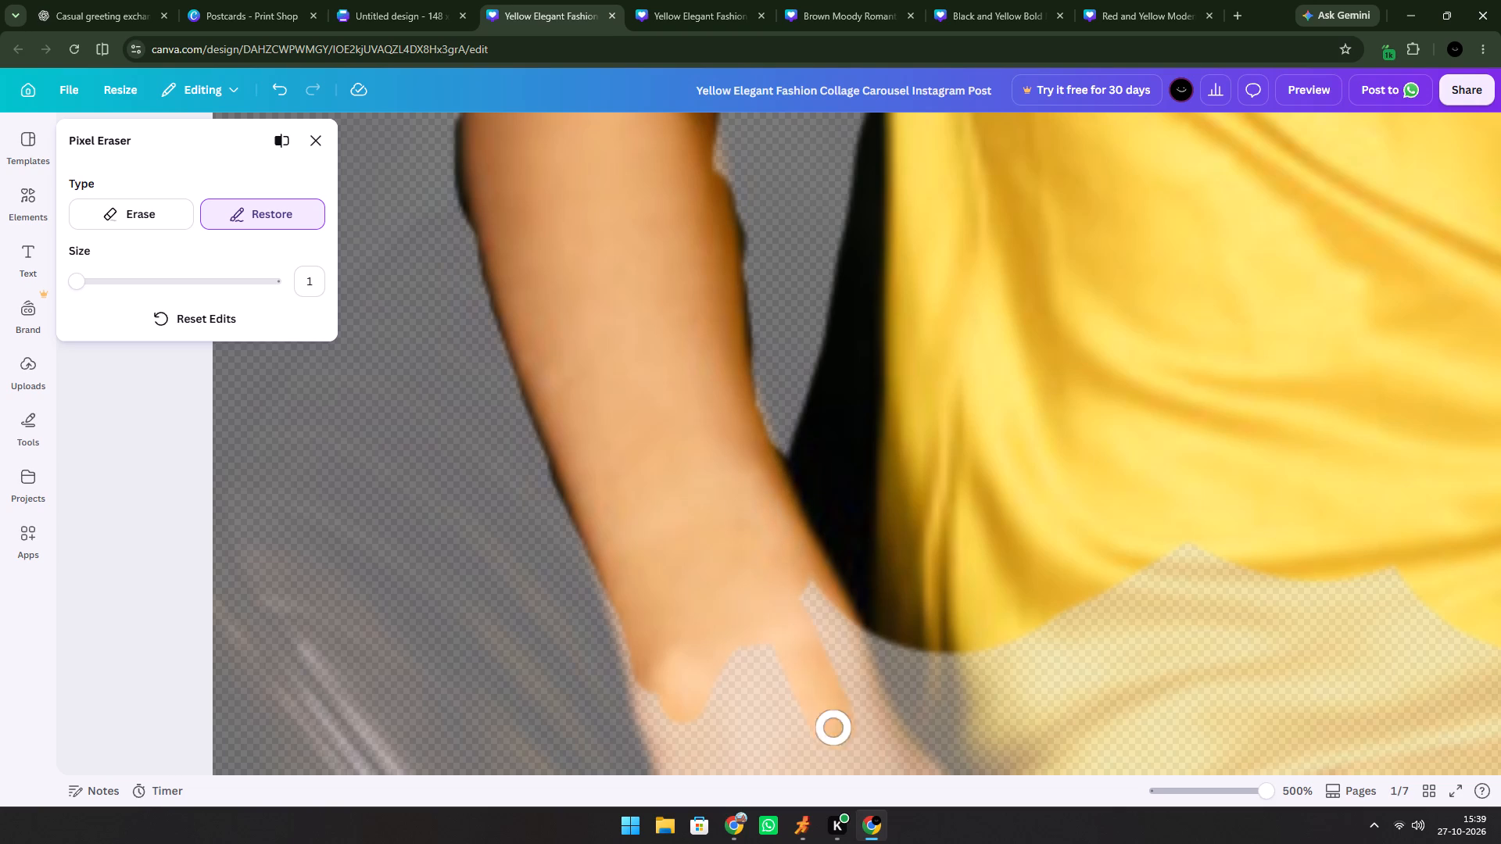
drag(839, 740, 902, 777)
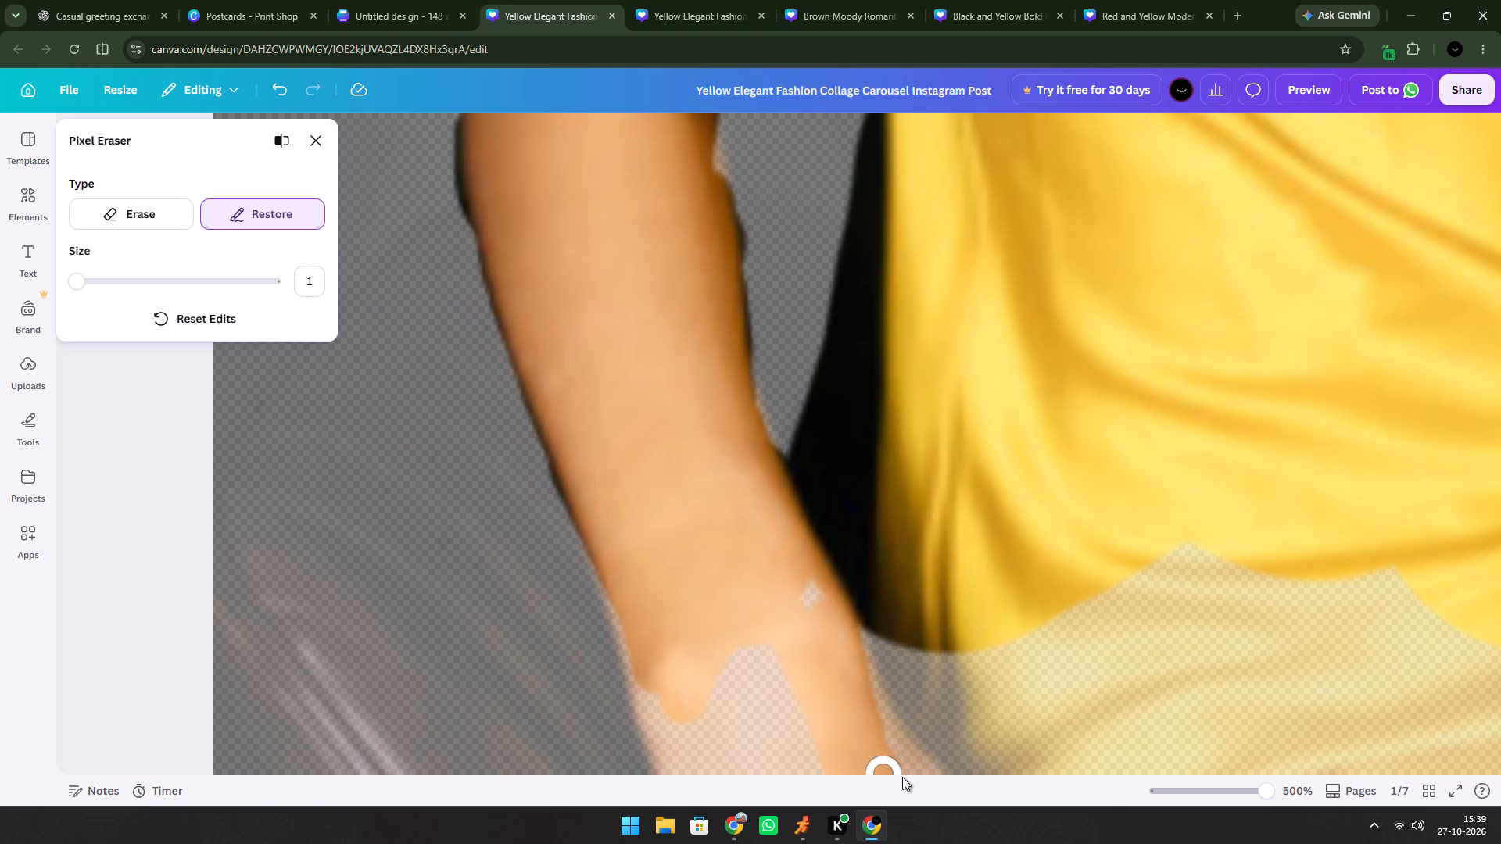
drag(902, 777, 814, 585)
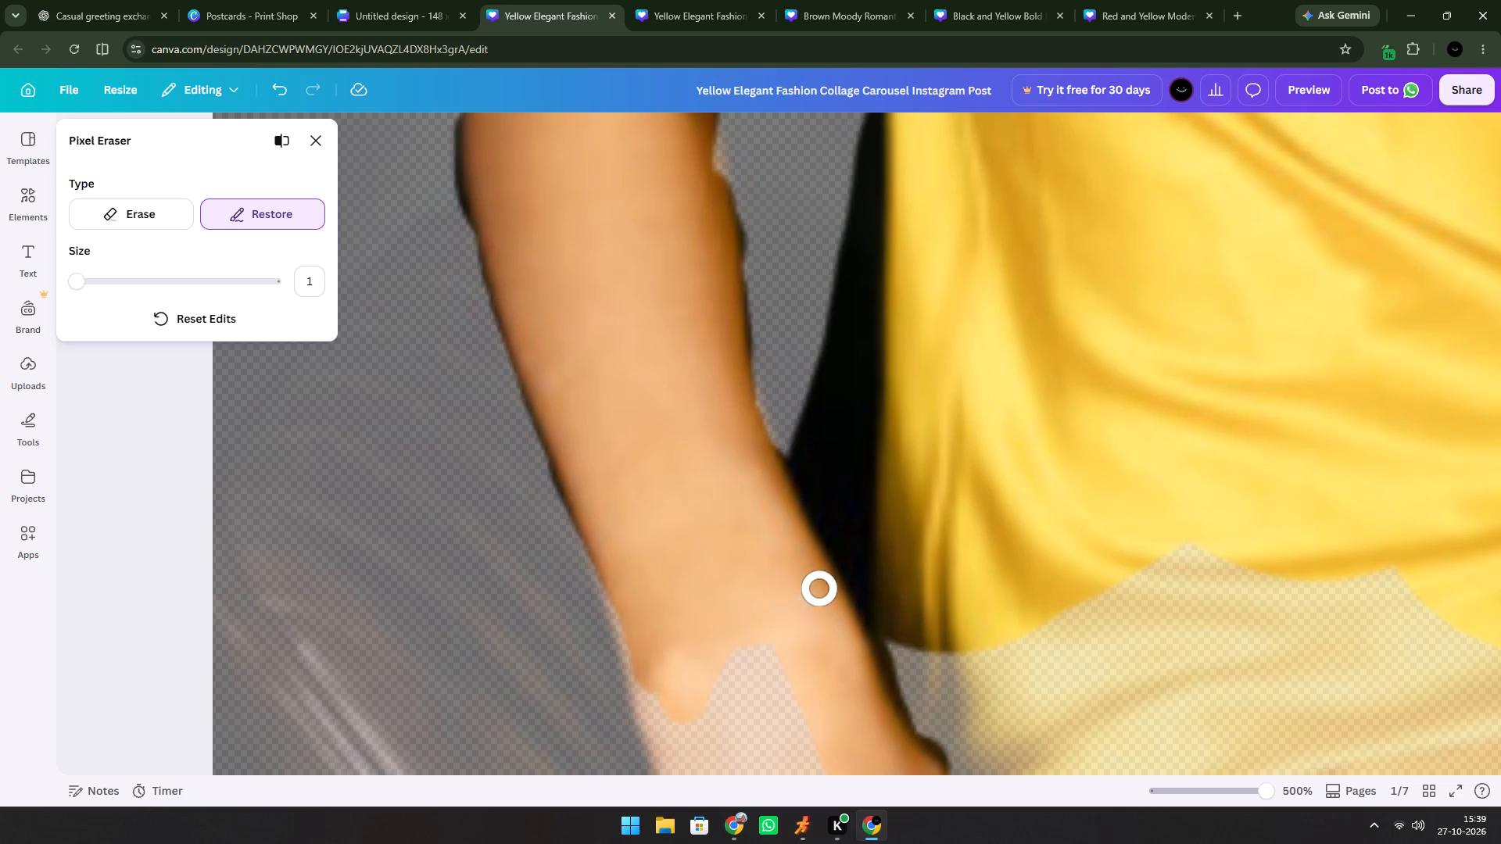
drag(814, 585, 788, 557)
Restore the outer edge of the wrist and hand and the little finger down to its red nail, at brush size 1.
scroll(708, 491, down, 6)
drag(636, 198, 636, 199)
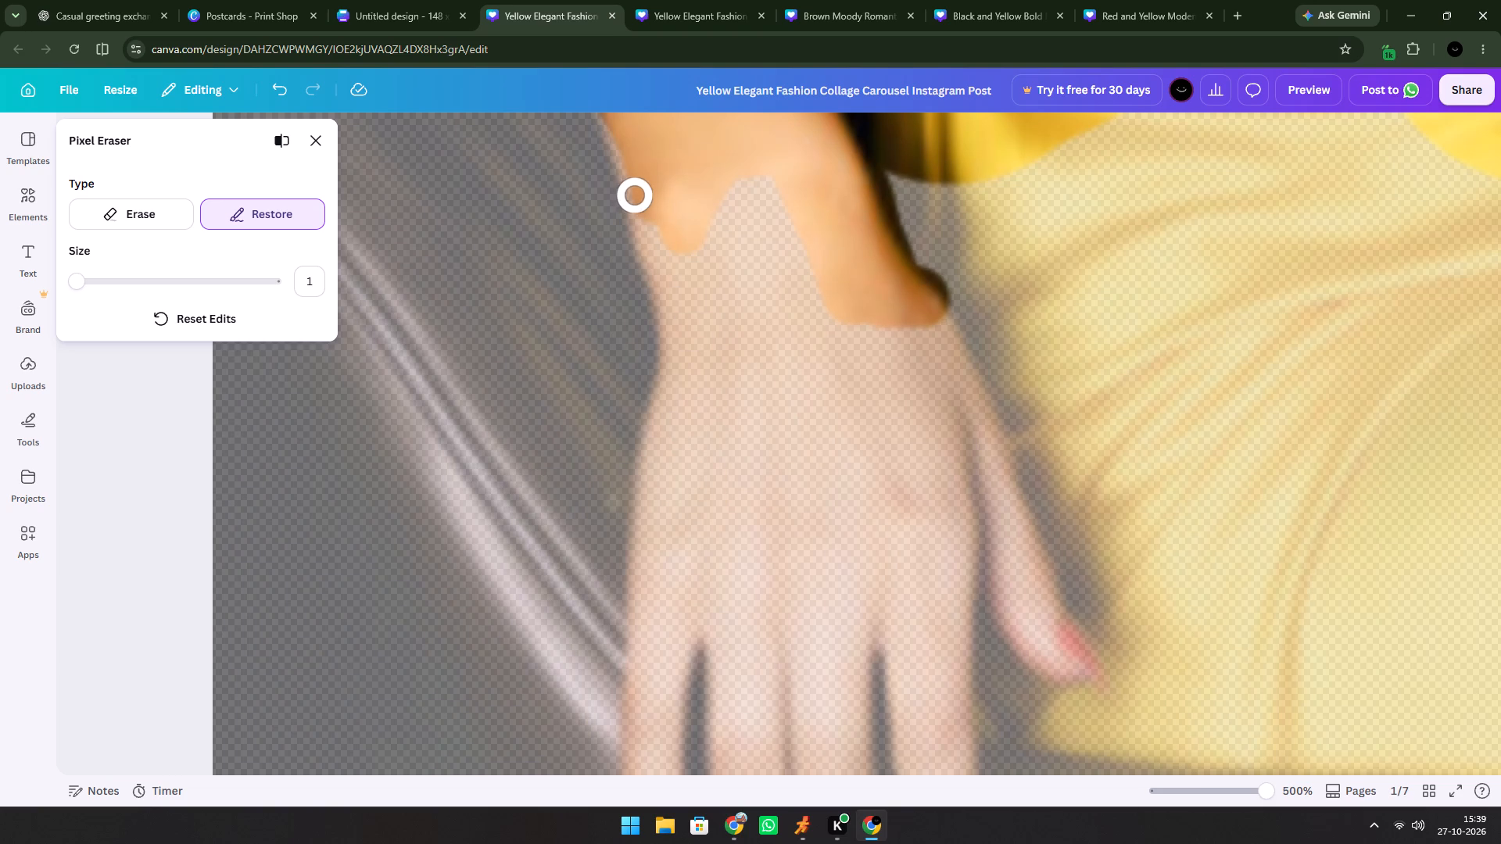
drag(636, 199, 675, 496)
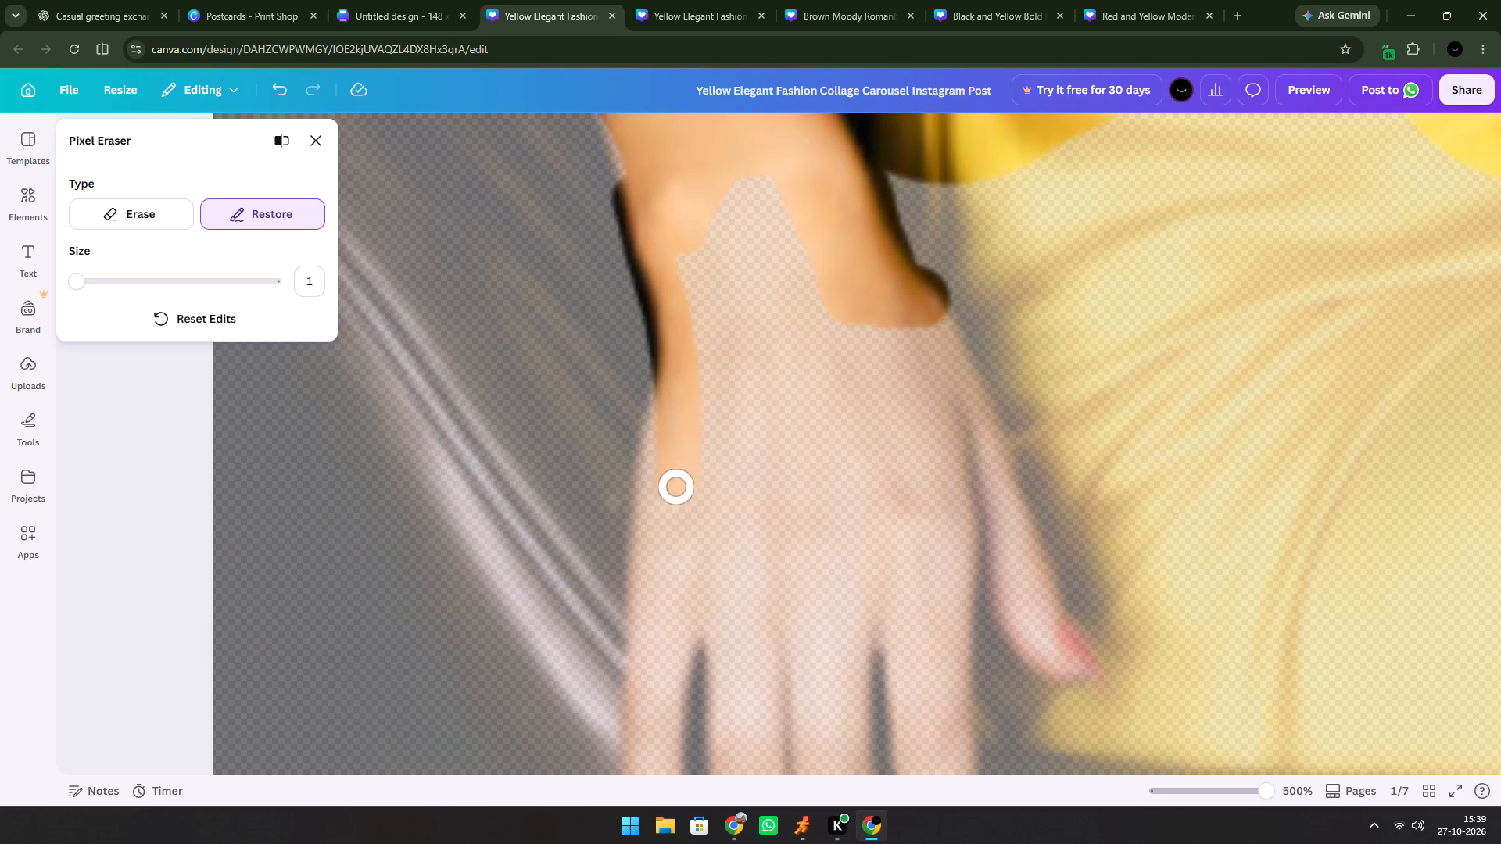
drag(675, 496, 660, 682)
scroll(664, 579, down, 6)
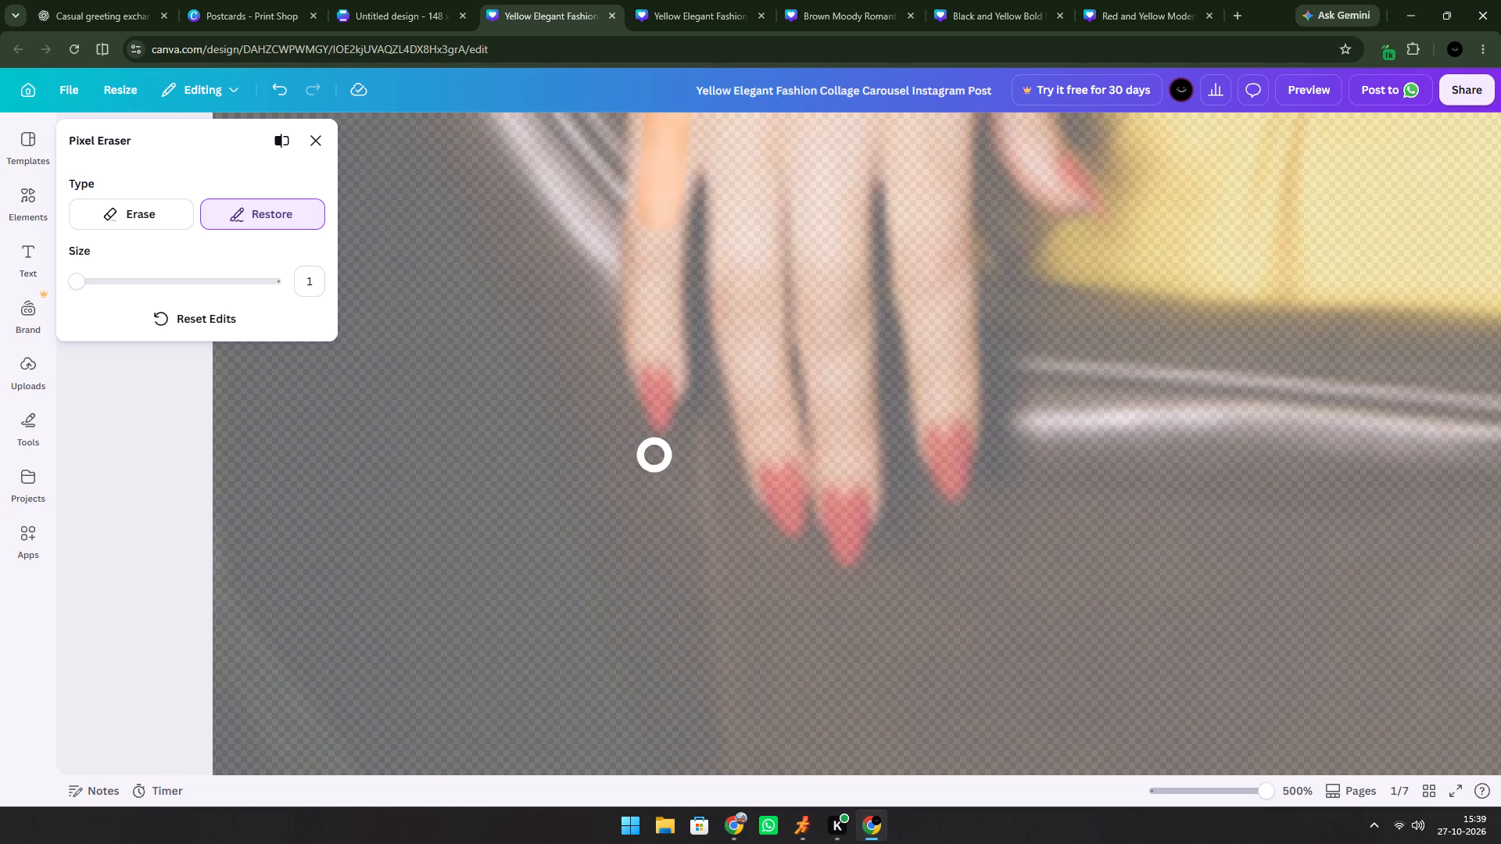
drag(654, 417, 654, 385)
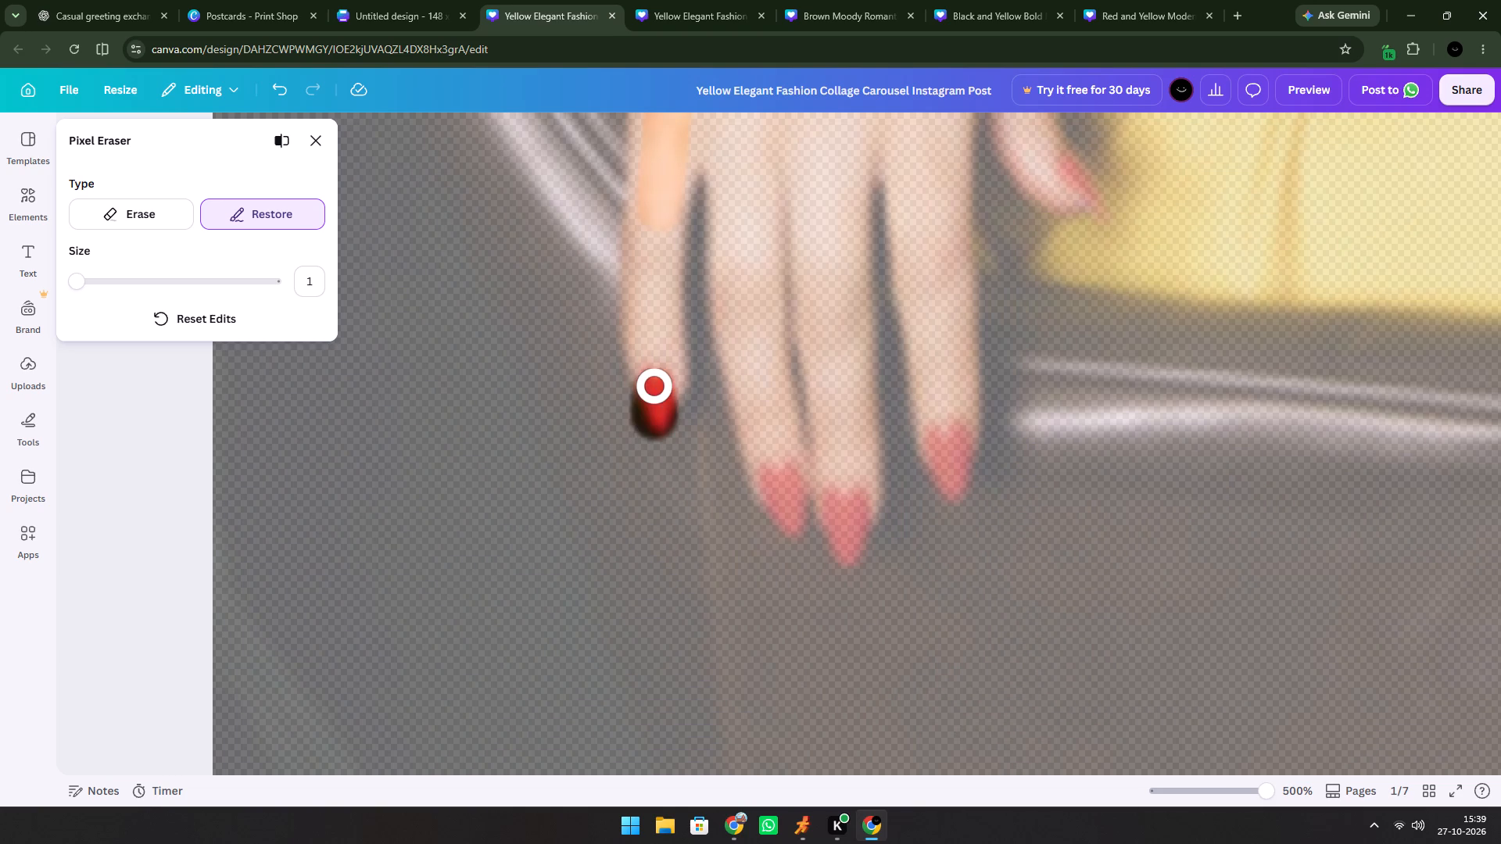
drag(654, 385, 654, 210)
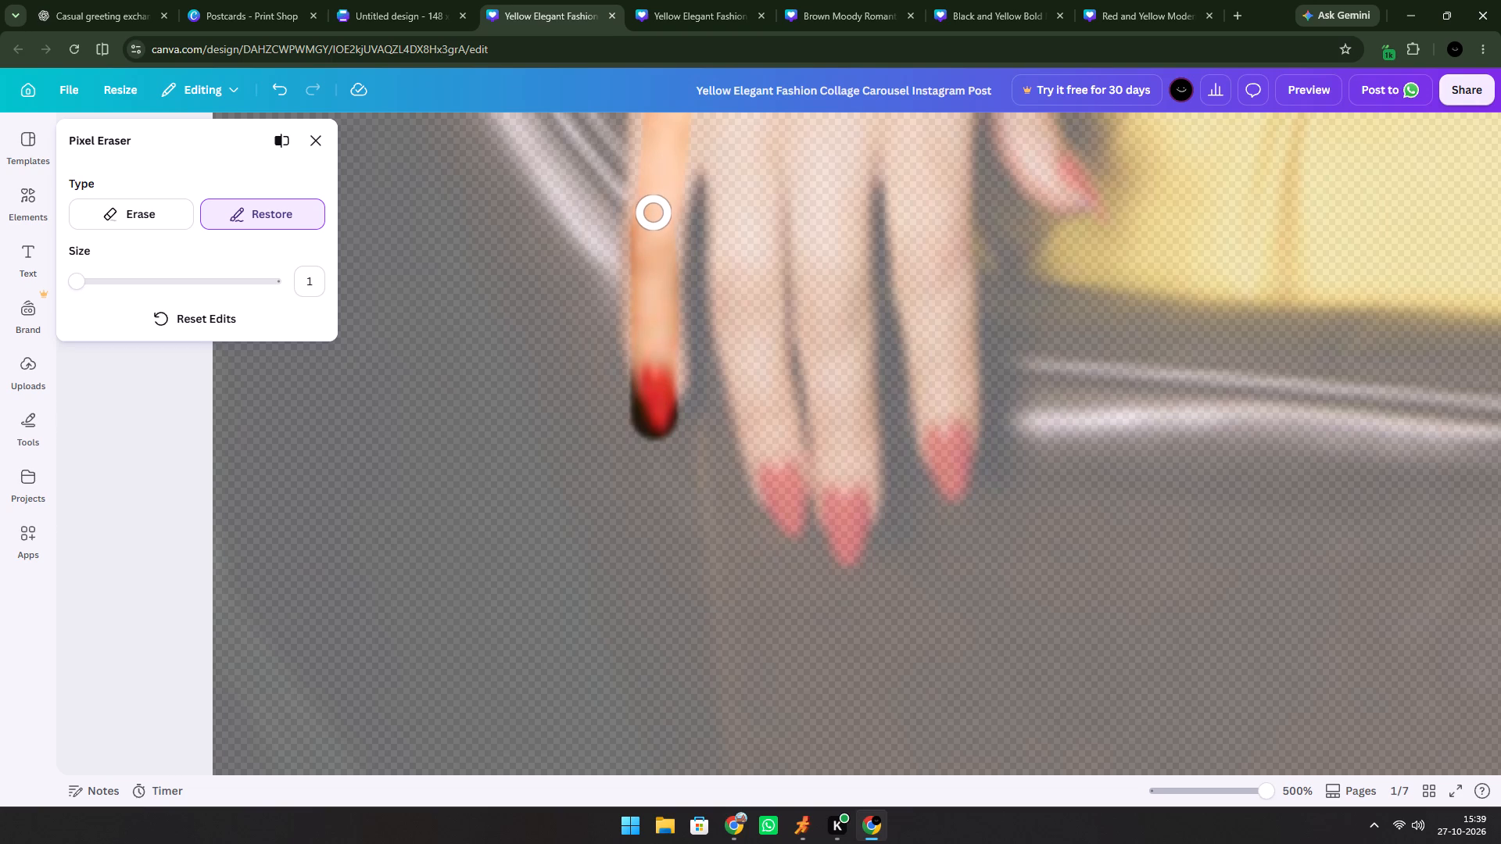
drag(654, 210, 664, 342)
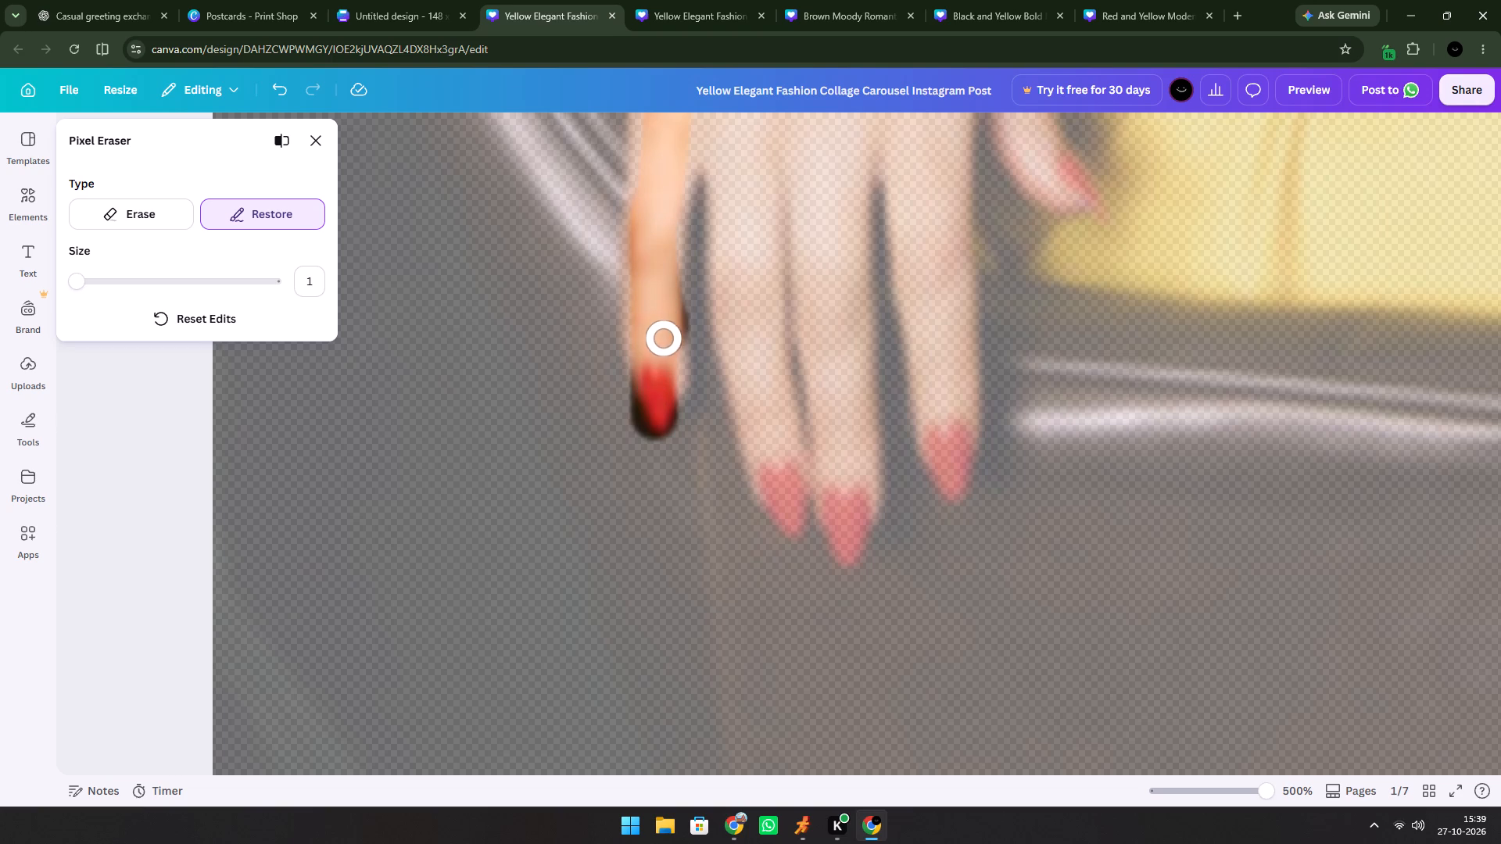
drag(664, 342, 641, 281)
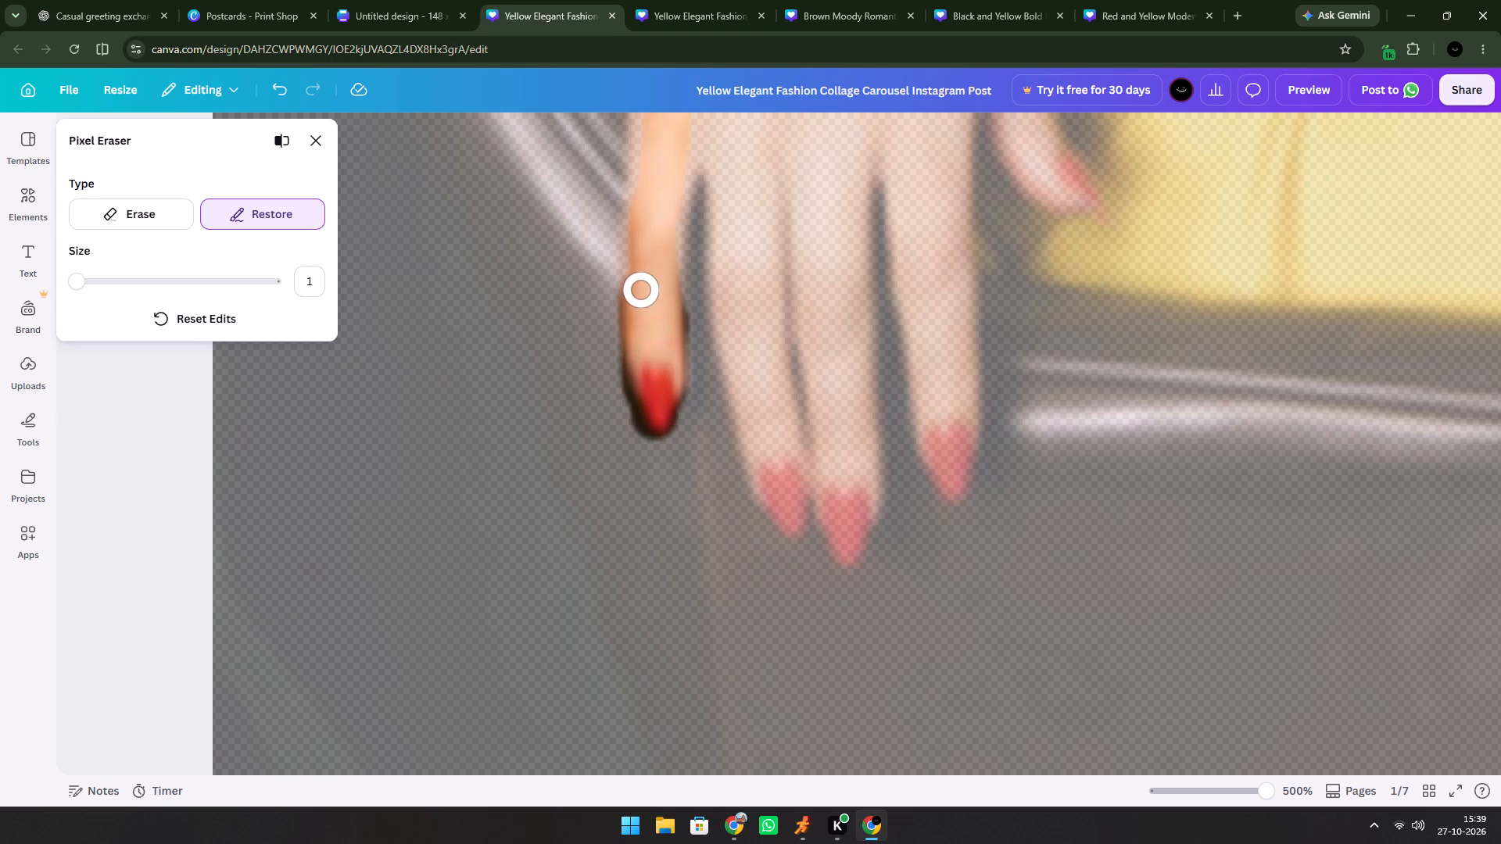
drag(641, 281, 658, 141)
scroll(667, 208, up, 1)
scroll(664, 302, up, 1)
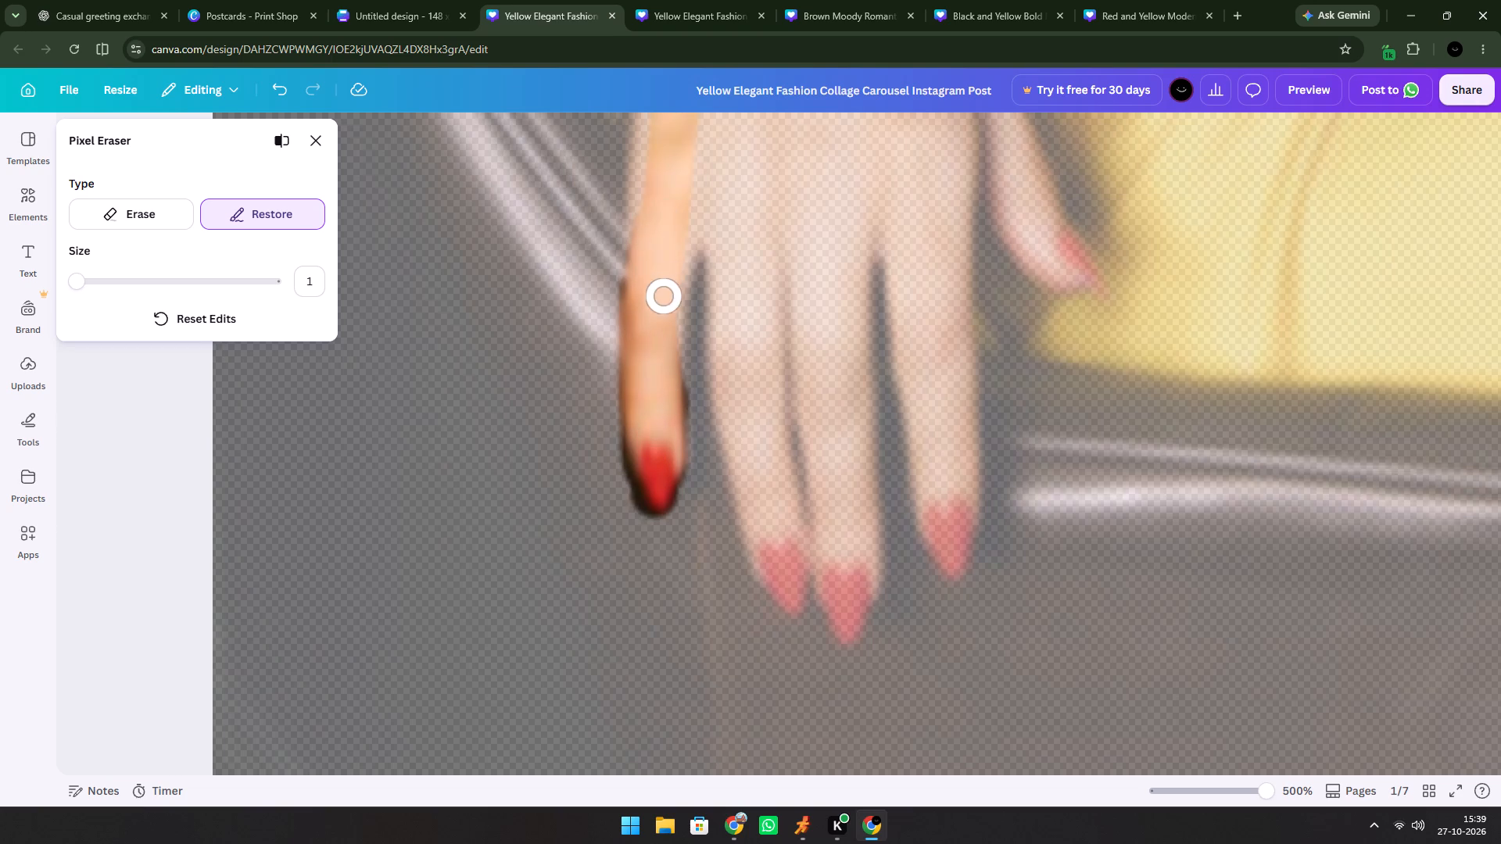
scroll(664, 313, up, 1)
drag(636, 438, 657, 259)
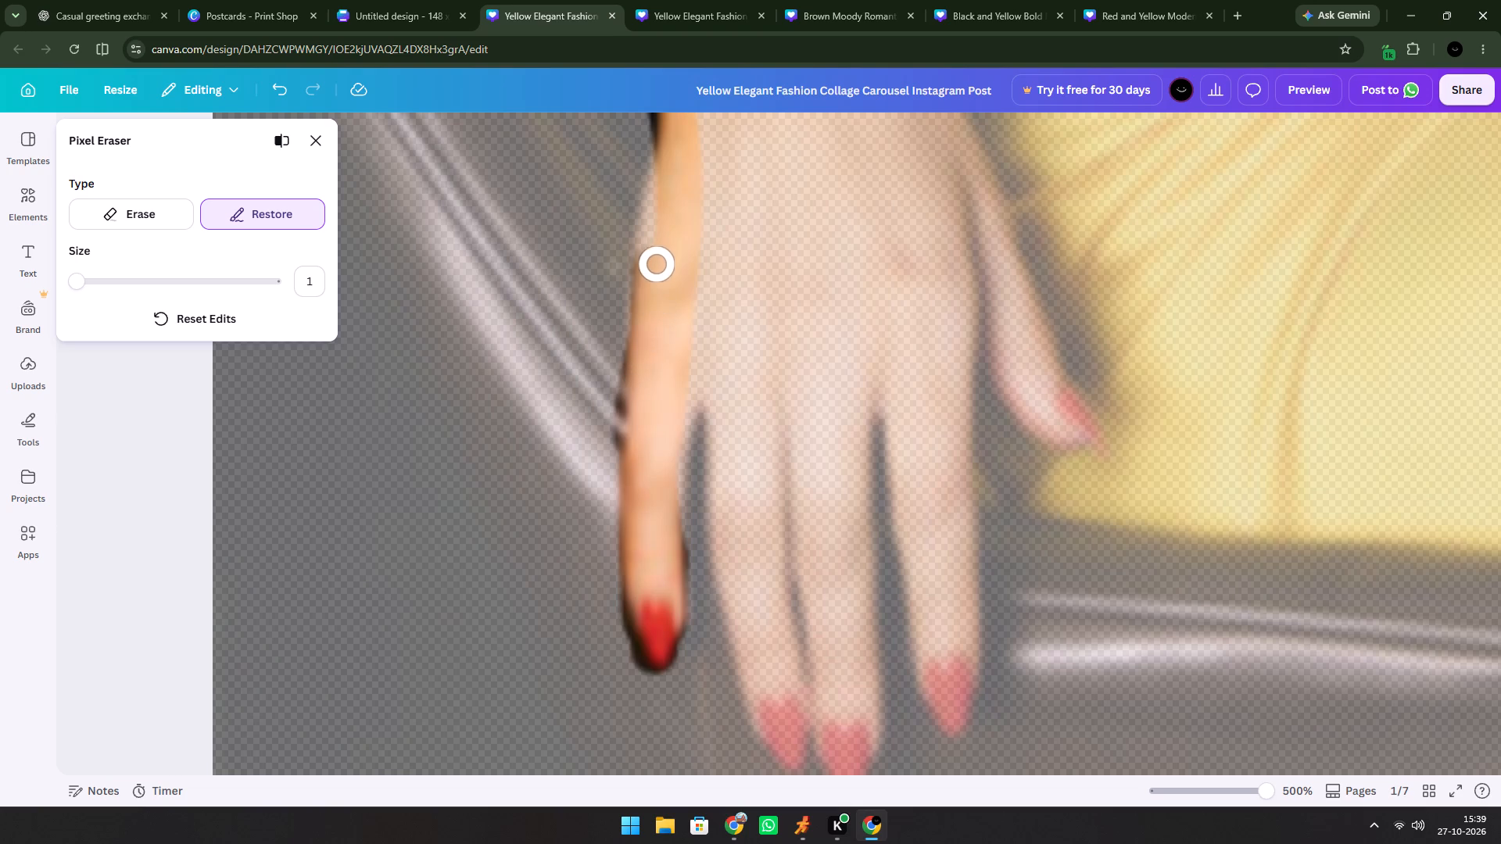
Restore the back of the hand below the wrist, the little finger's inner edge and the whole ring finger with its nail.
drag(657, 259, 816, 149)
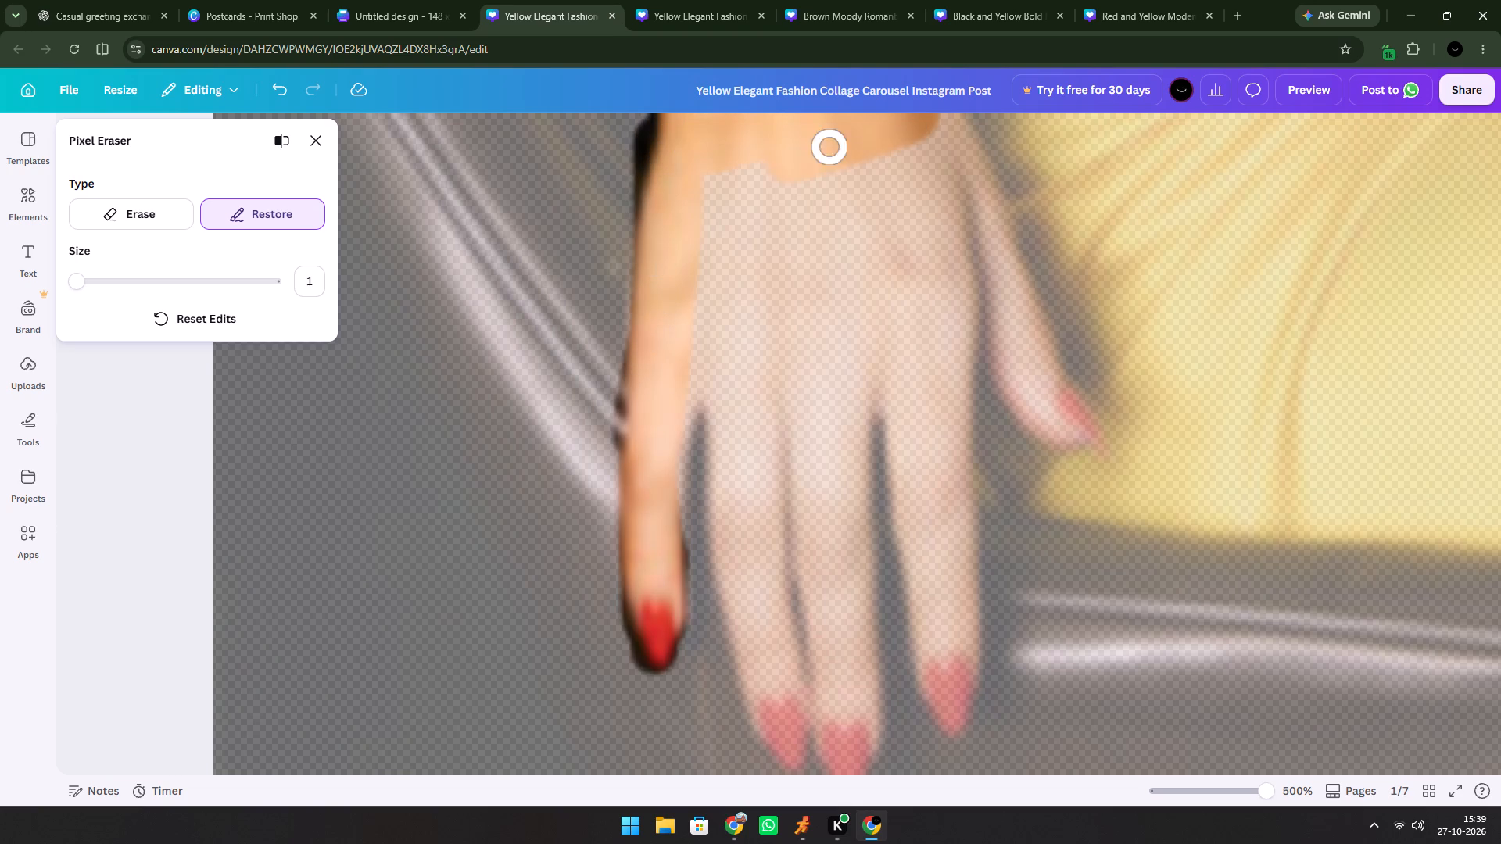
drag(816, 149, 727, 285)
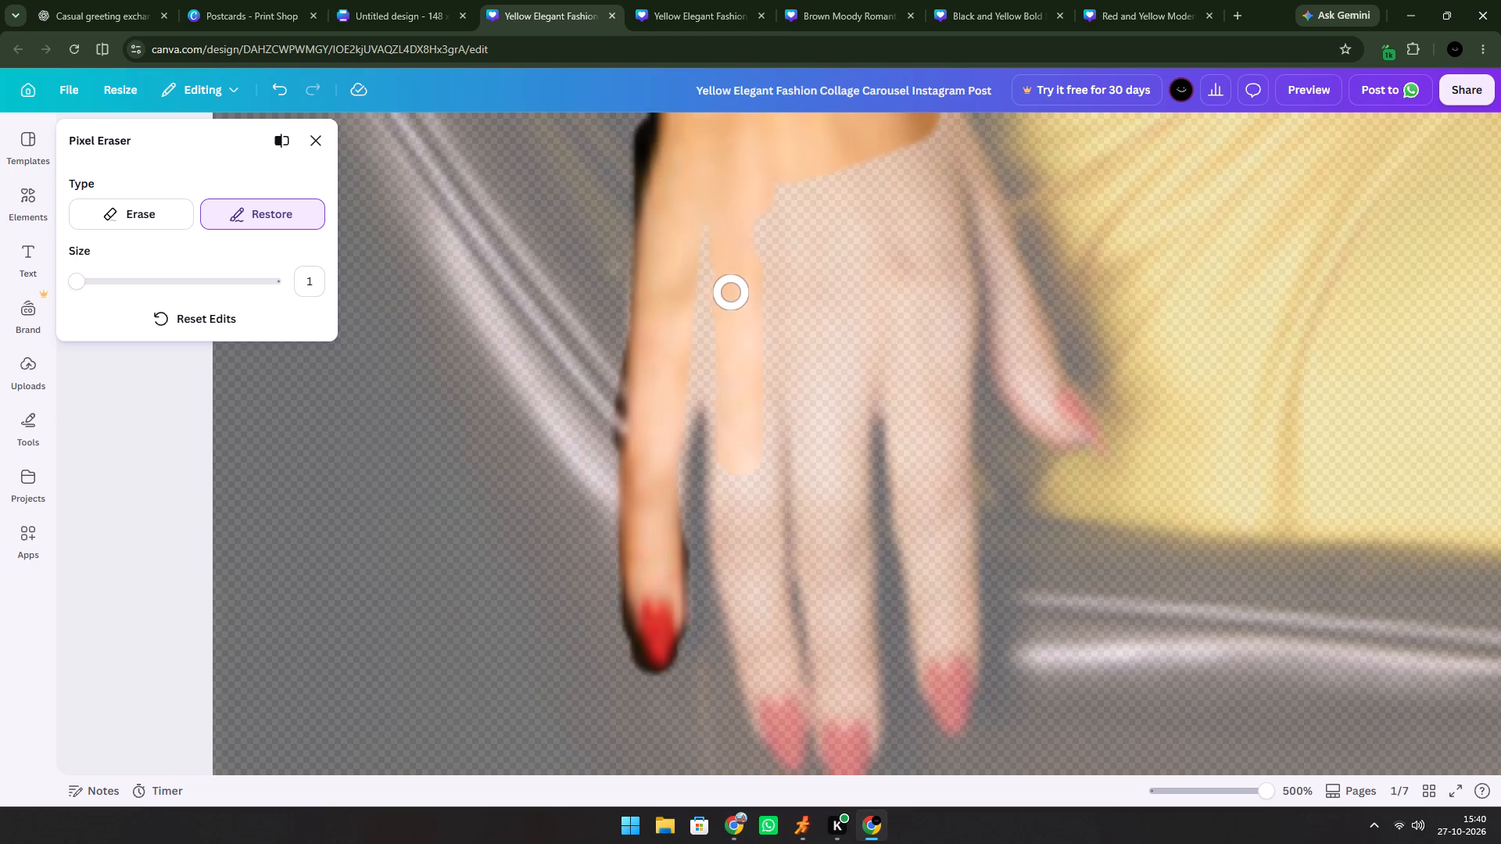
drag(727, 285, 698, 382)
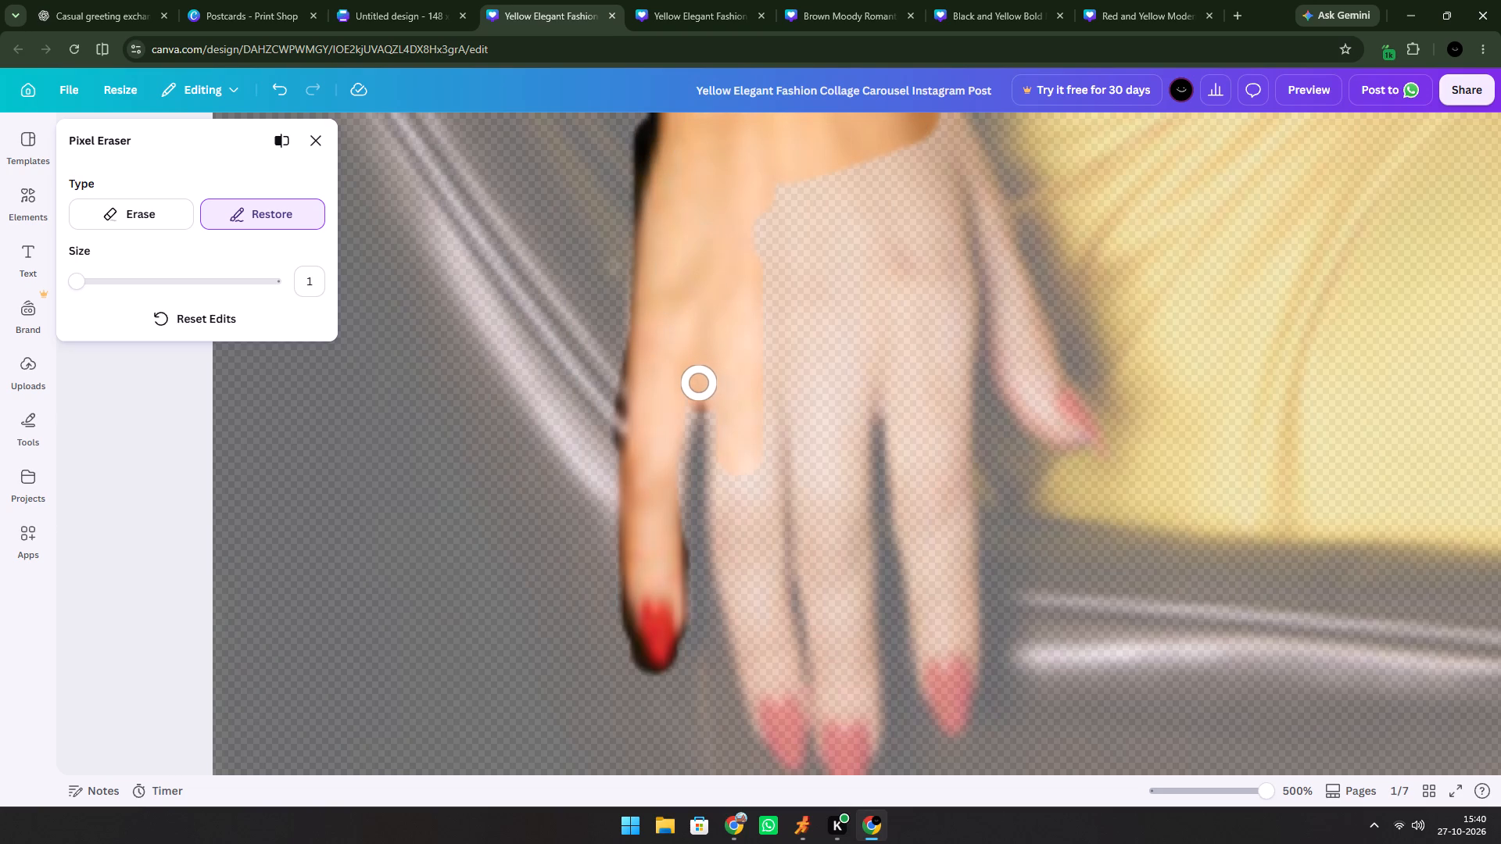
drag(698, 382, 666, 518)
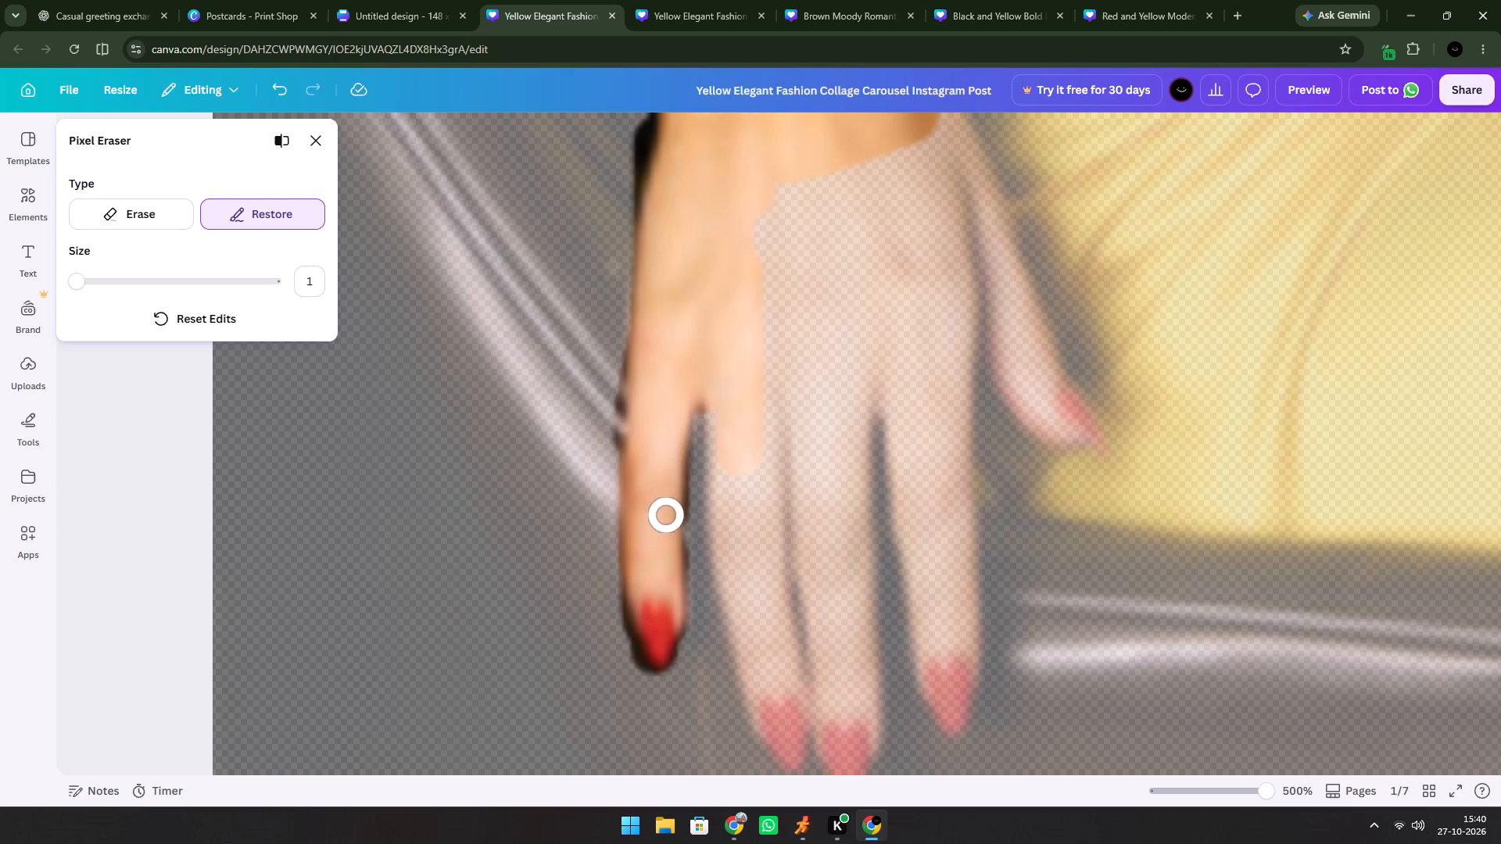
drag(666, 518, 718, 415)
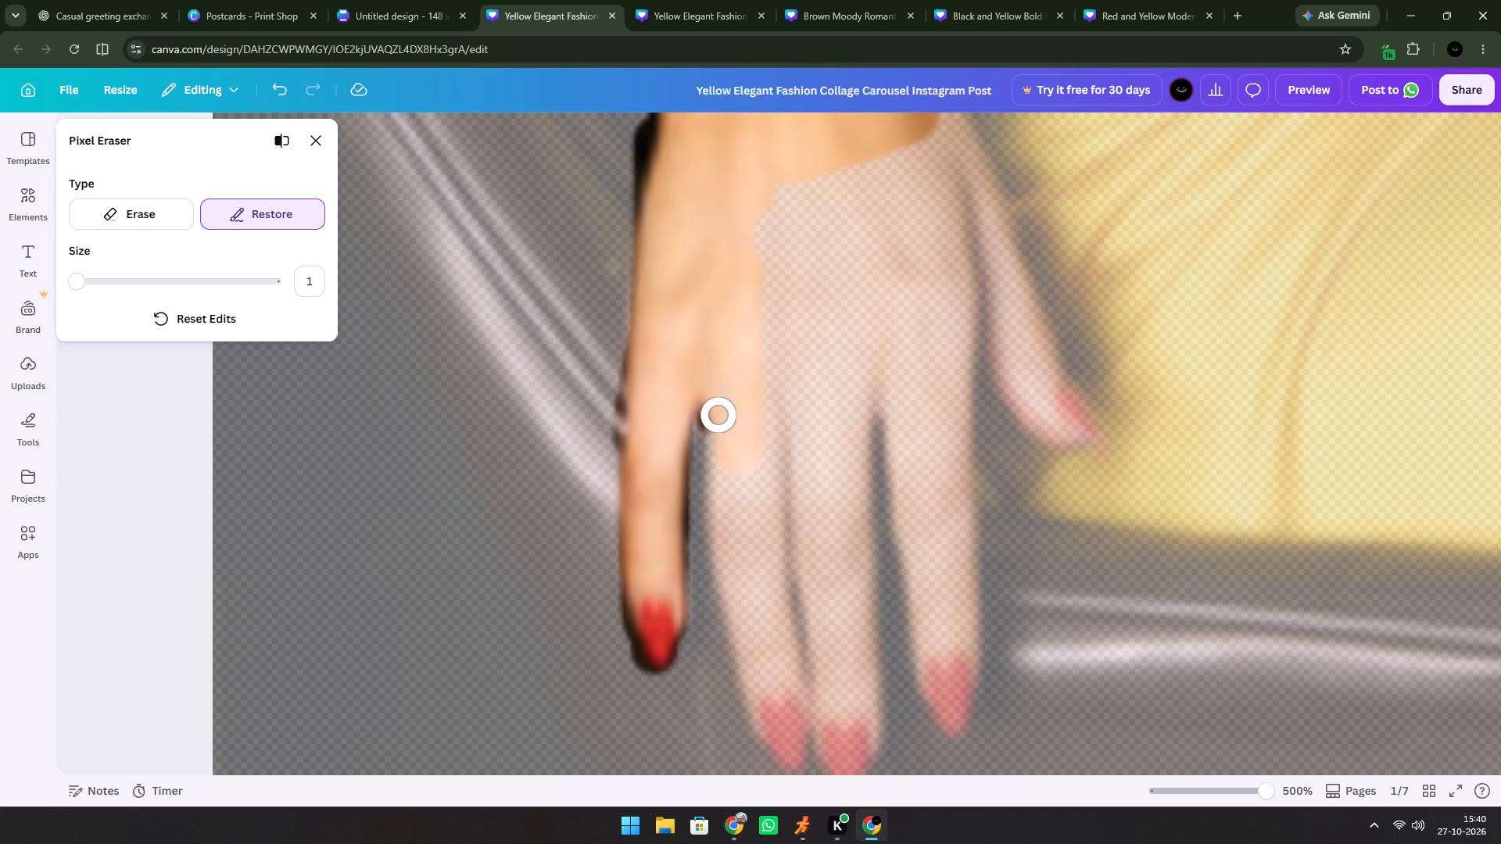
drag(718, 415, 742, 615)
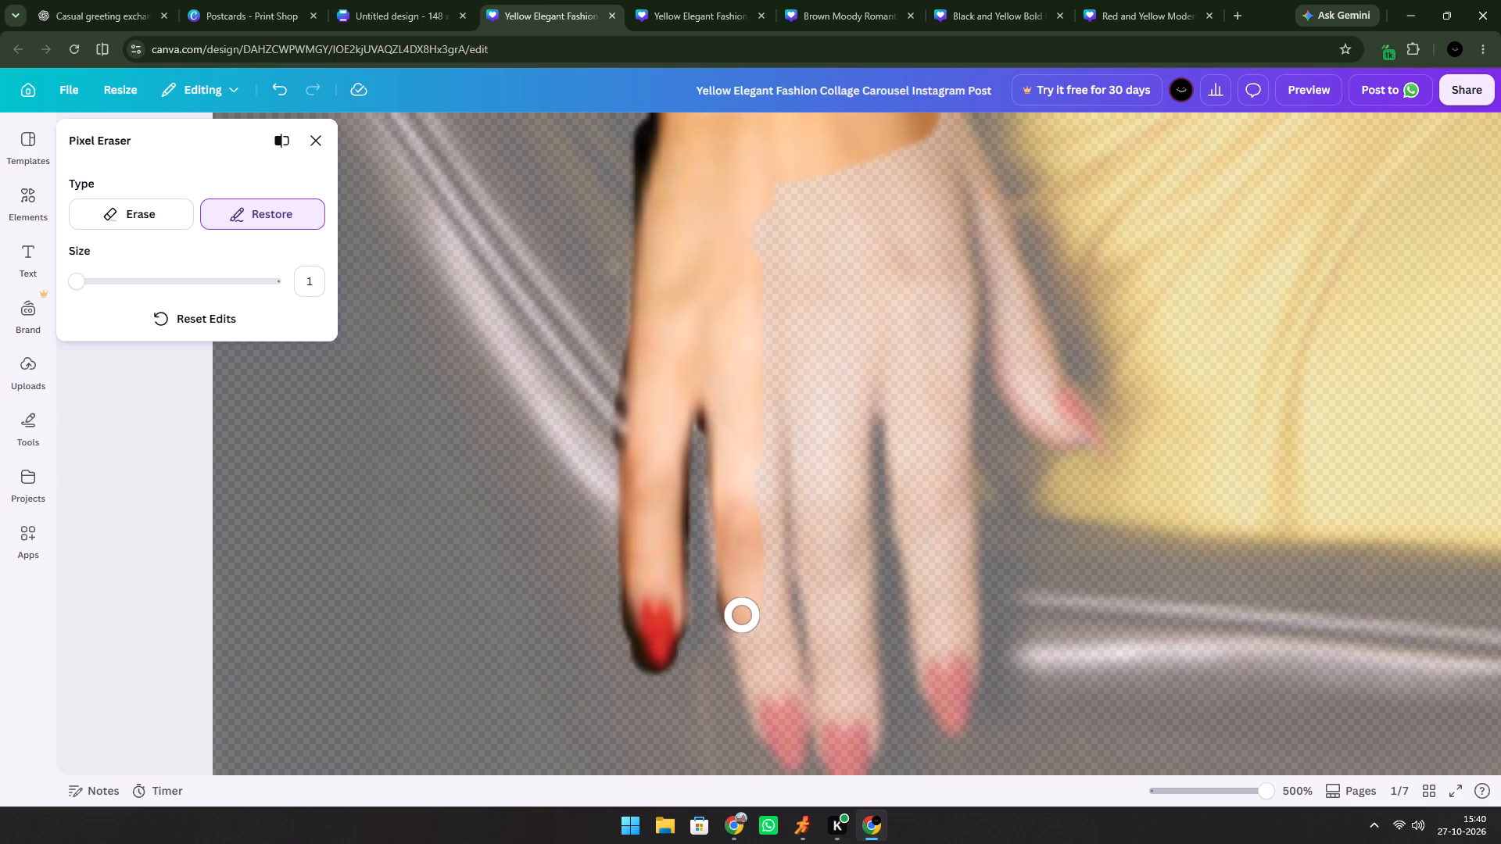
drag(742, 615, 784, 741)
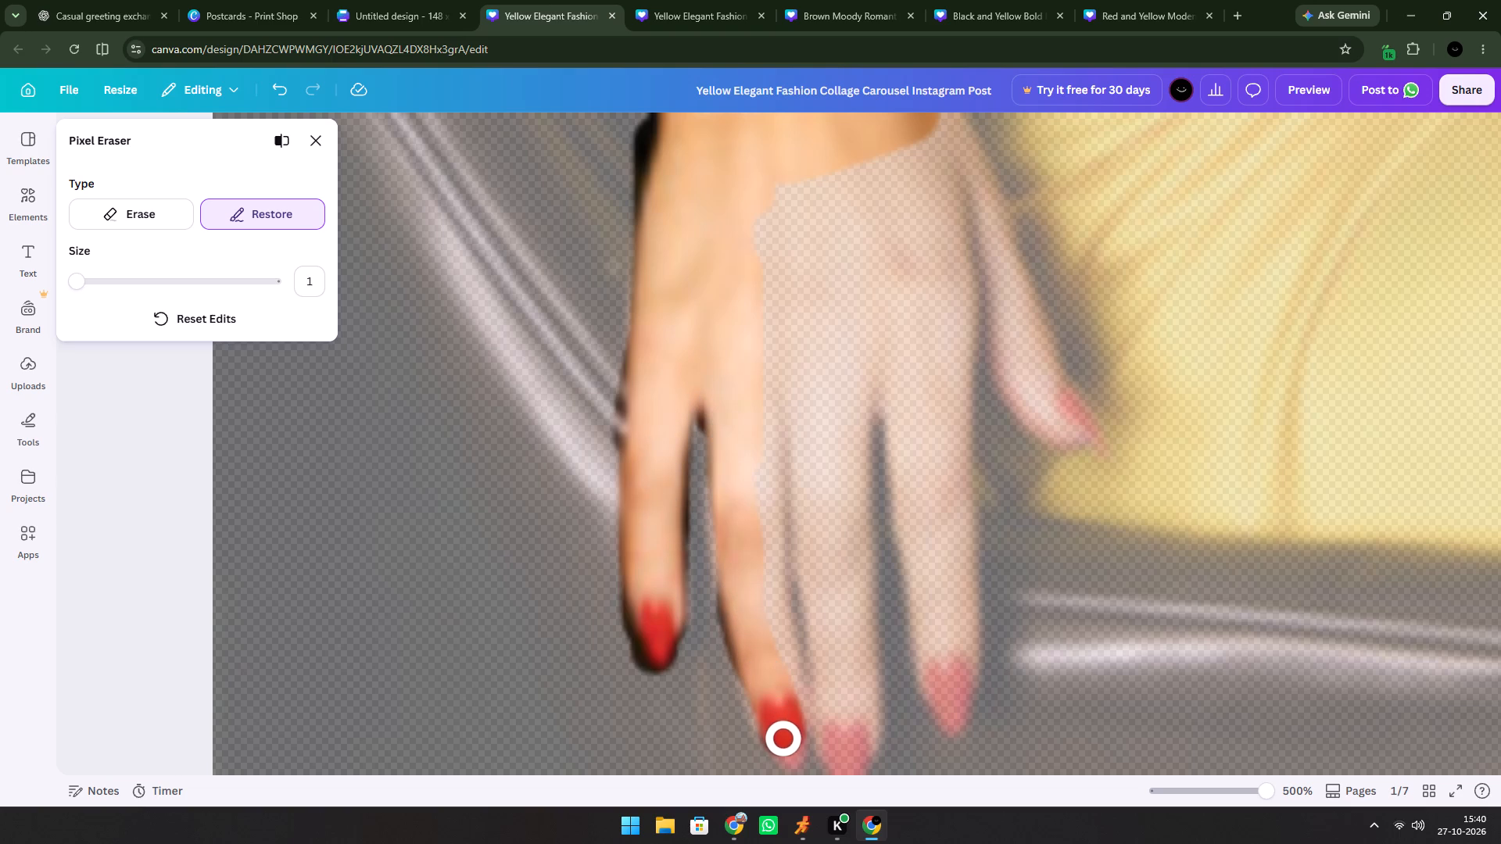
drag(784, 741, 780, 521)
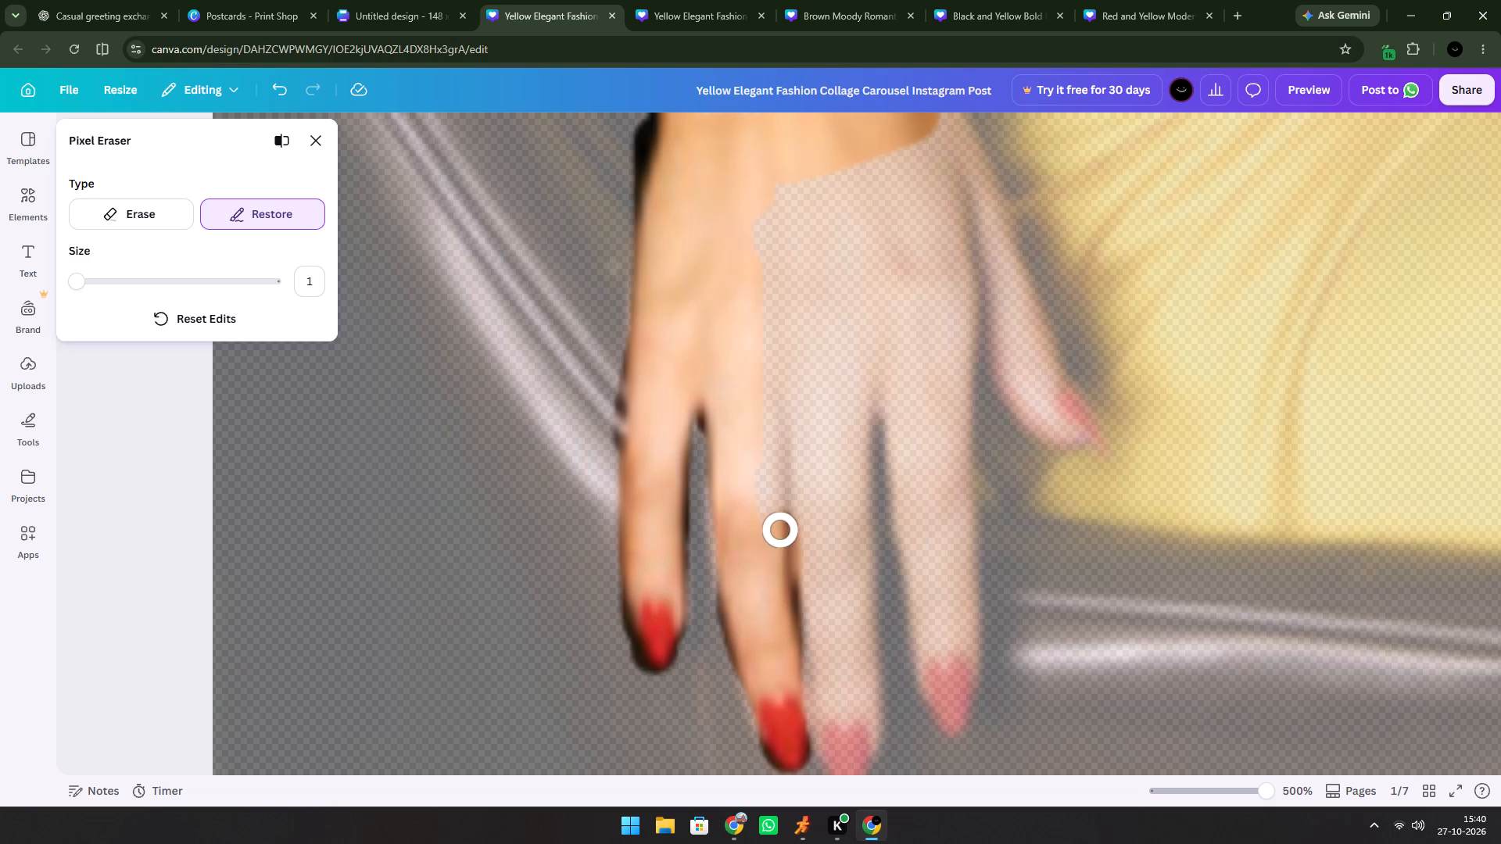
drag(780, 521, 795, 194)
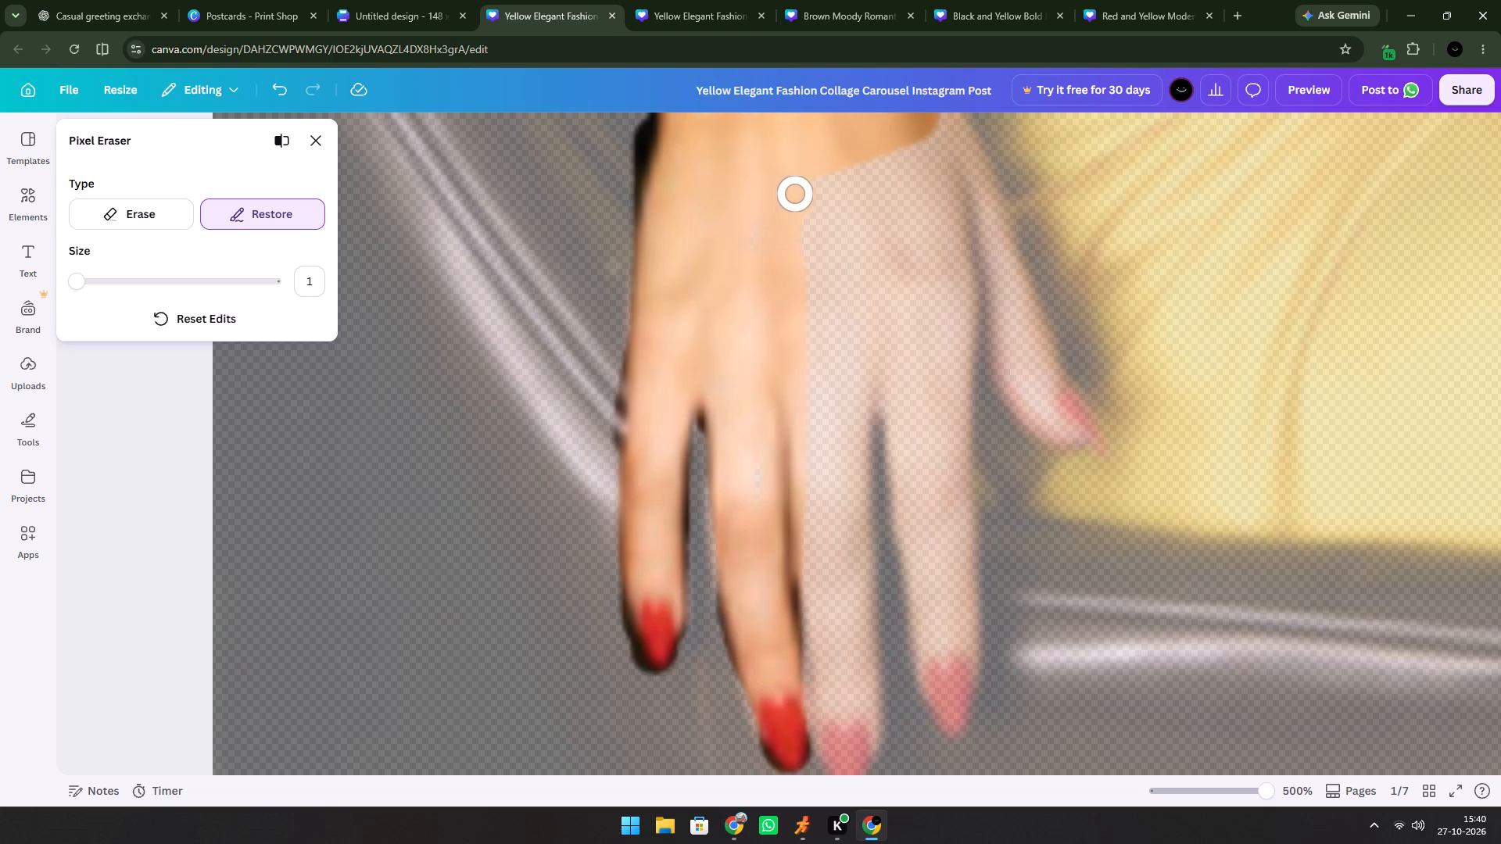
Restore the middle finger from the back of the hand to the tip of its red nail.
drag(795, 194, 826, 713)
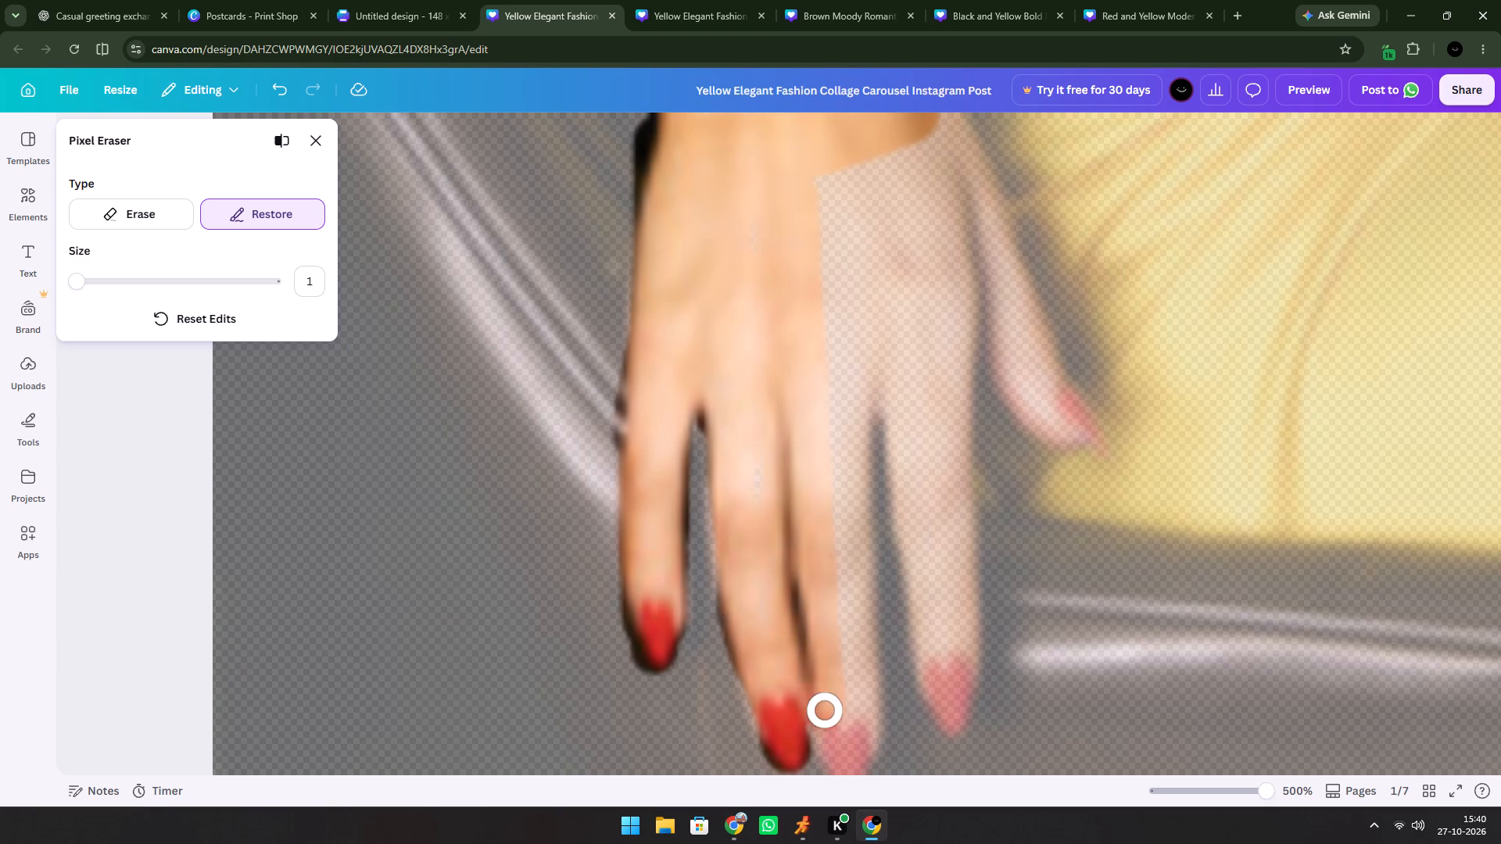
drag(826, 713, 844, 751)
scroll(843, 674, down, 1)
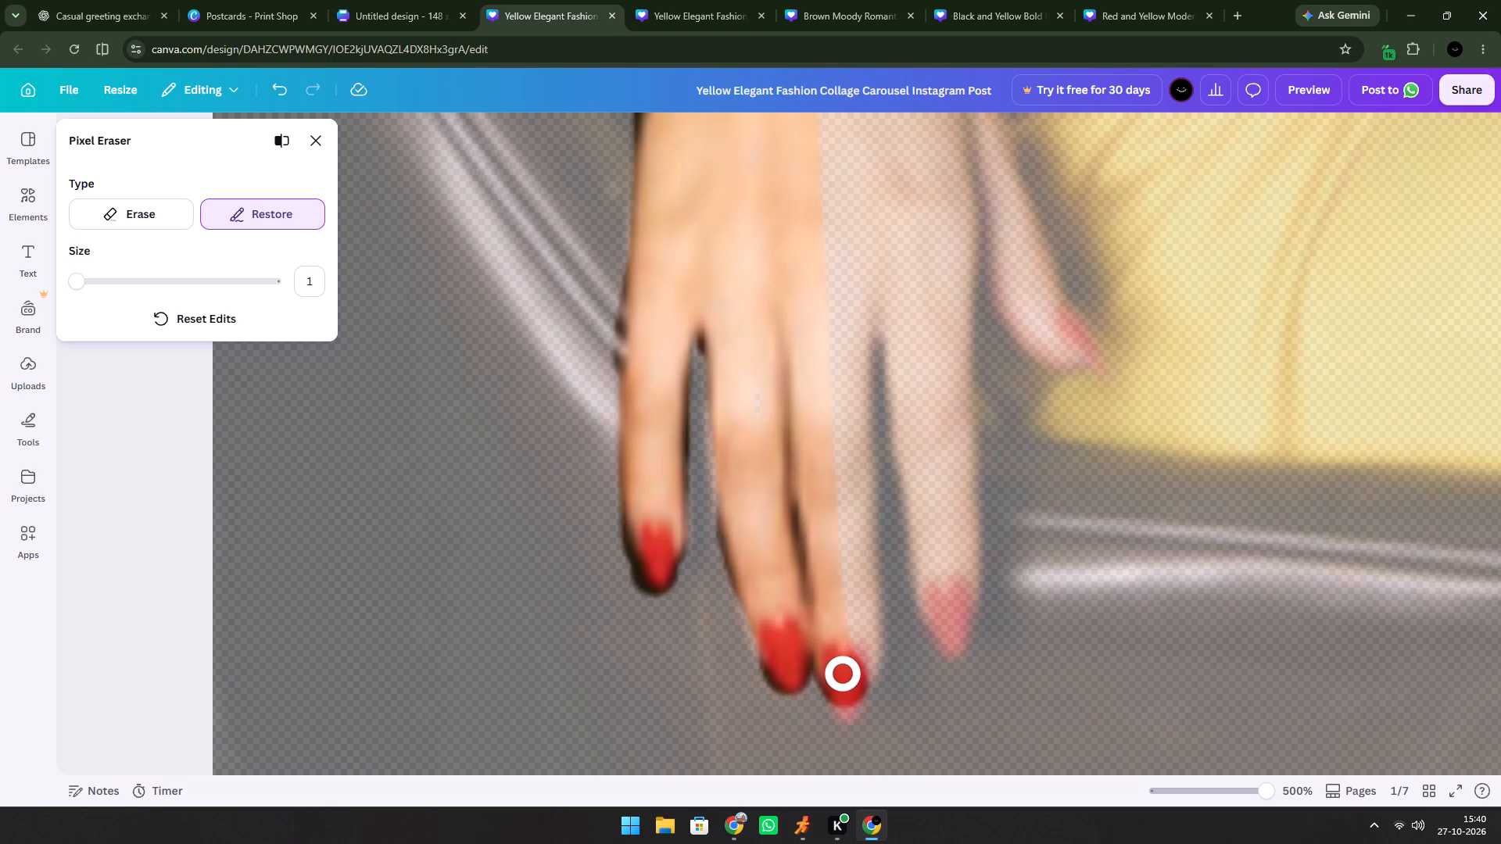
drag(839, 676, 844, 704)
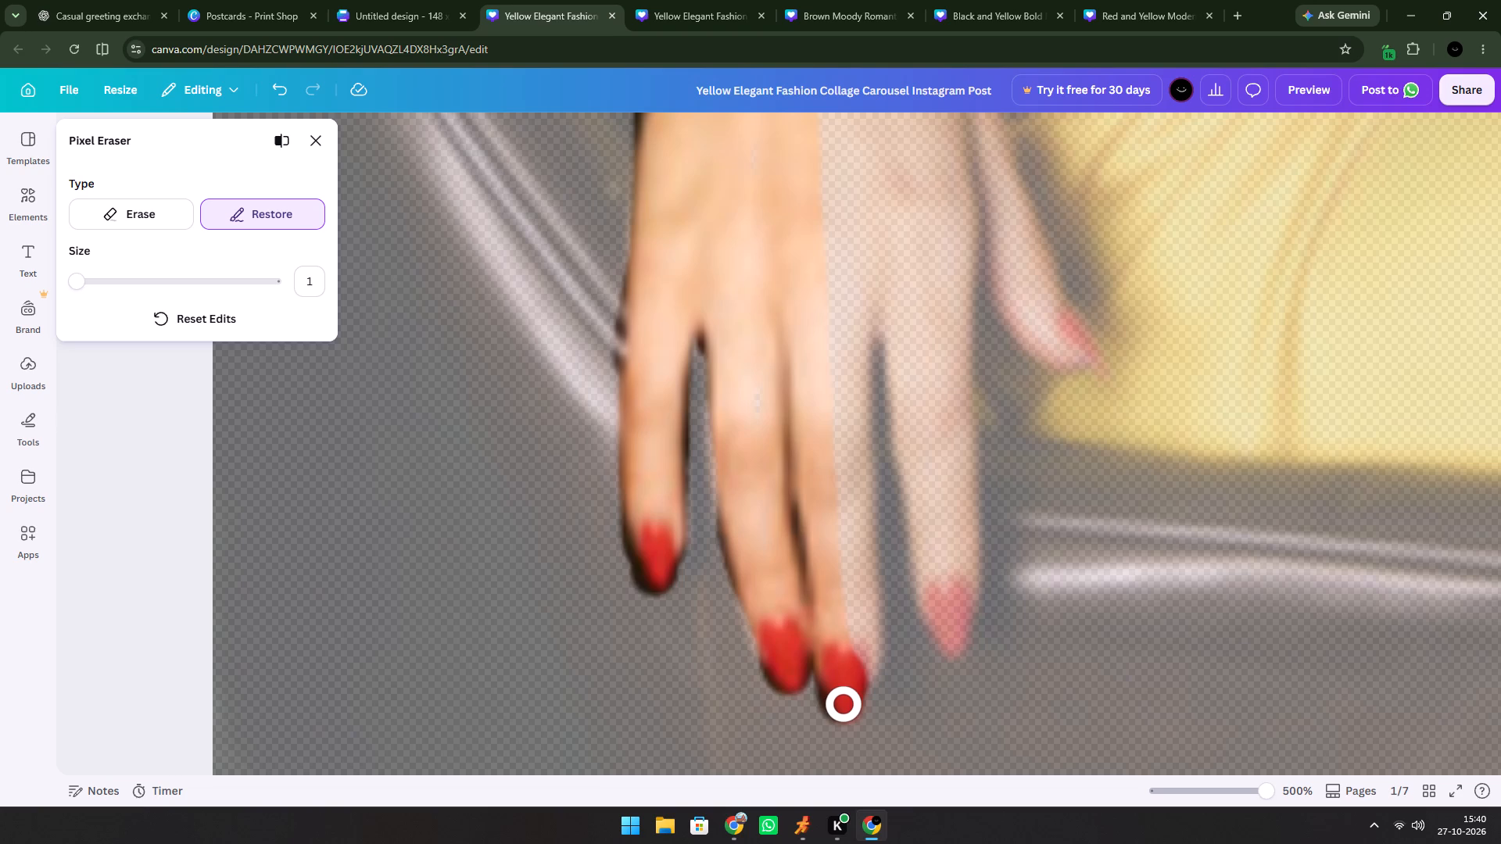
drag(844, 704, 860, 409)
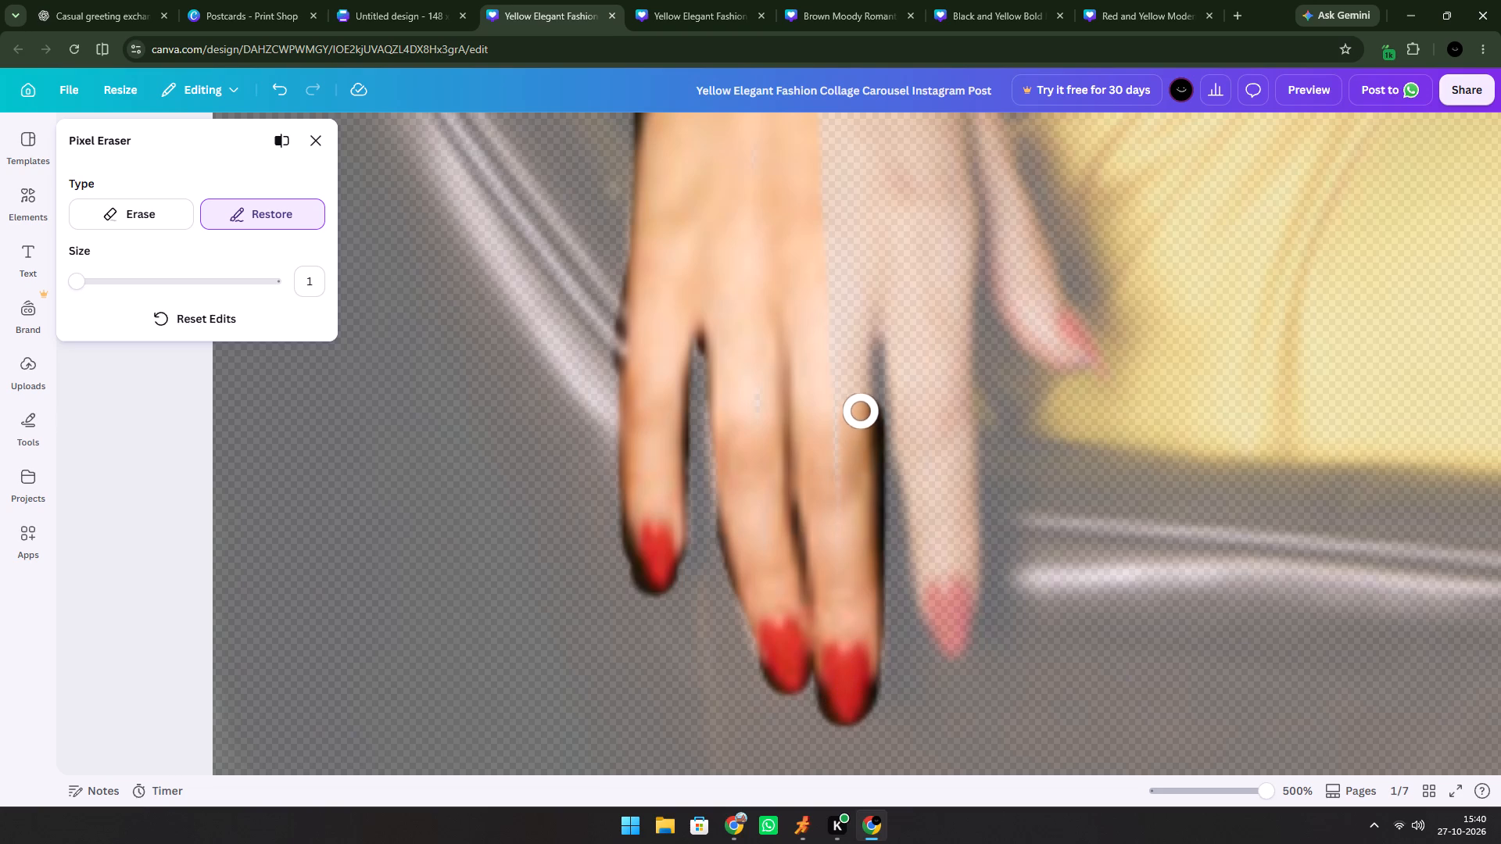
drag(860, 409, 827, 193)
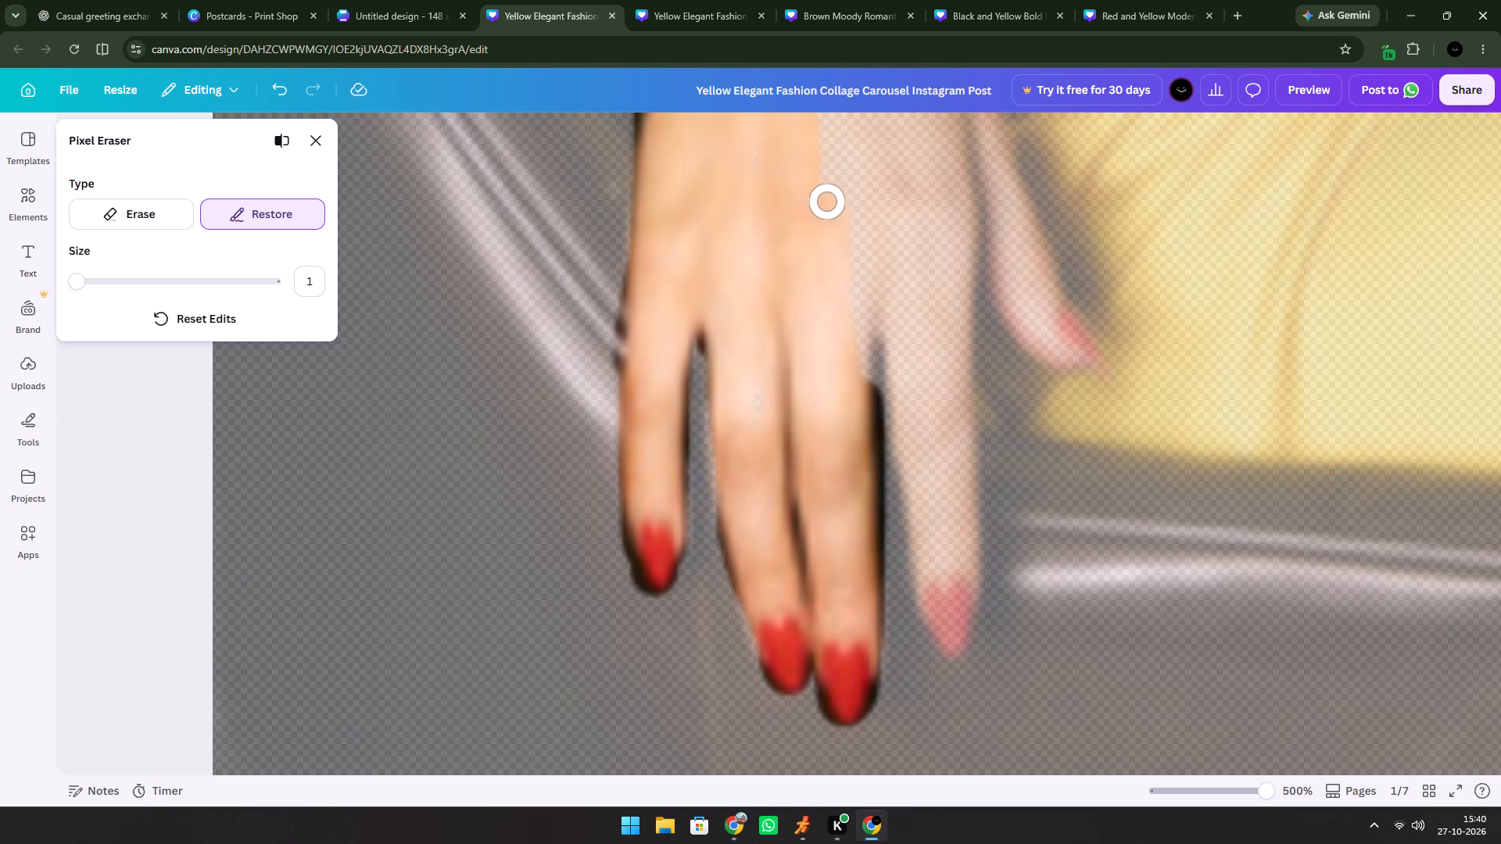
Restore the index finger from its knuckle to the red nail and back up its thumb-side edge.
drag(827, 193, 915, 422)
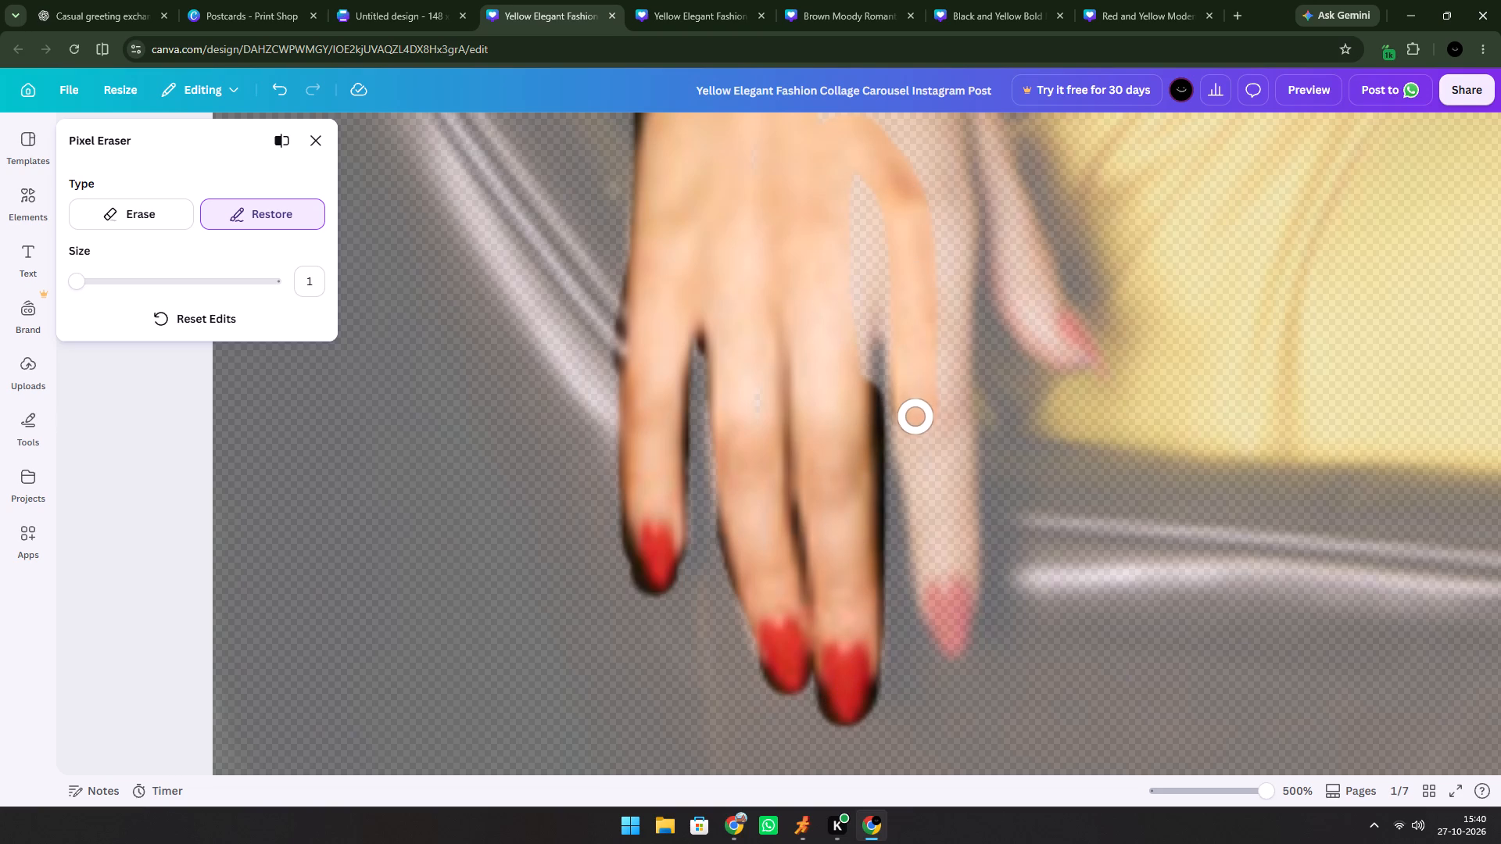
drag(915, 422, 948, 623)
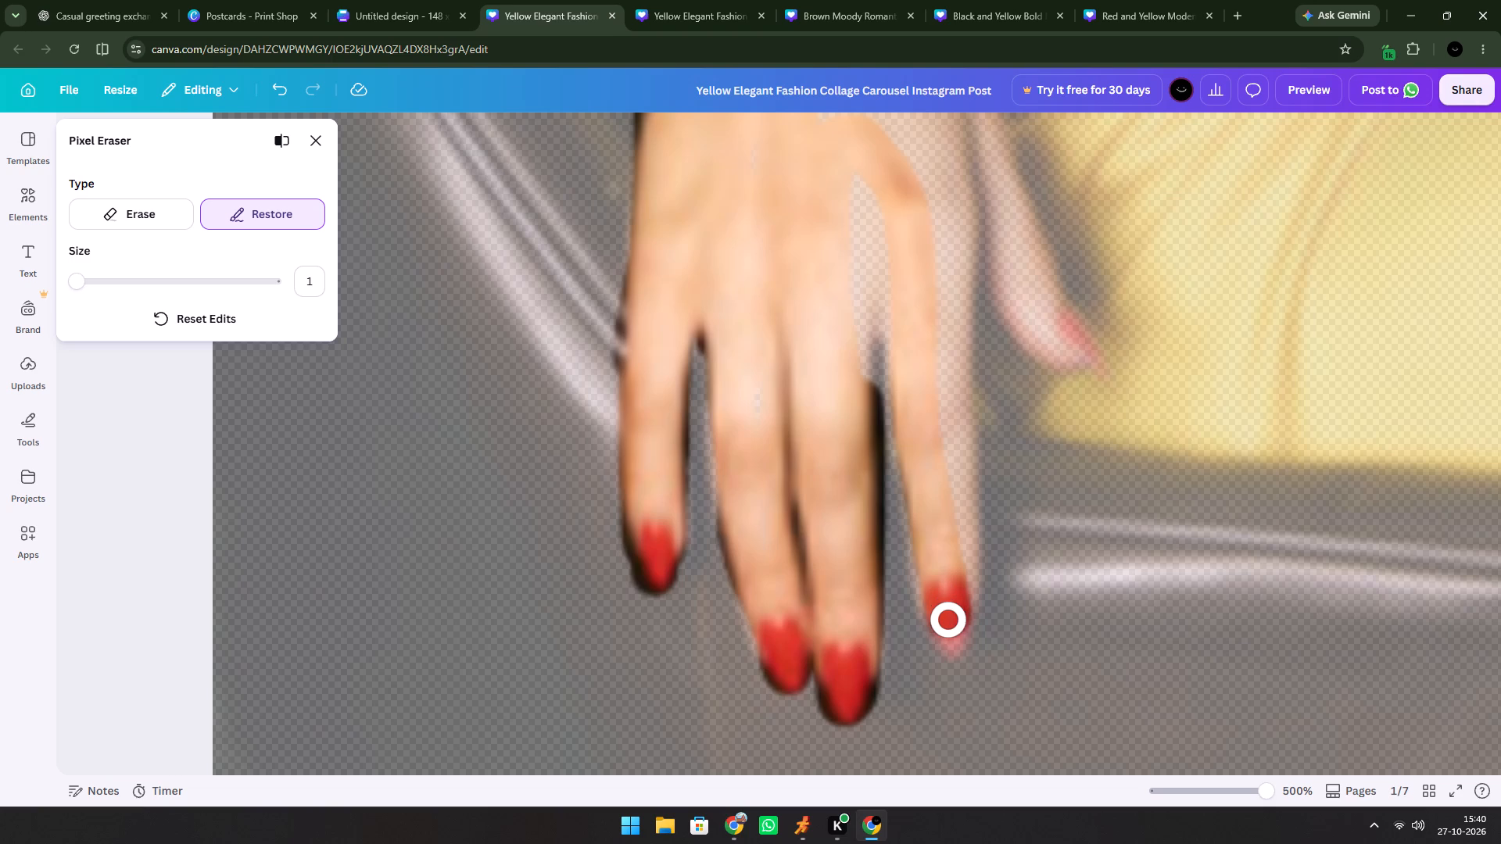
drag(948, 623, 962, 490)
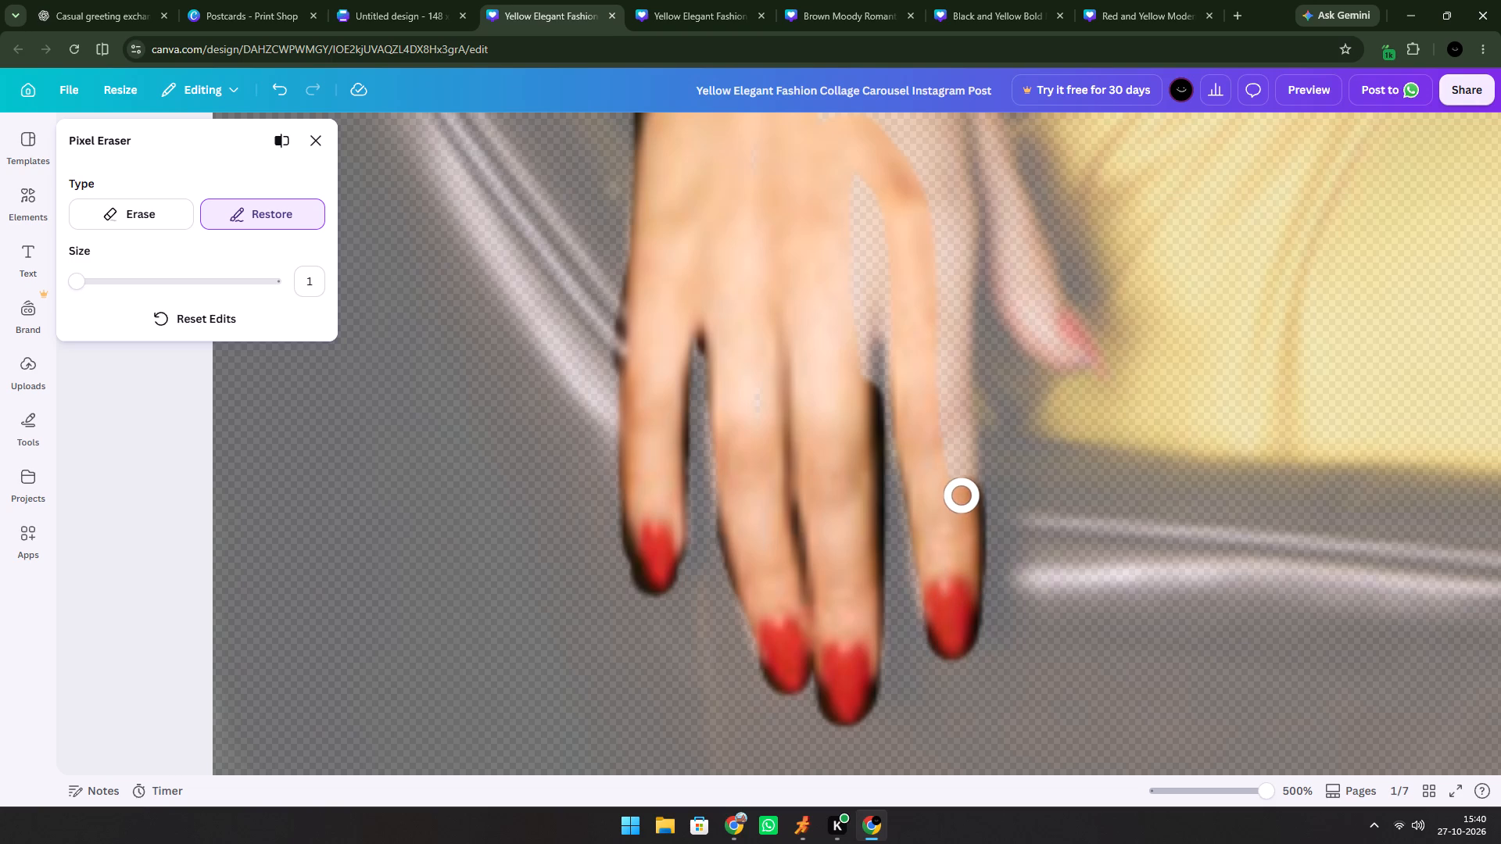
drag(962, 490, 940, 205)
Fill the remaining gaps between the middle and index knuckles, at the middle finger's base and on the ring finger.
scroll(940, 324, up, 1)
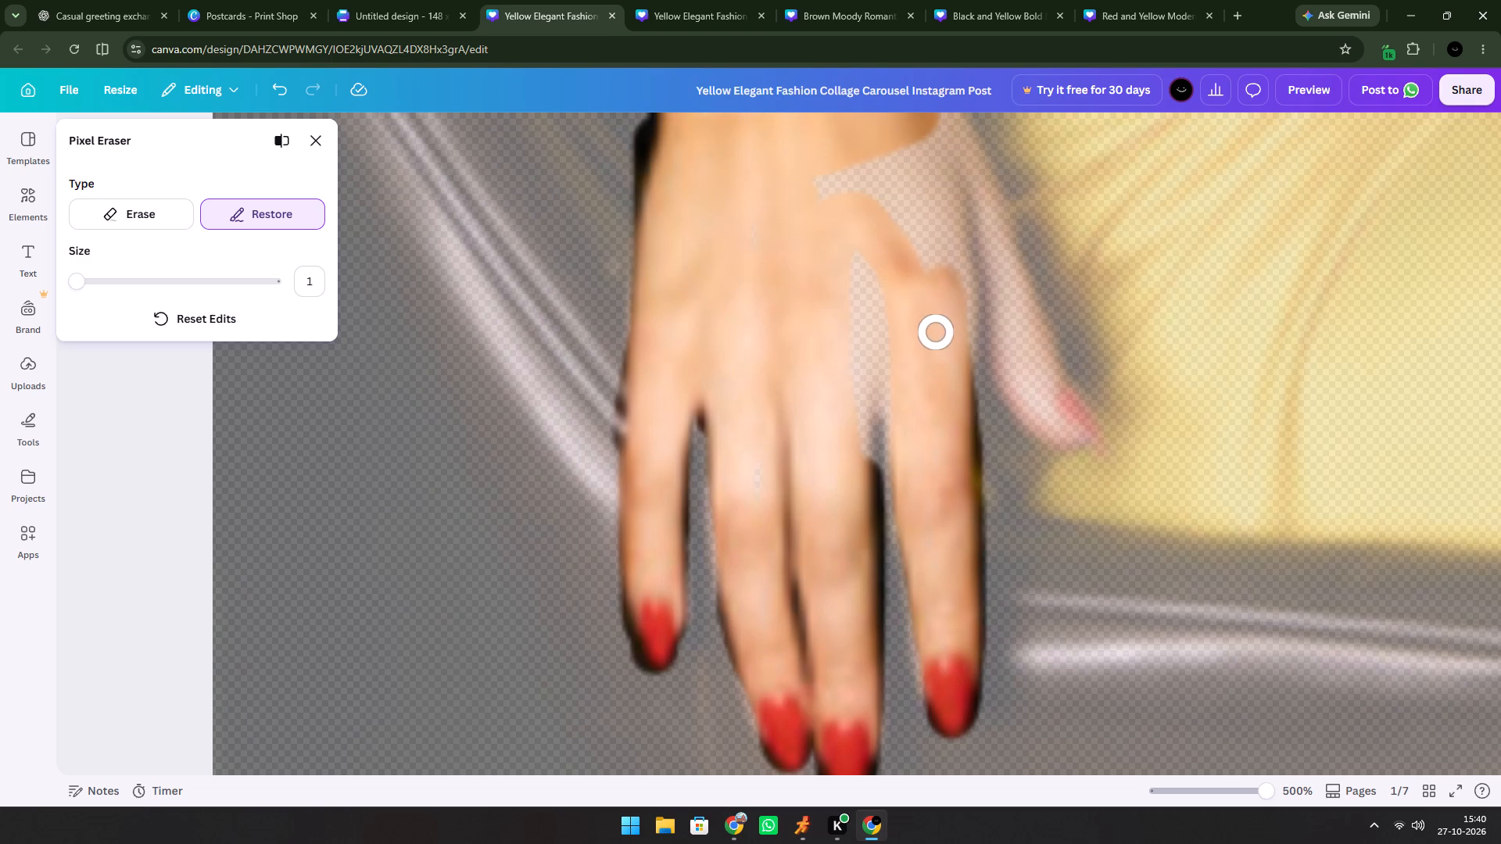
drag(858, 224, 872, 388)
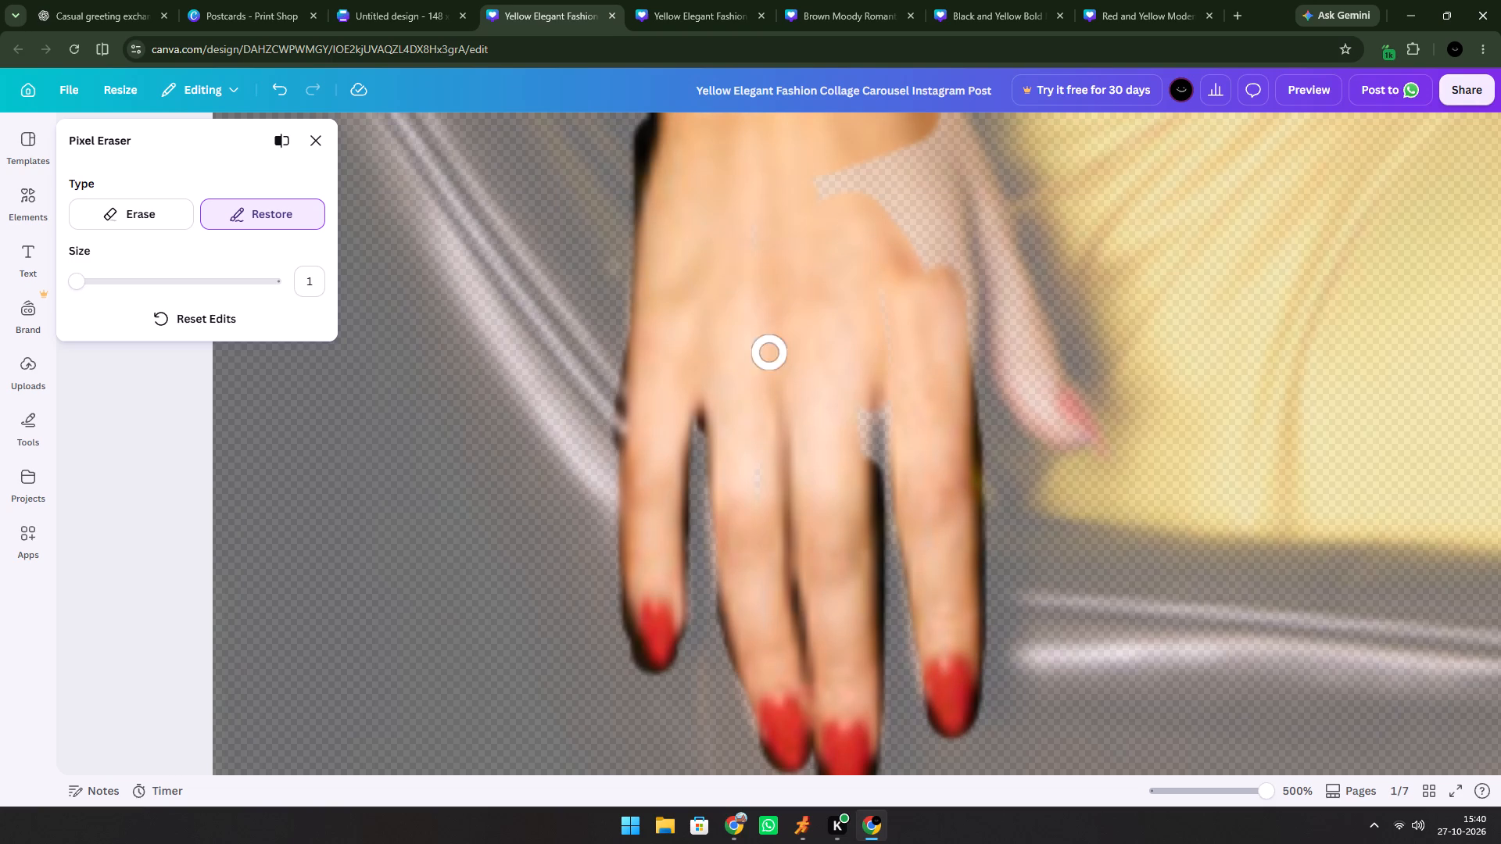
click(147, 227)
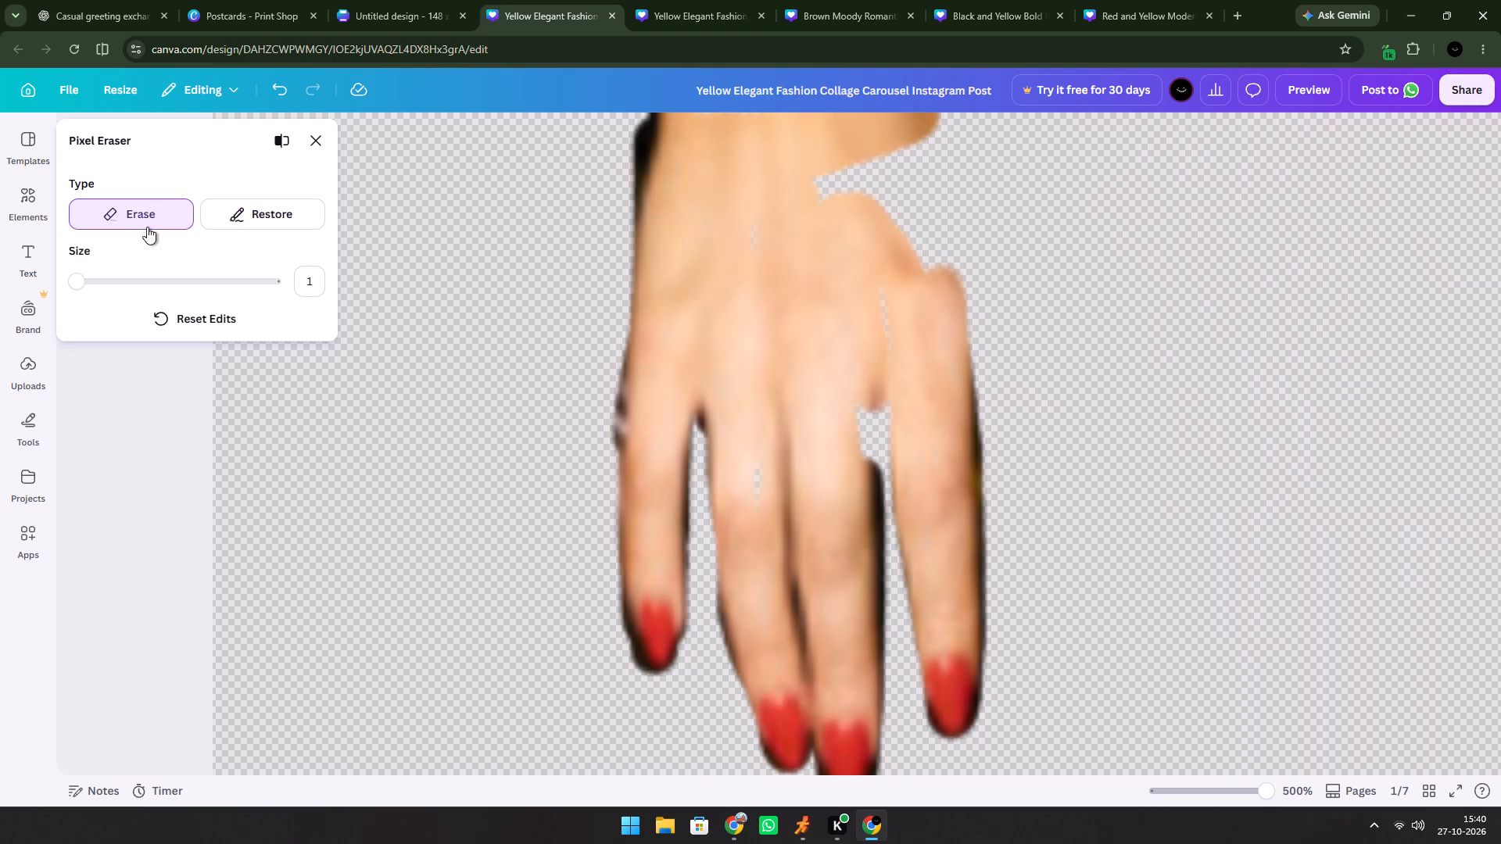
click(256, 216)
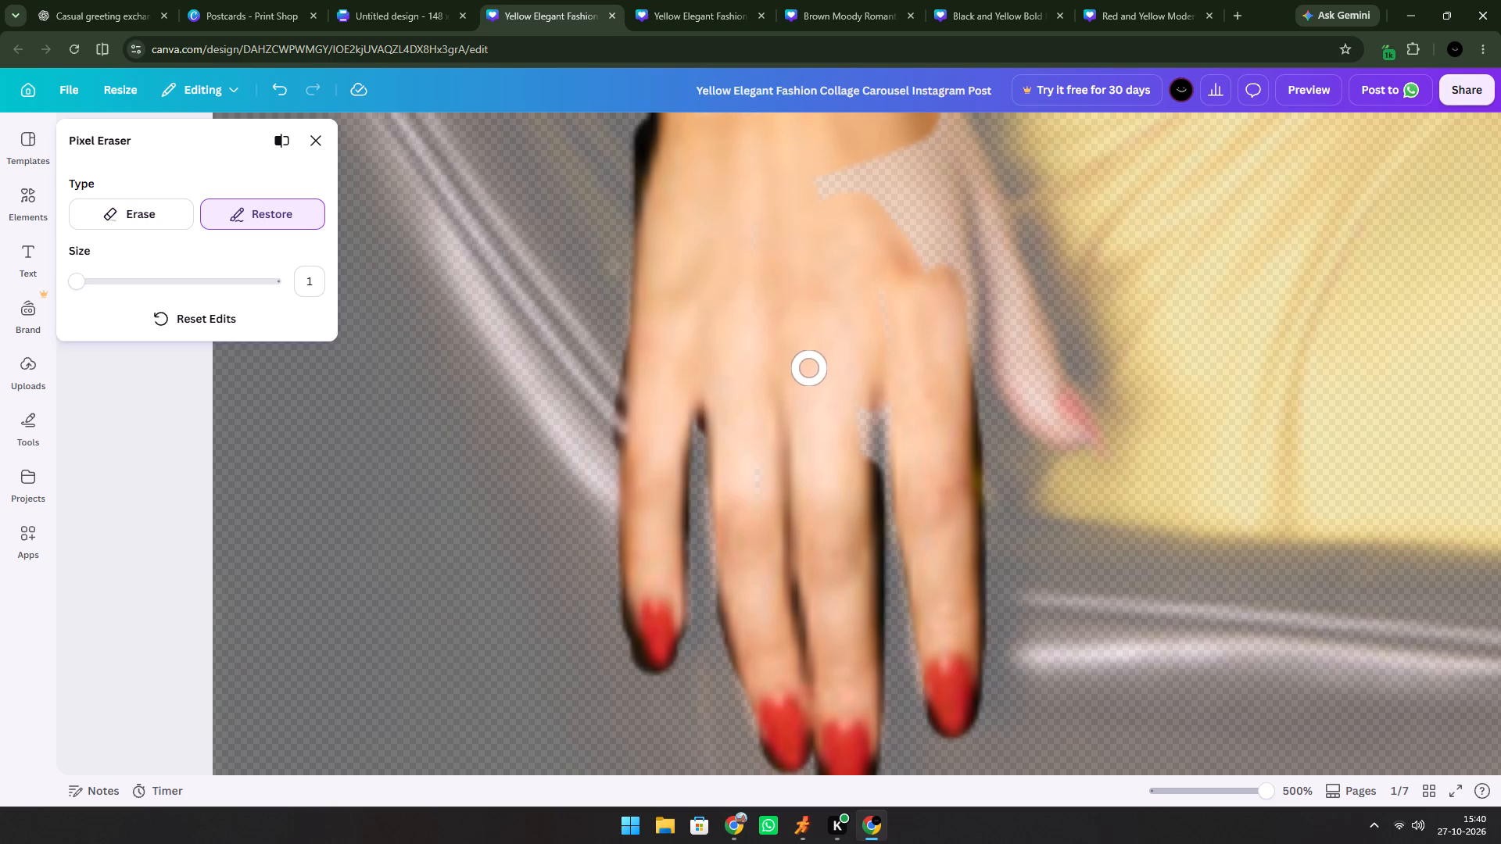
drag(840, 349, 855, 450)
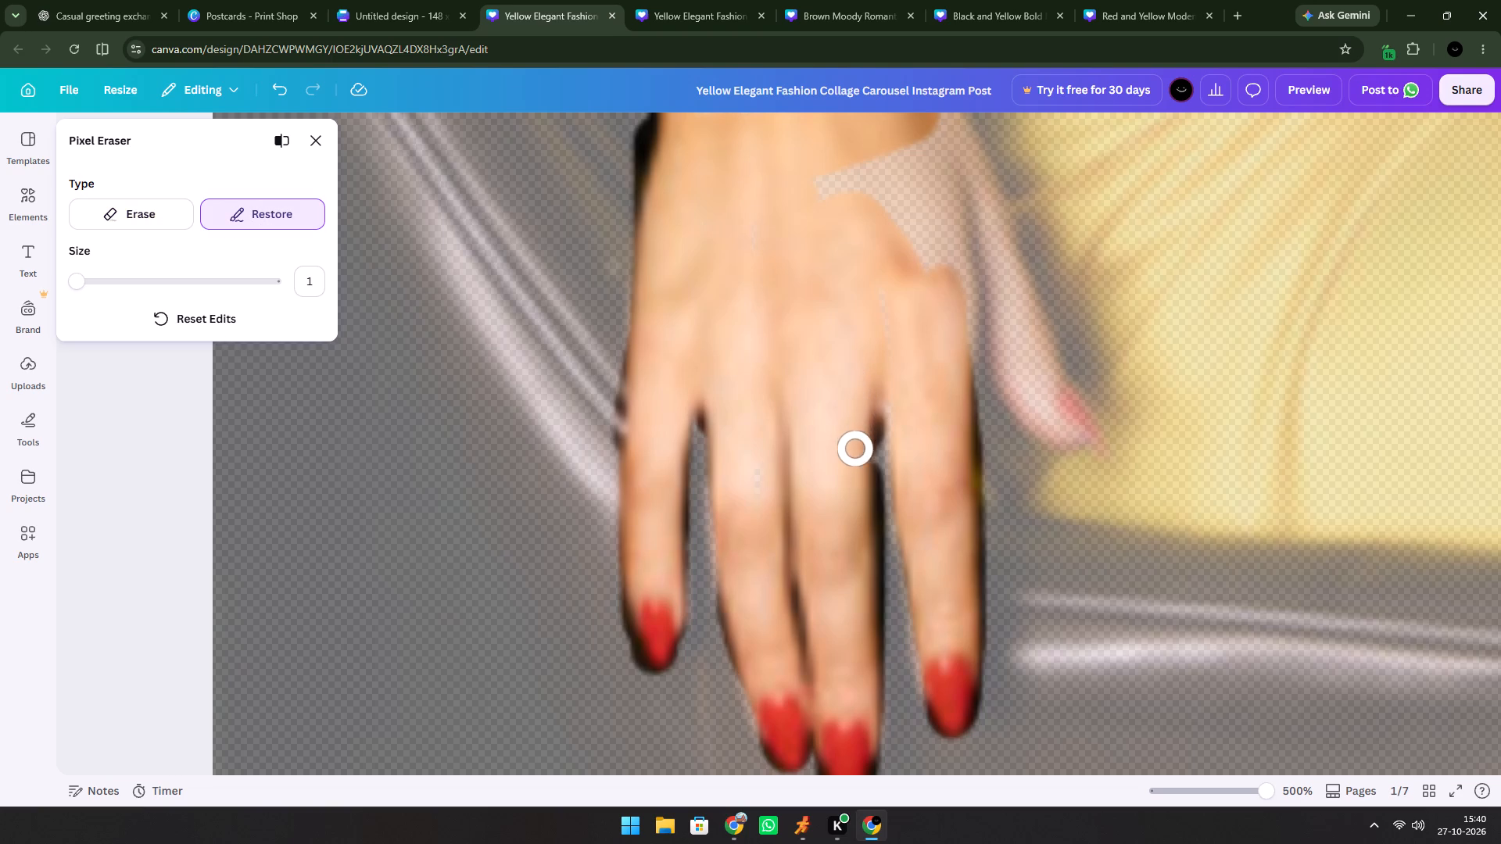
drag(855, 450, 854, 450)
drag(752, 420, 754, 513)
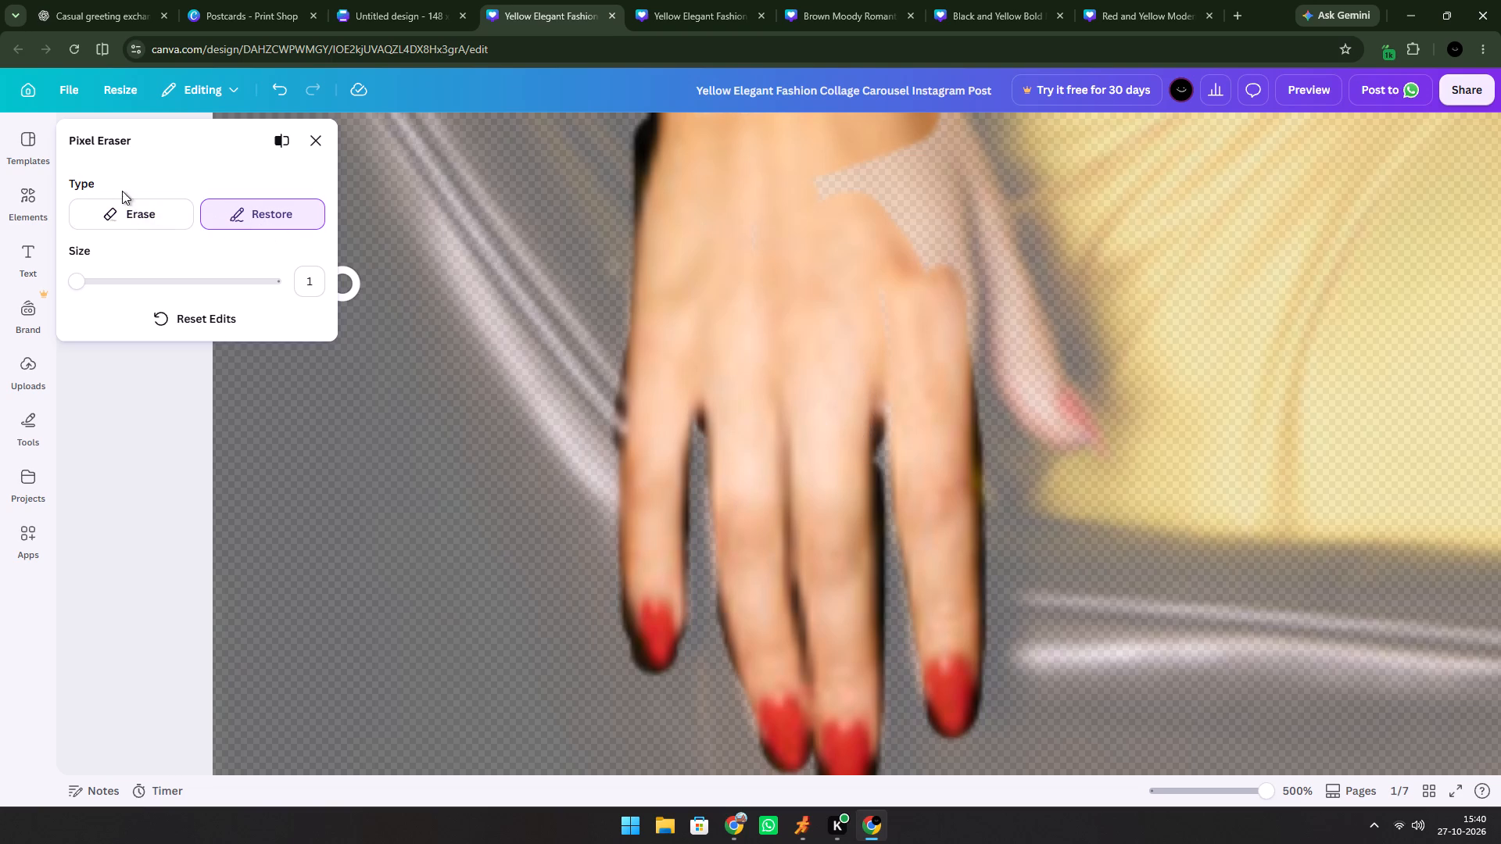
Erase the dark fringe along the little finger's outer edge, from its base around to the red nail's tip.
click(130, 230)
click(145, 206)
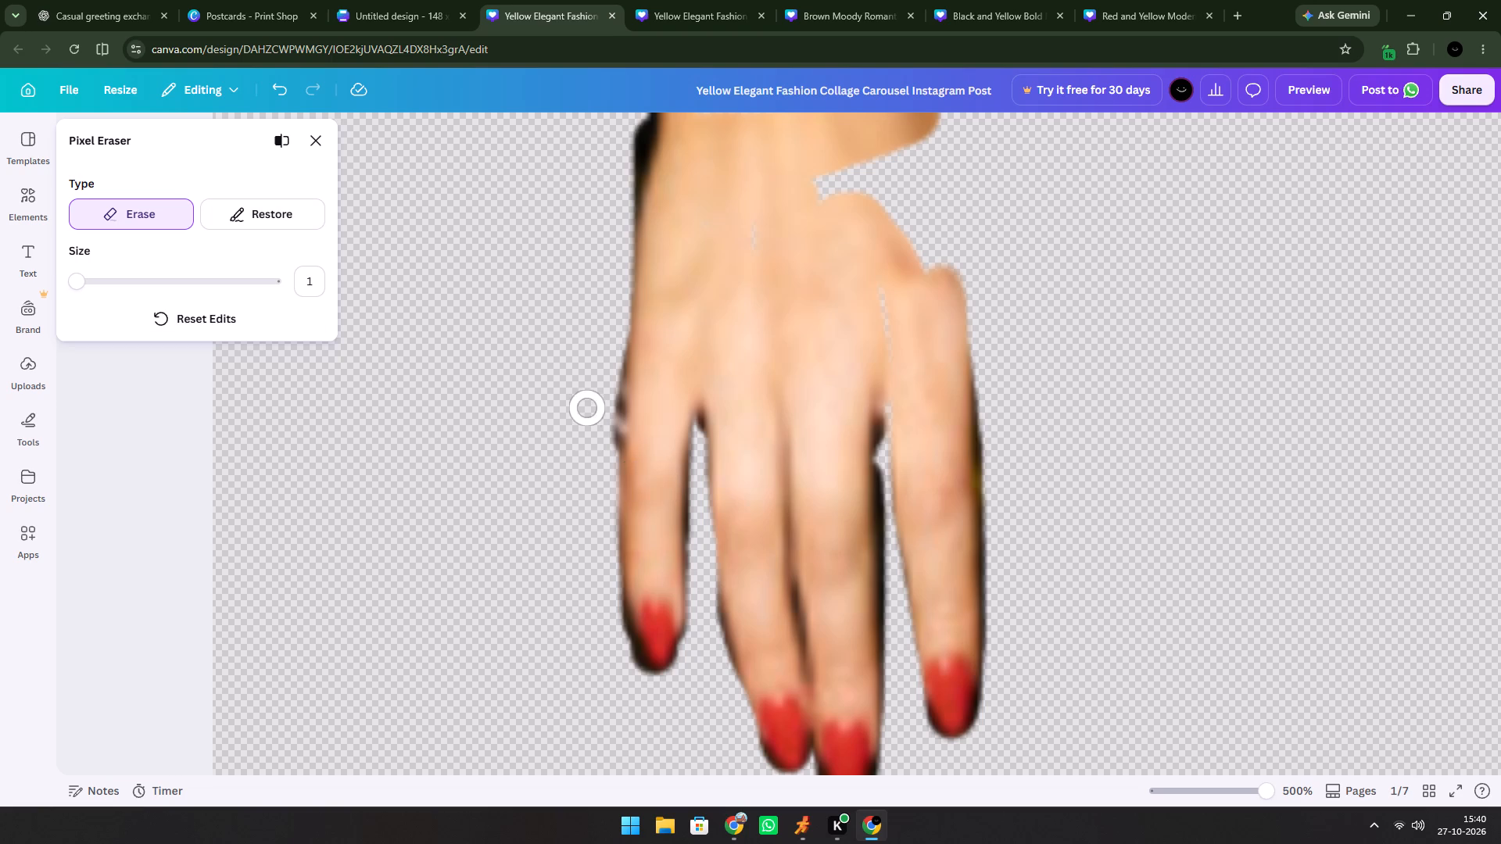
drag(604, 370, 604, 431)
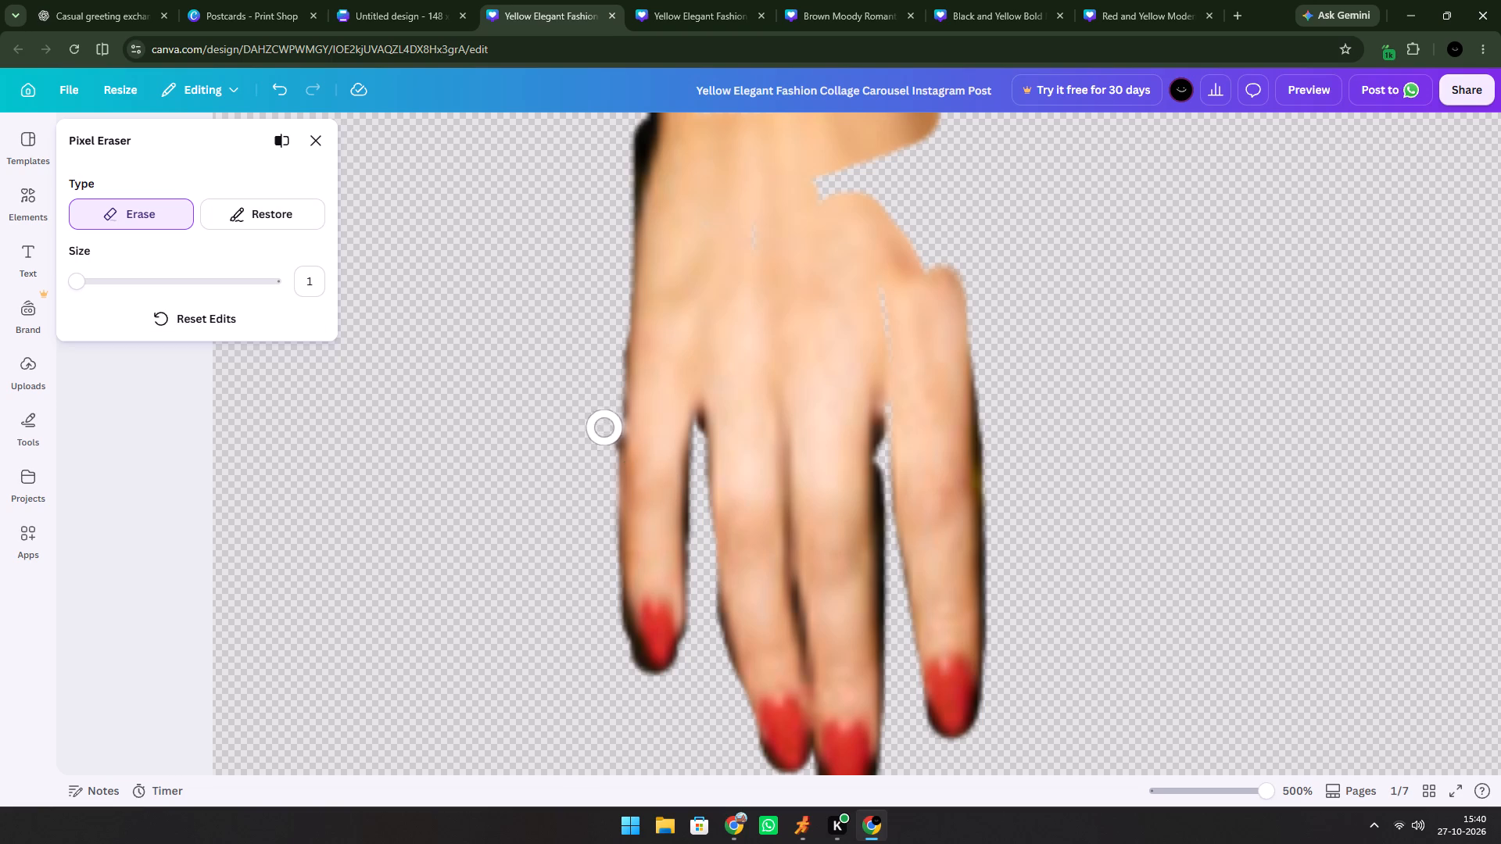
drag(604, 431, 607, 450)
drag(598, 580, 609, 623)
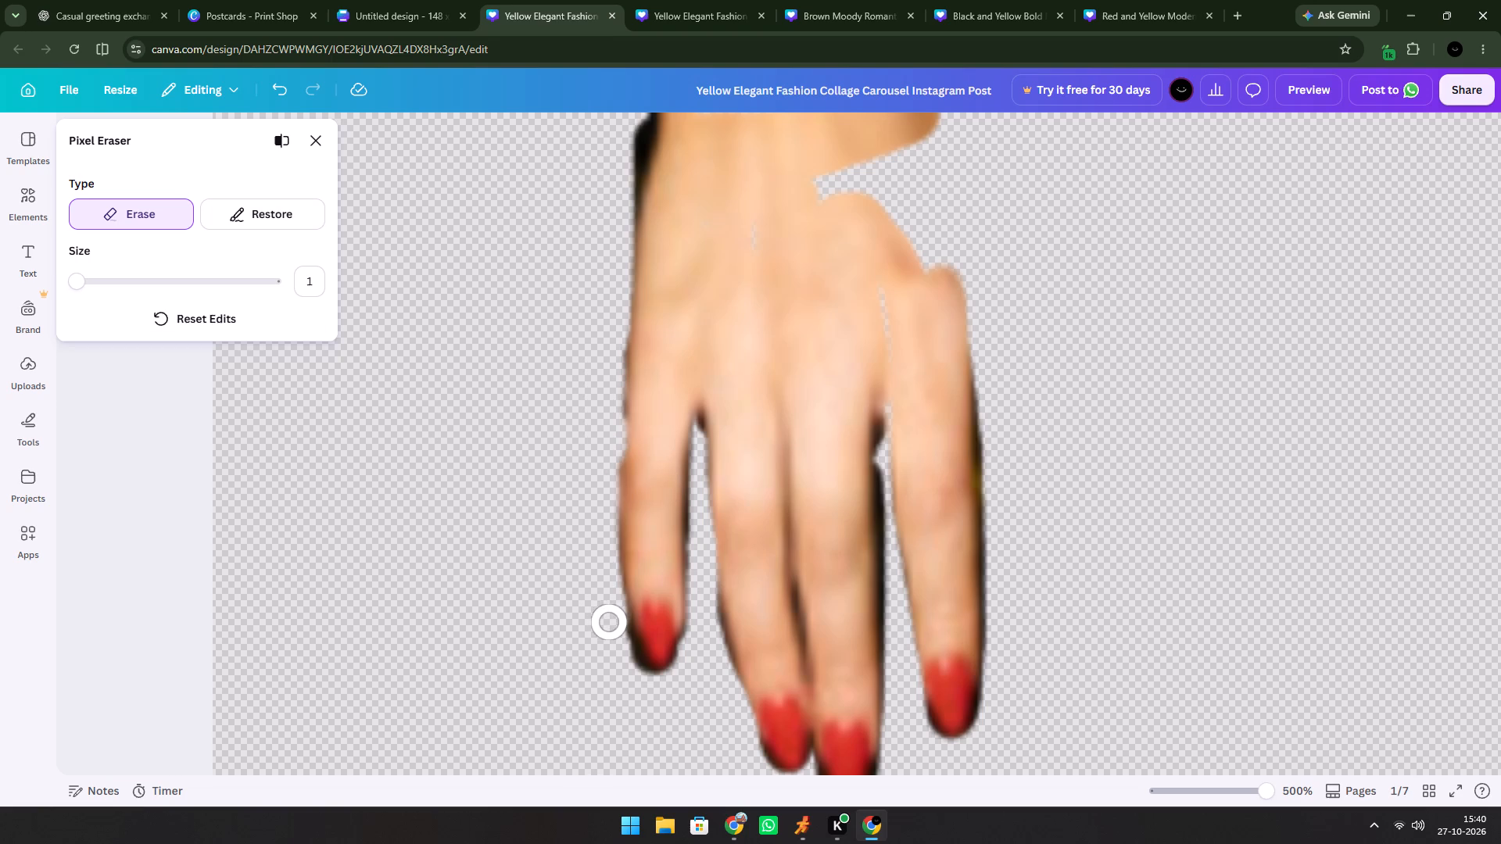
drag(609, 623, 643, 681)
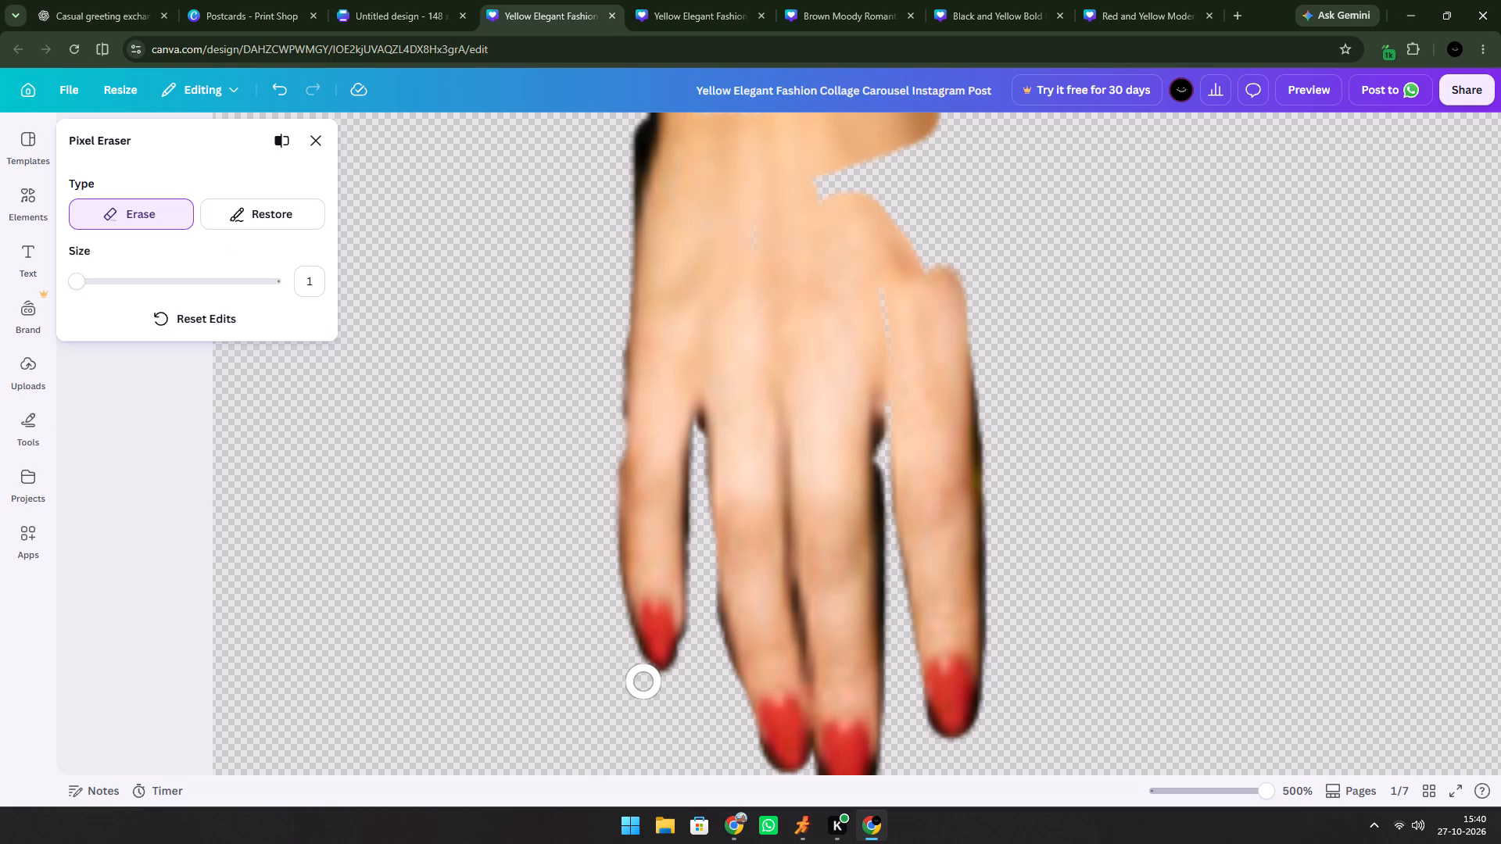
drag(643, 681, 656, 686)
Erase the dark background strip between the middle and index fingers, down past their nails.
scroll(854, 649, down, 1)
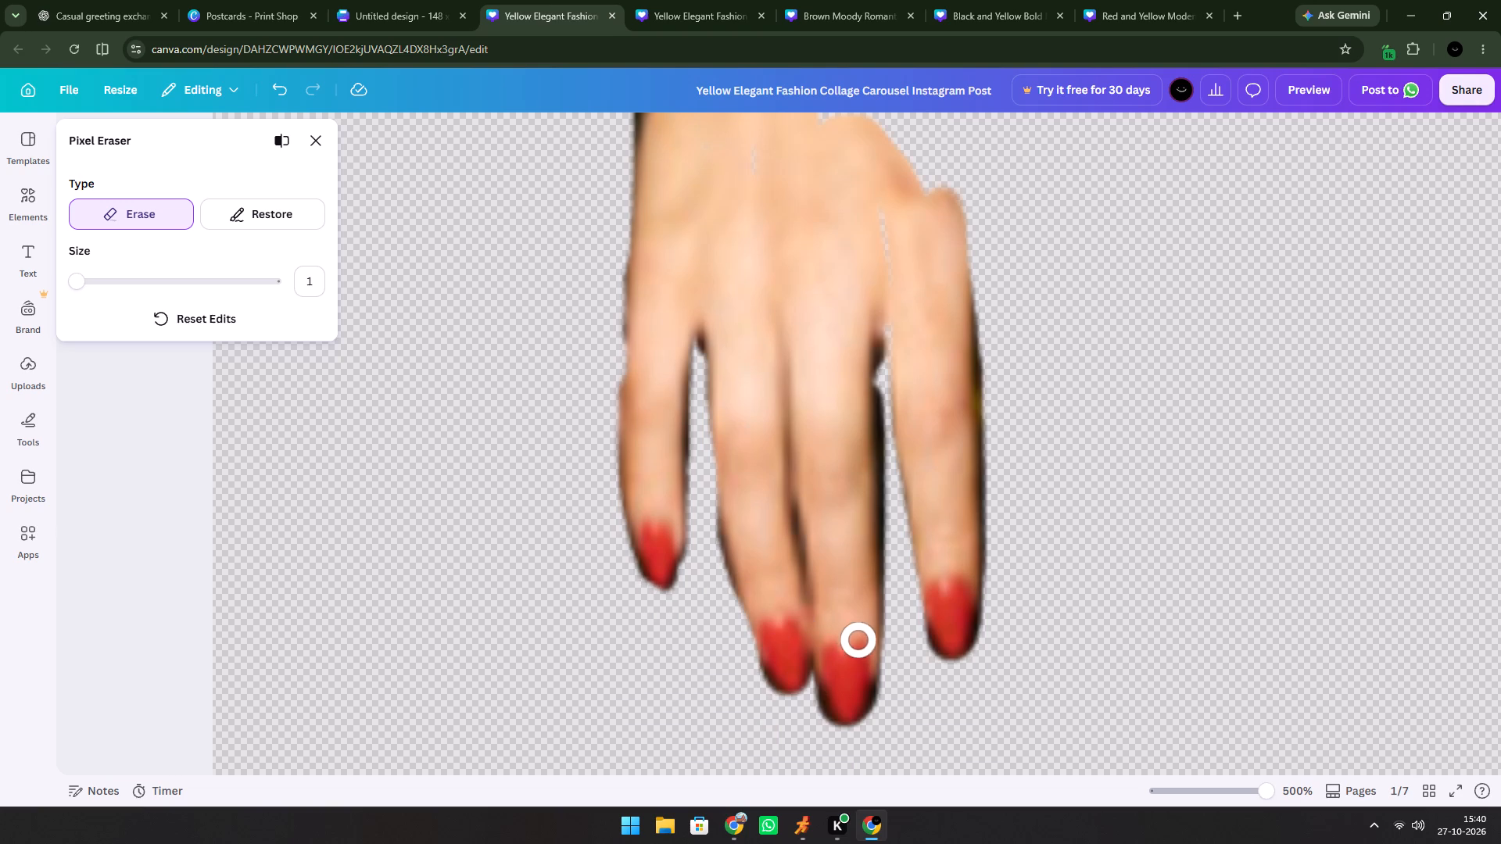
drag(887, 402, 887, 462)
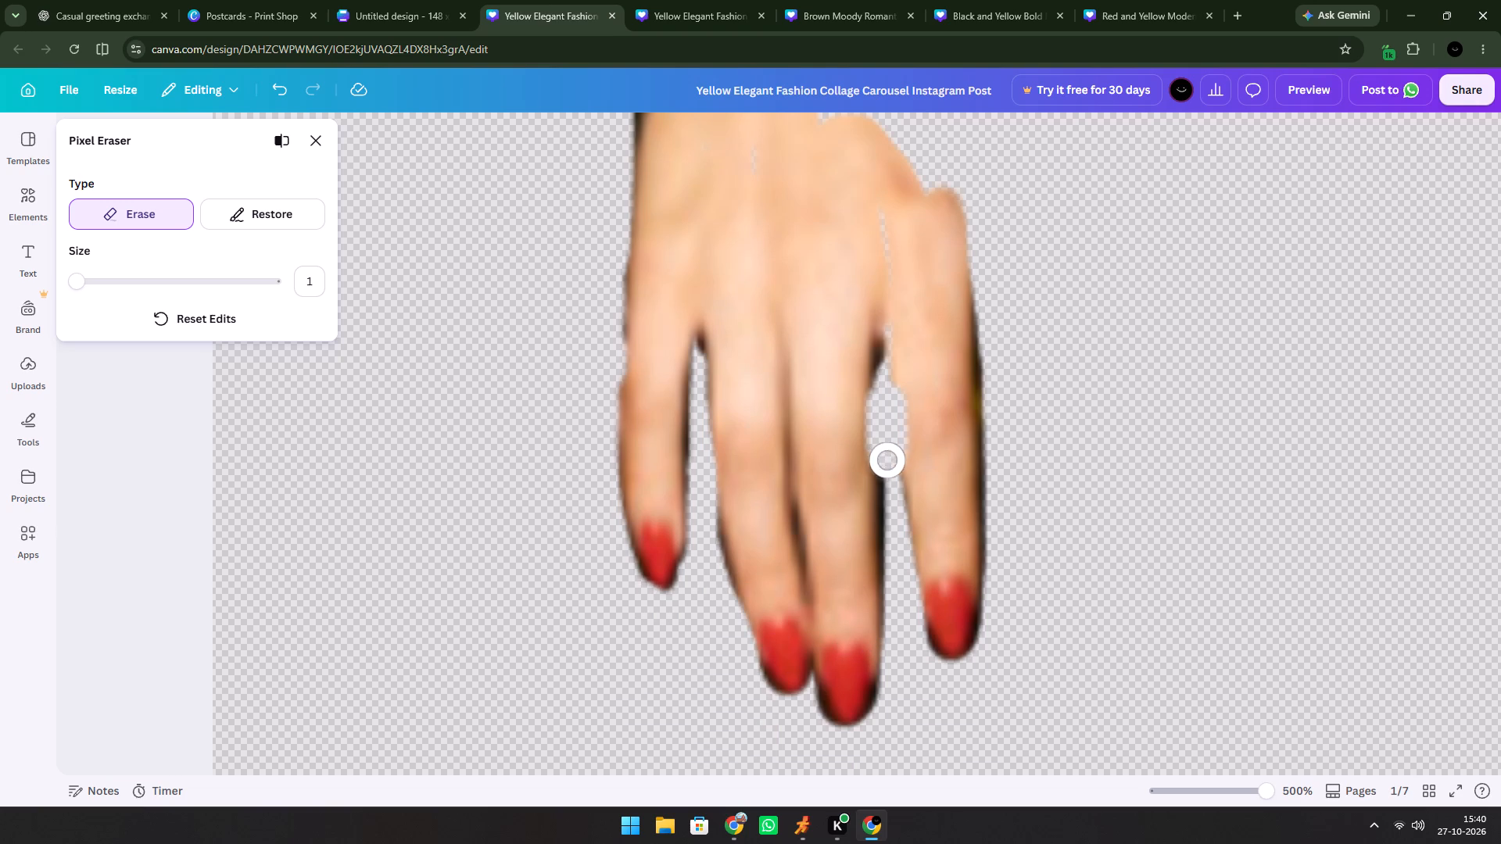
drag(887, 462, 910, 687)
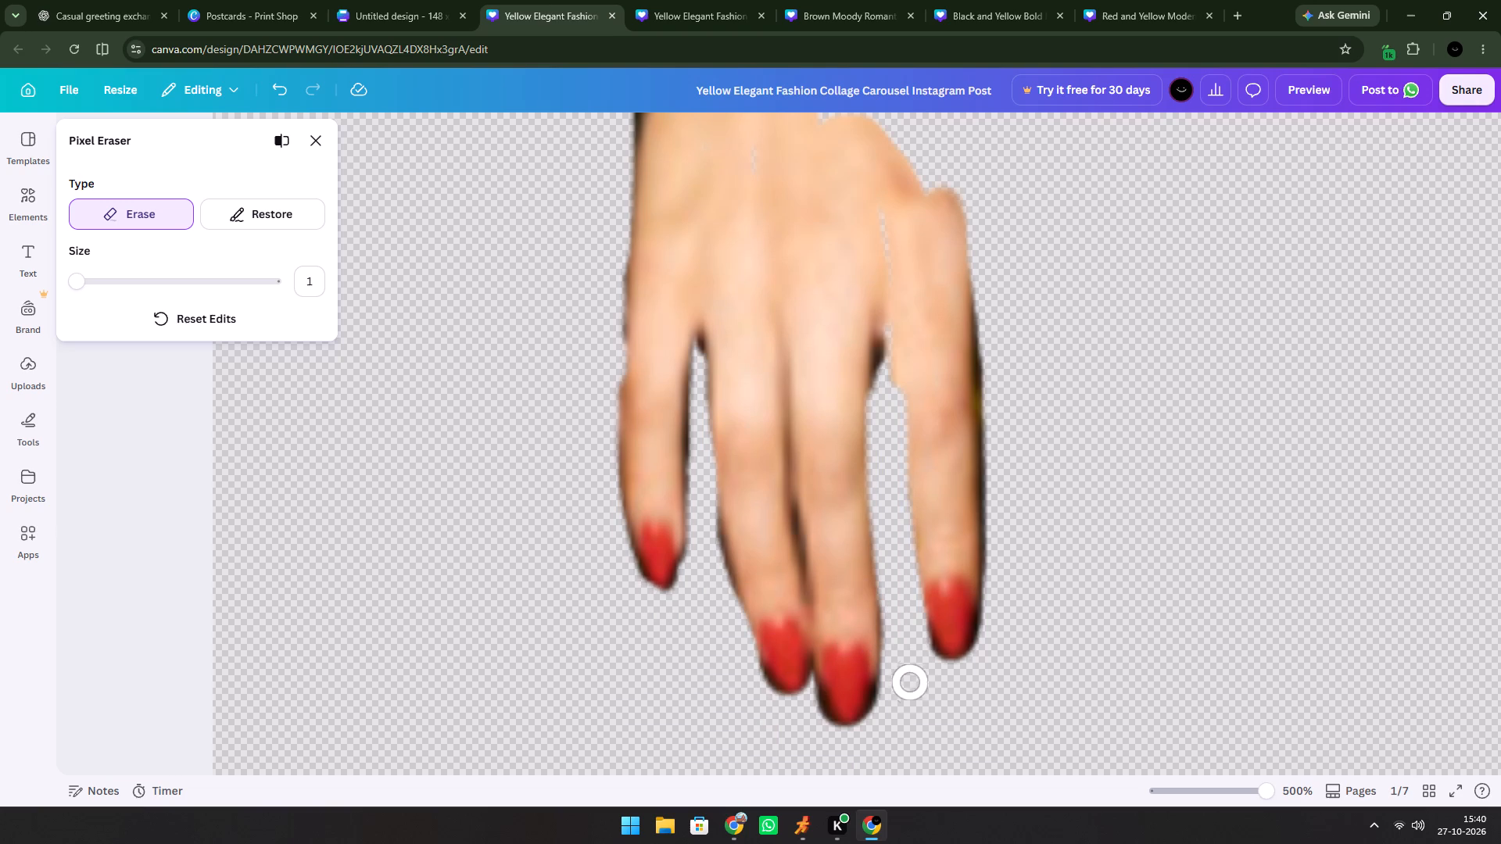
drag(910, 687, 910, 688)
Restore the missing wrist patch and the gap on the back of the hand between the thumb's base and the index knuckle.
scroll(899, 597, up, 4)
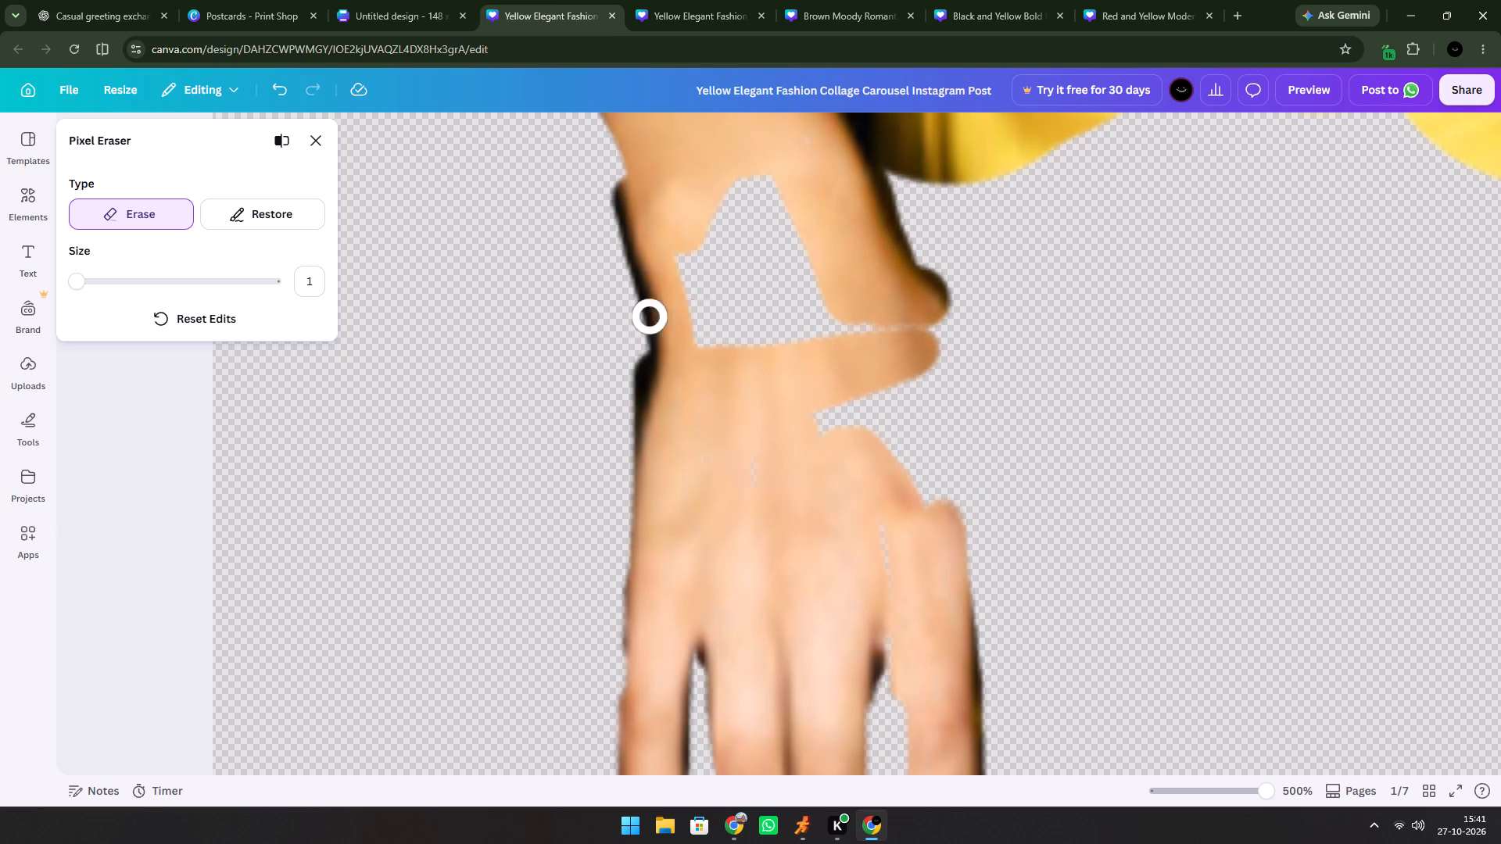
click(231, 218)
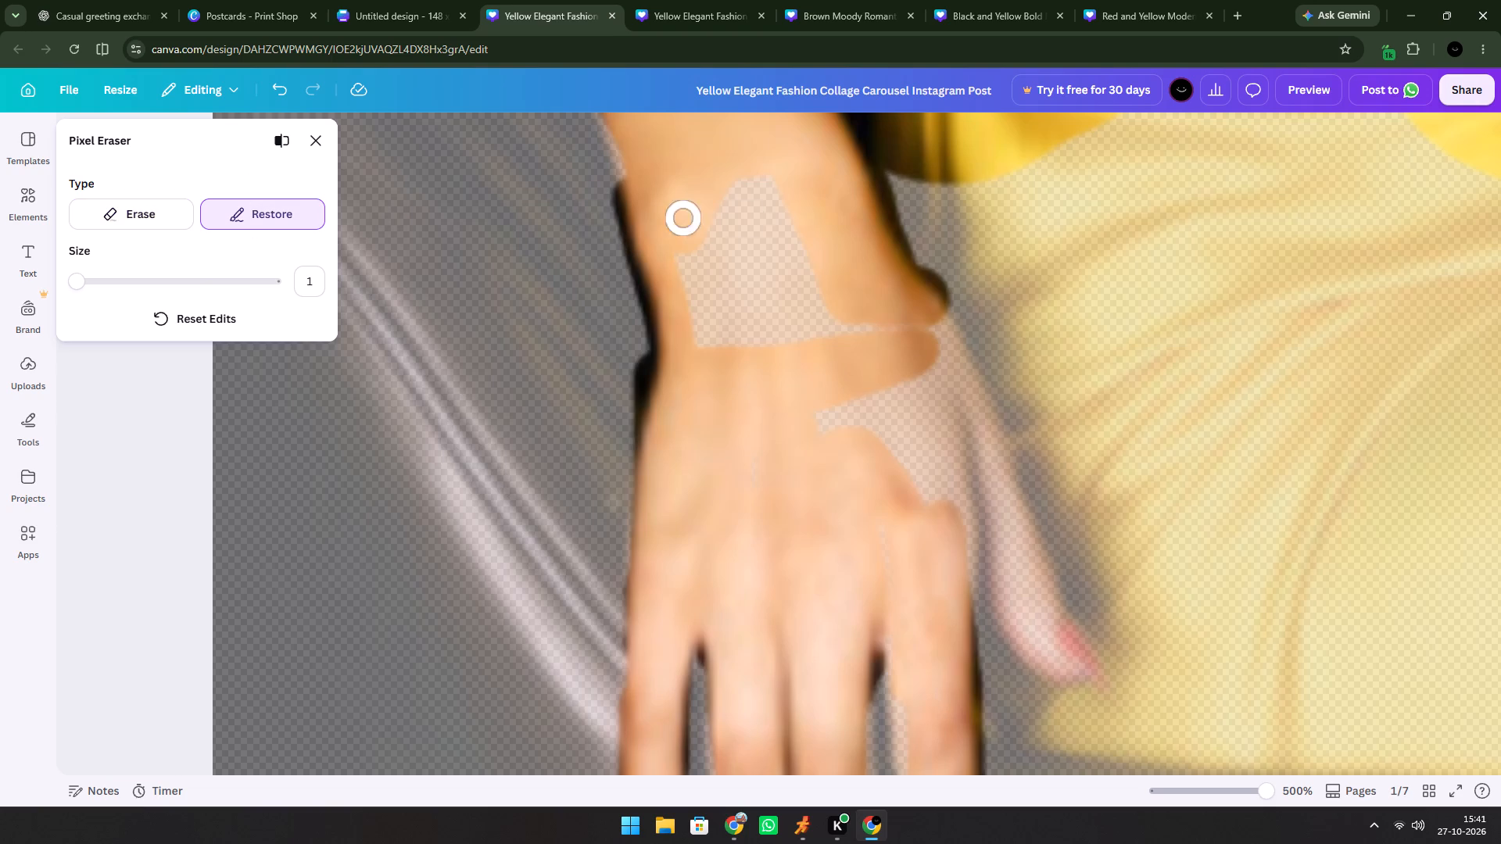
drag(790, 197, 766, 292)
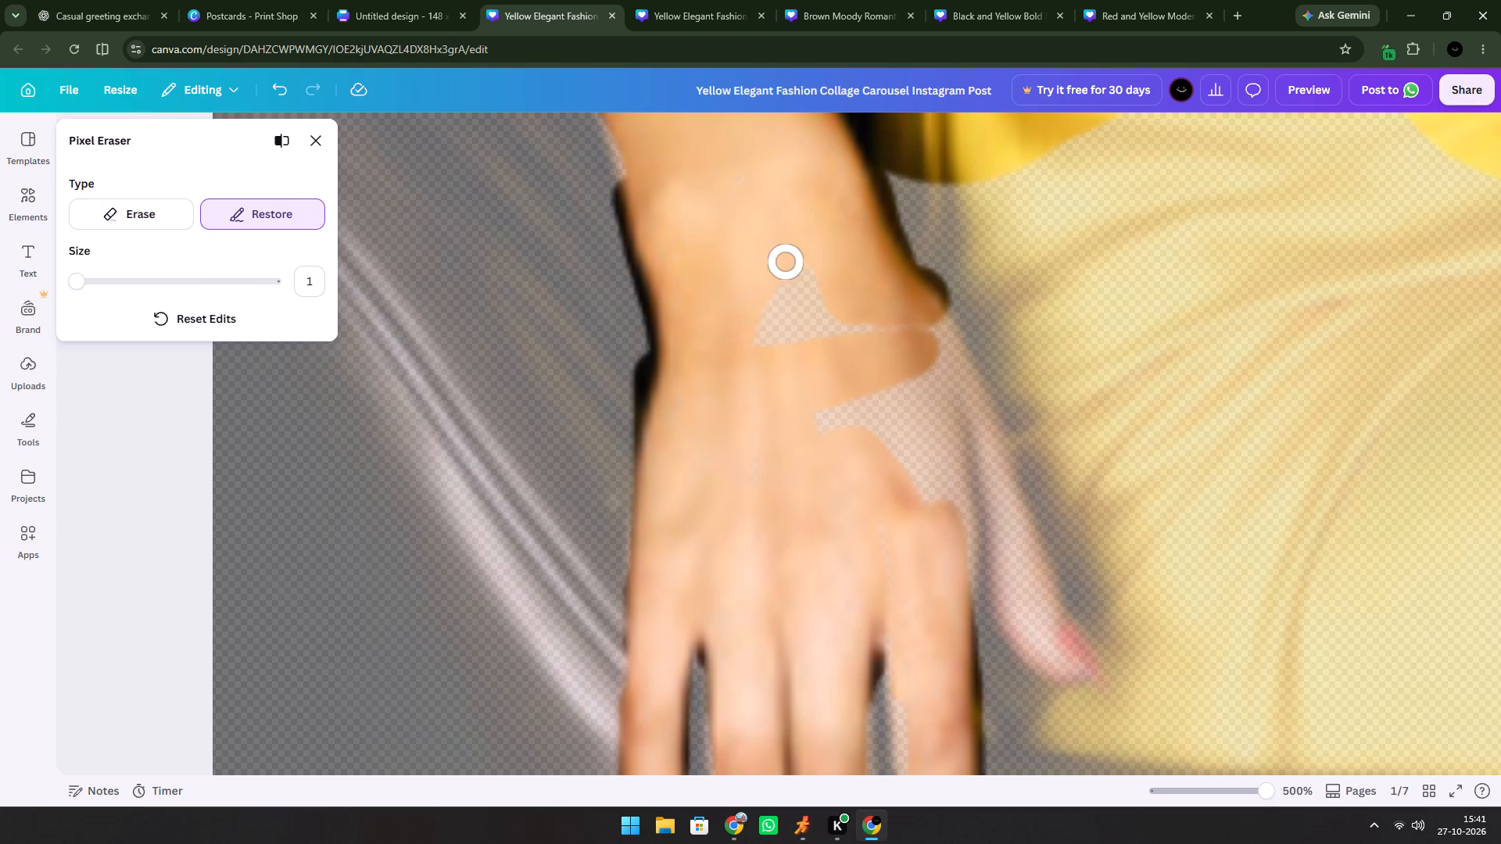
drag(766, 292, 866, 413)
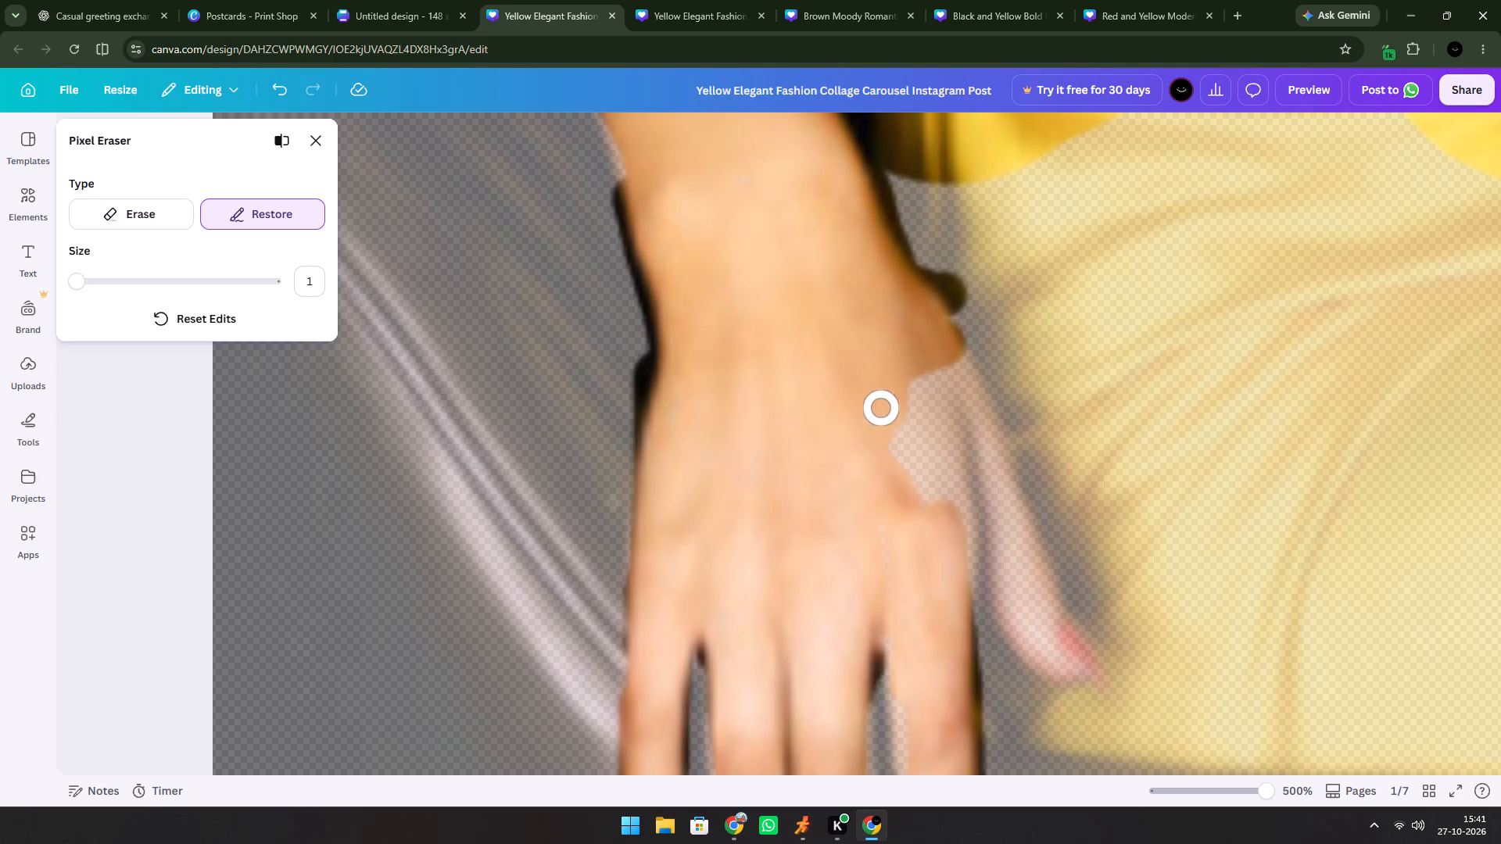
drag(866, 413, 937, 437)
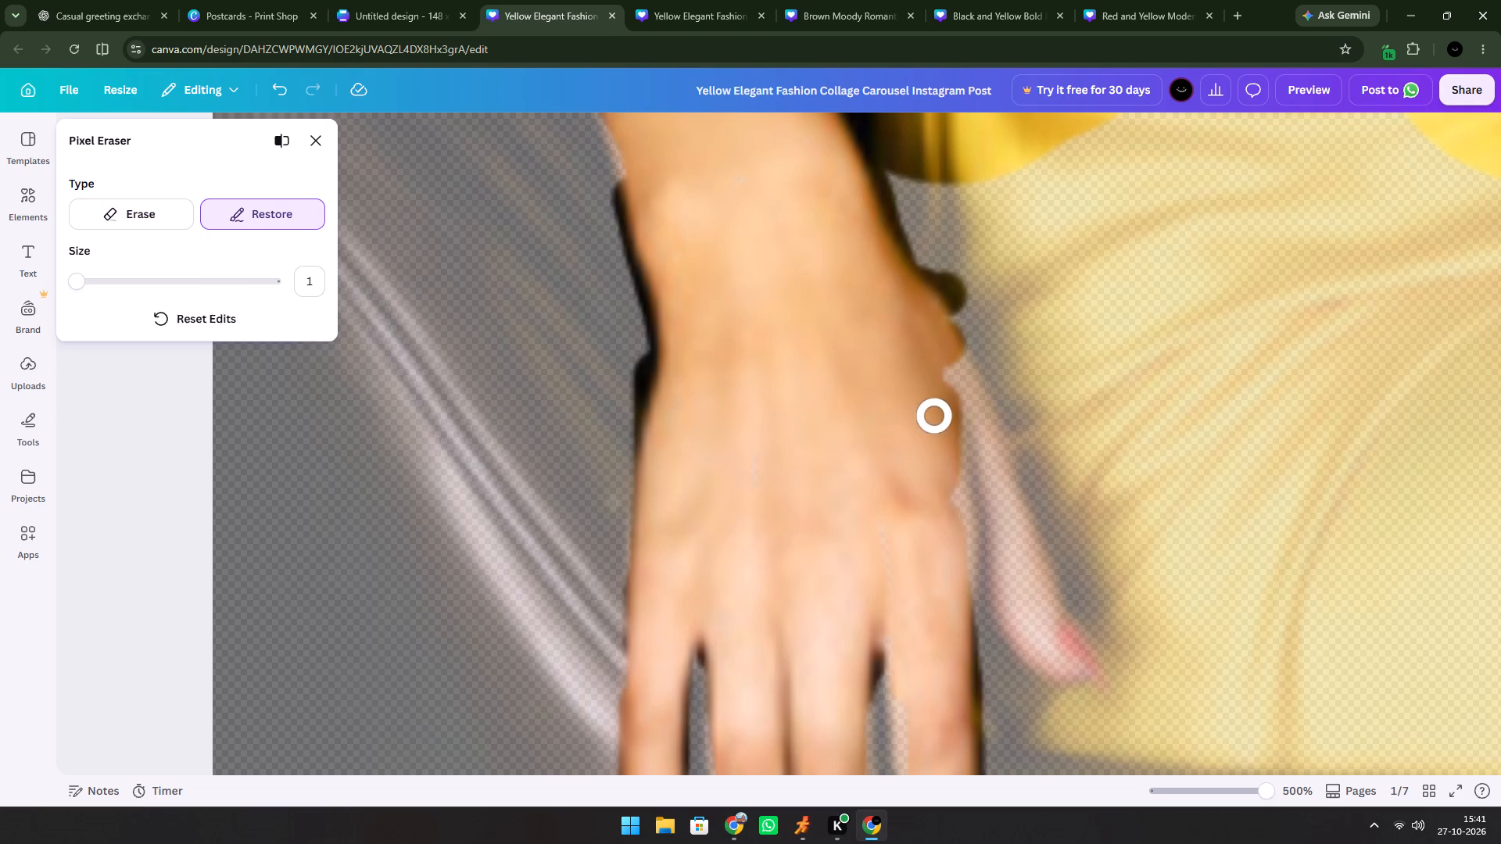
drag(937, 437, 947, 424)
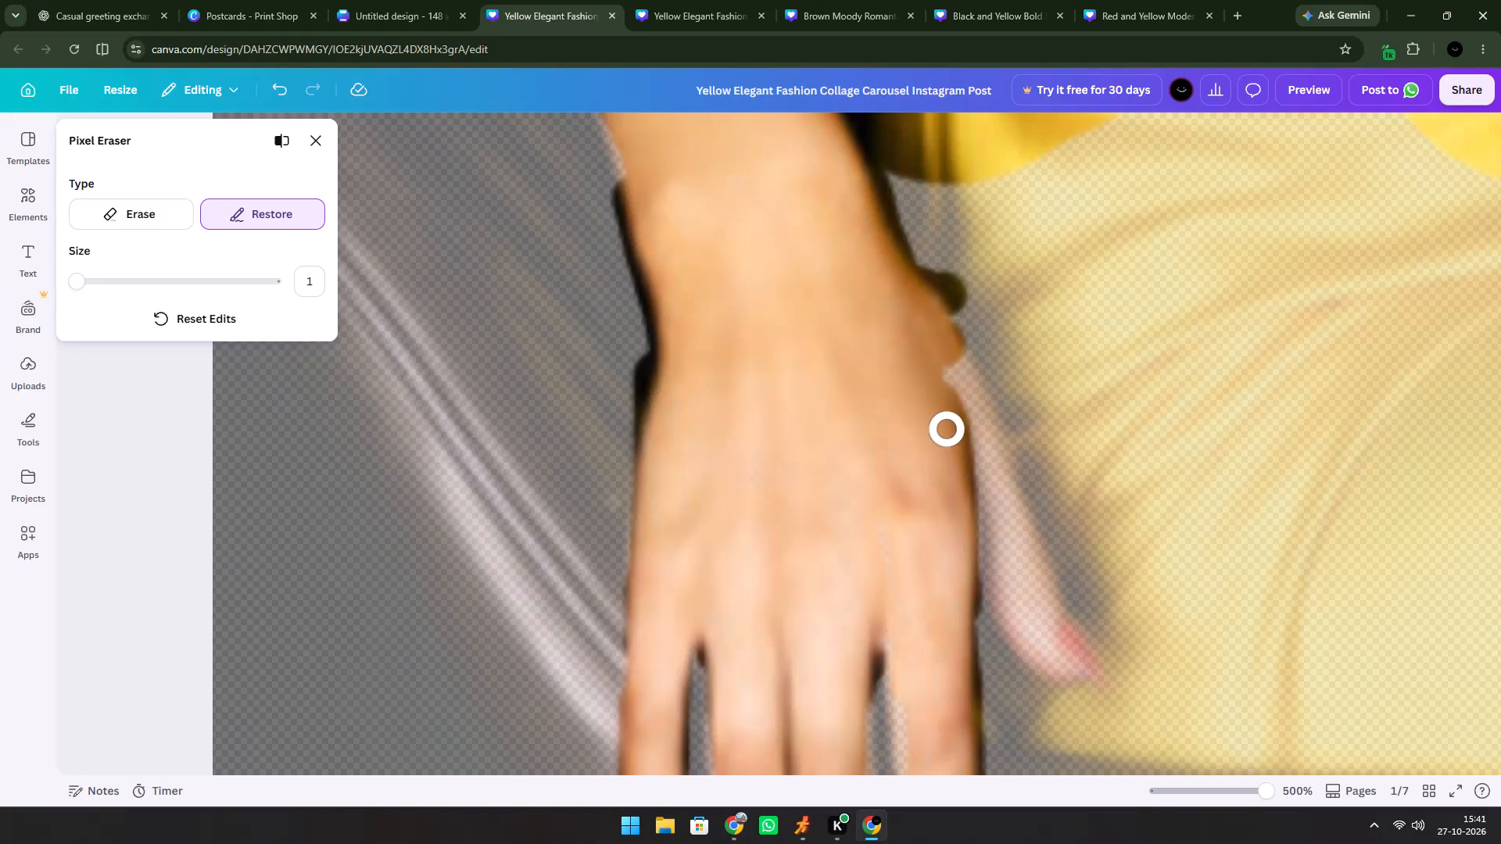
Restore the thumb from its base to the red nail, including its outer edge back up to the wrist.
drag(947, 424, 983, 442)
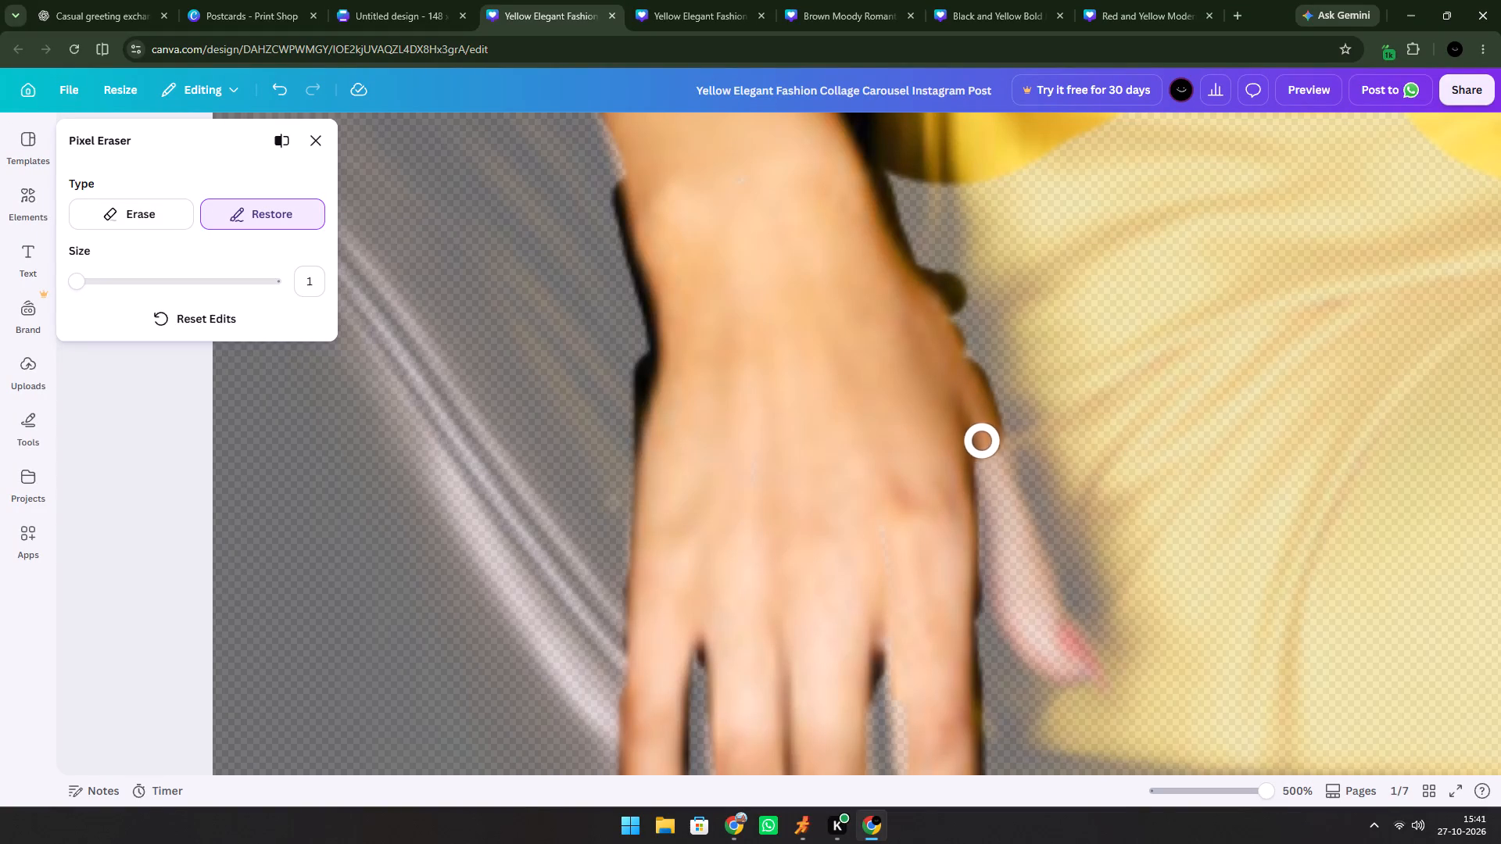
drag(983, 442, 1048, 661)
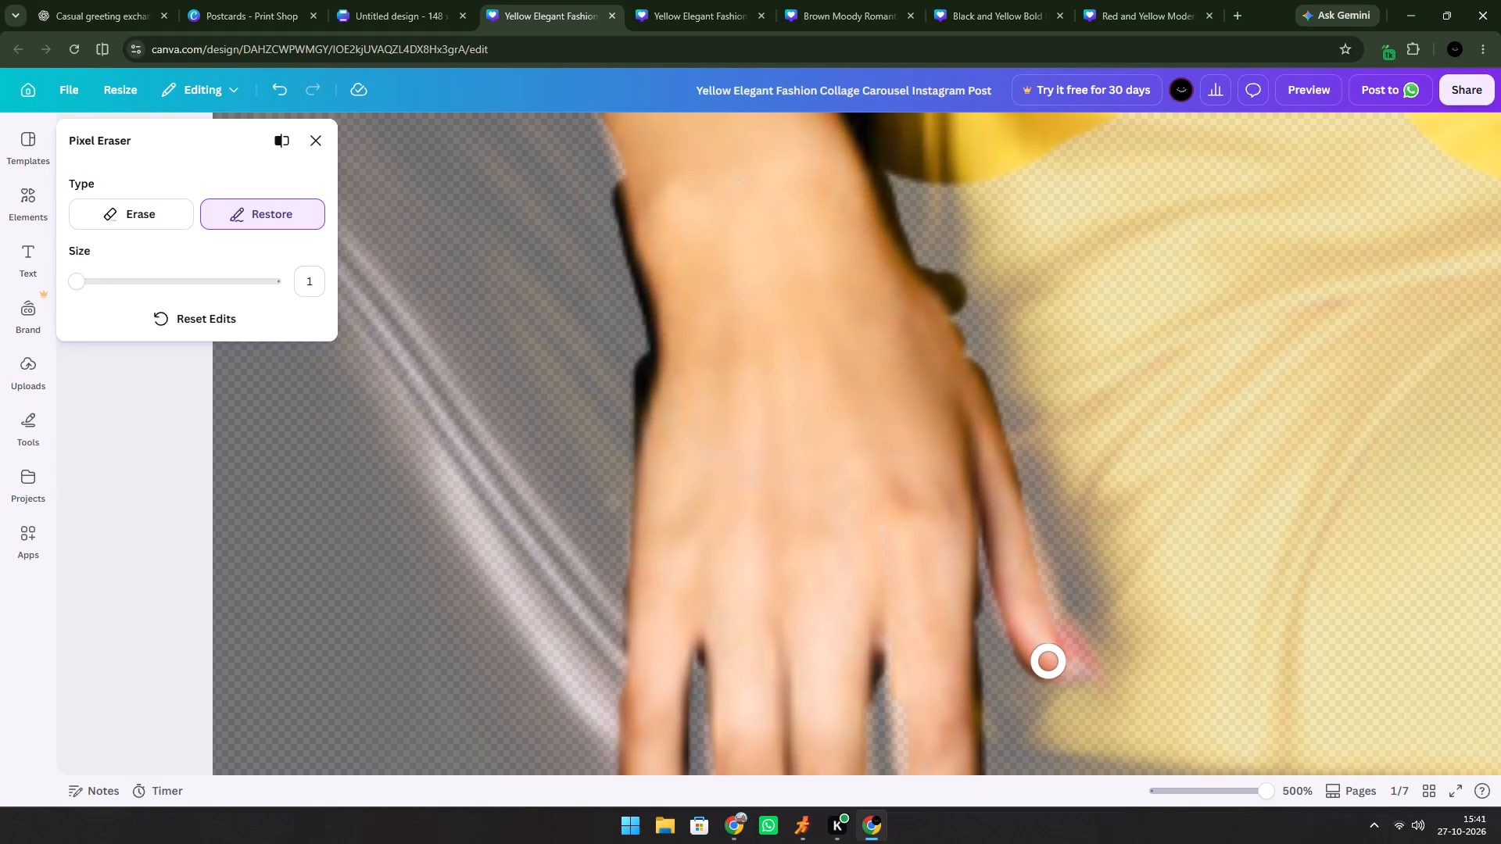
drag(1048, 661, 1033, 557)
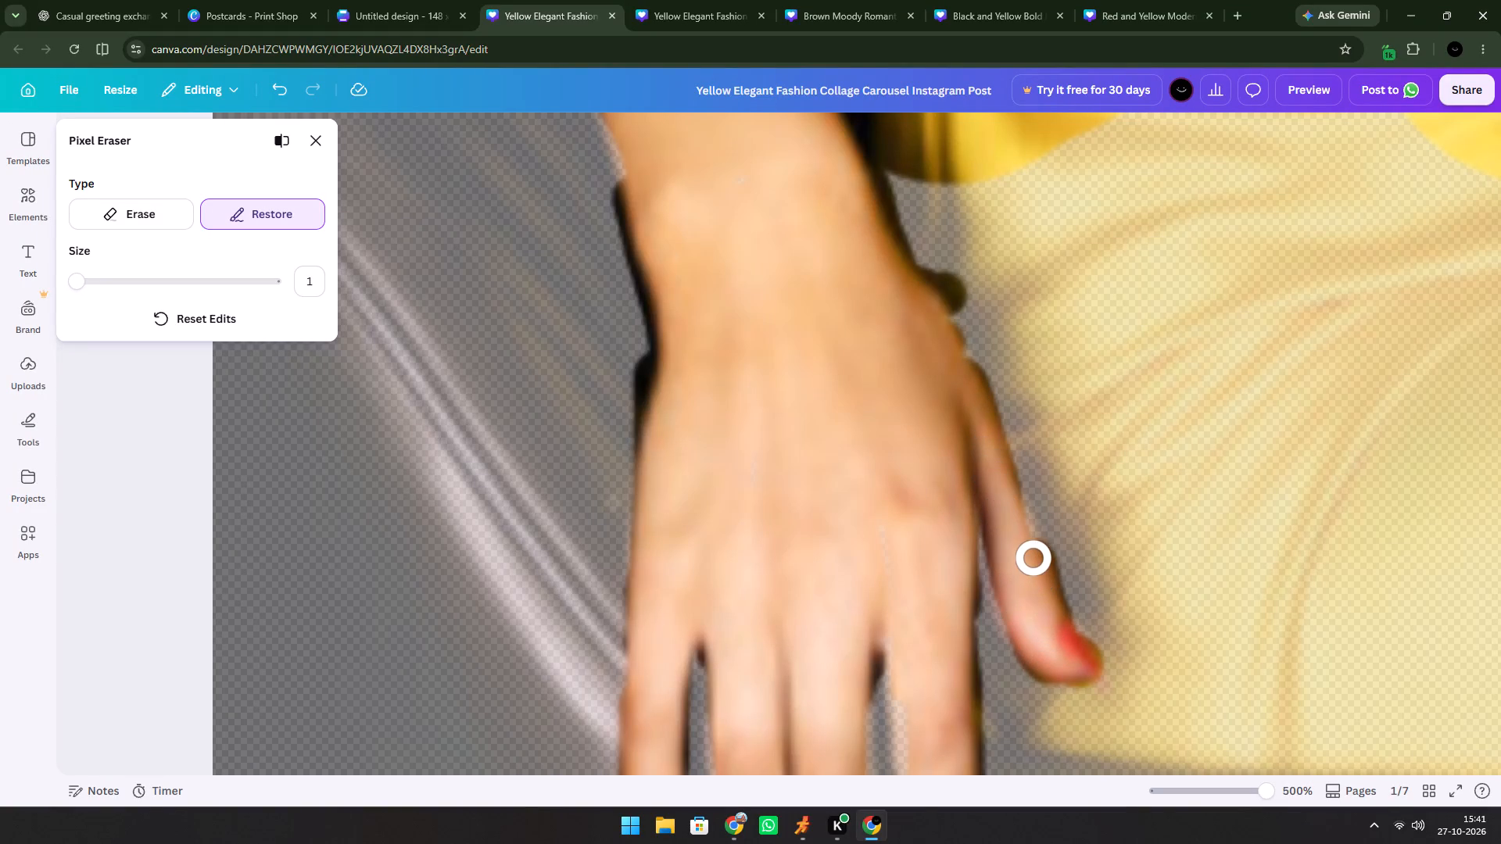
drag(1033, 557, 1041, 530)
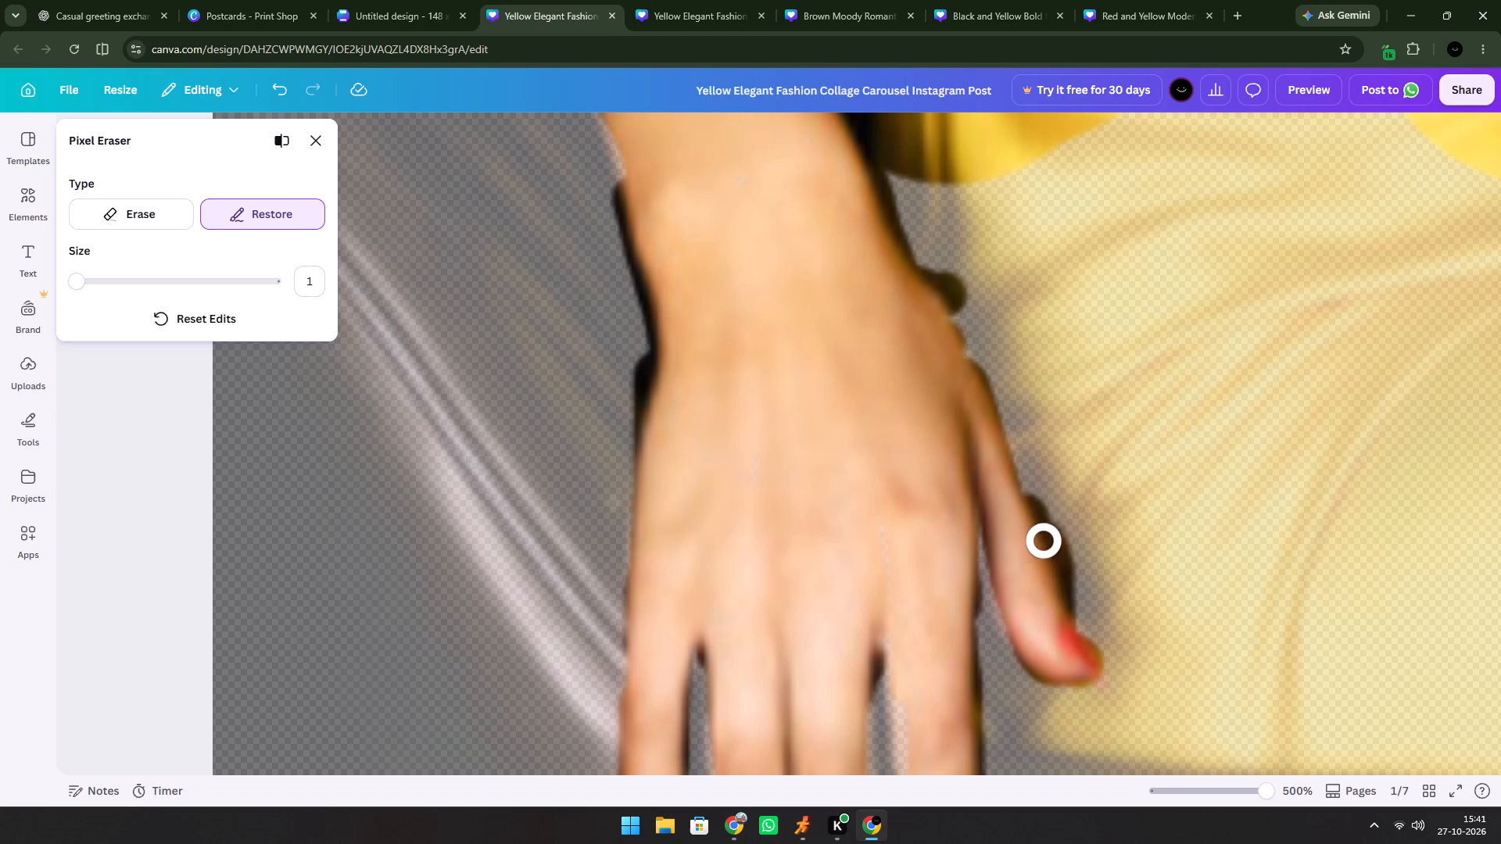
drag(1041, 530, 966, 390)
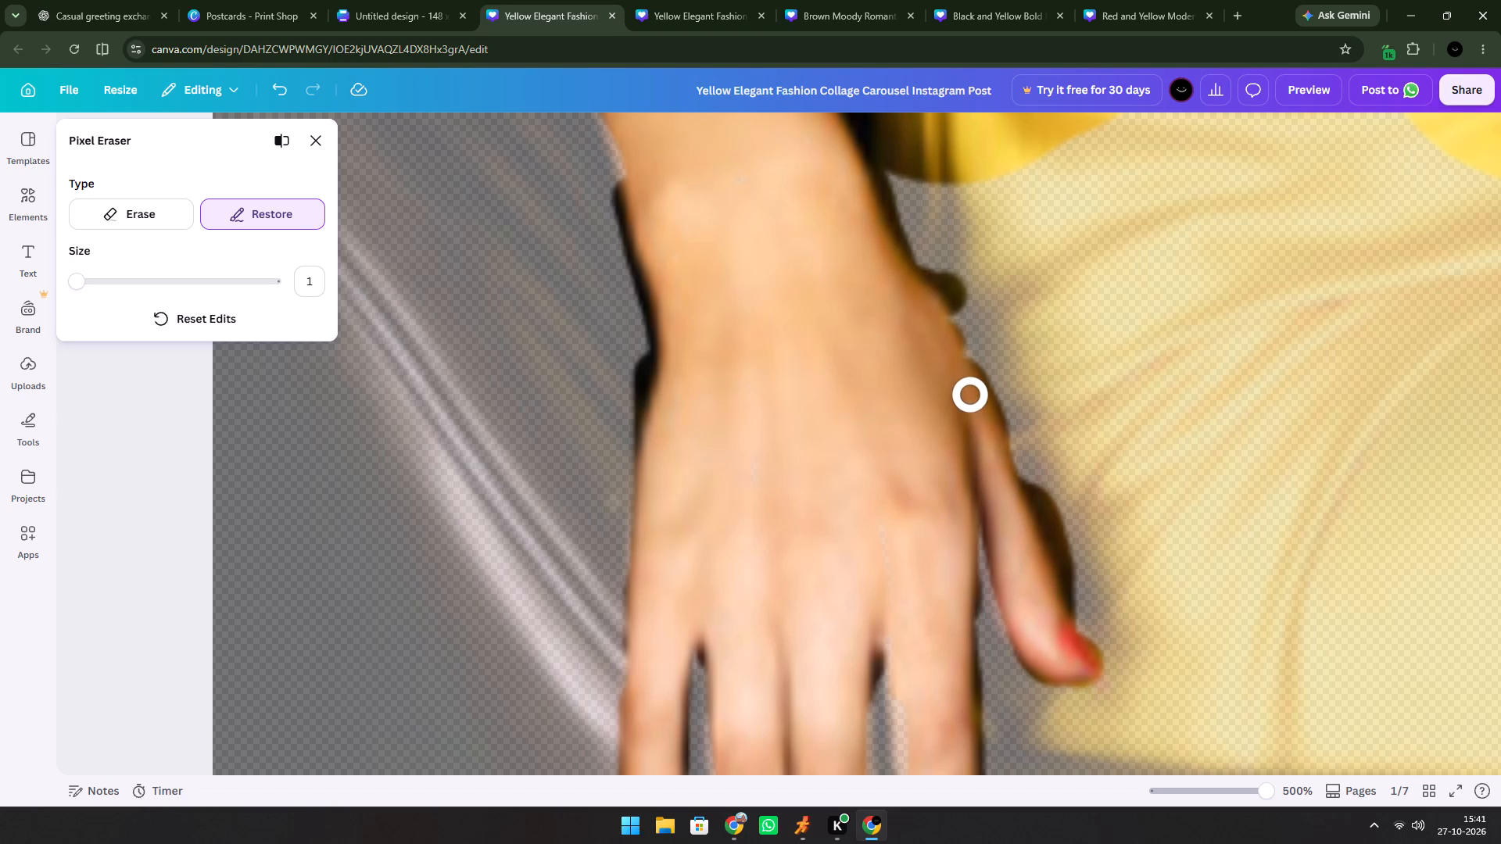
drag(966, 390, 932, 384)
drag(932, 384, 937, 333)
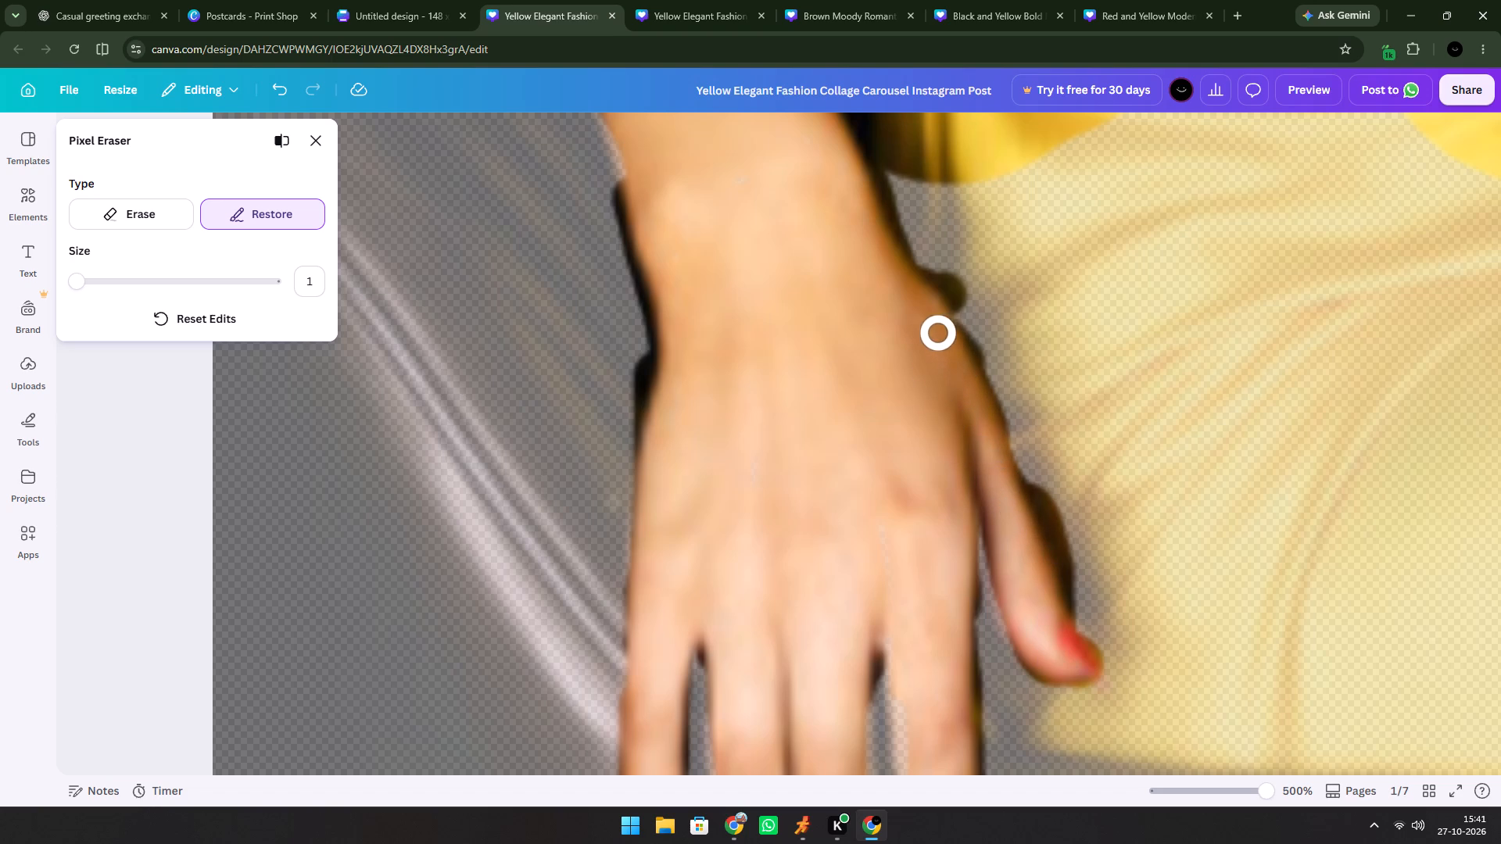
drag(937, 333, 933, 327)
Restore the inner edge of the upper arm from the elbow crease up to the armpit.
scroll(837, 298, up, 10)
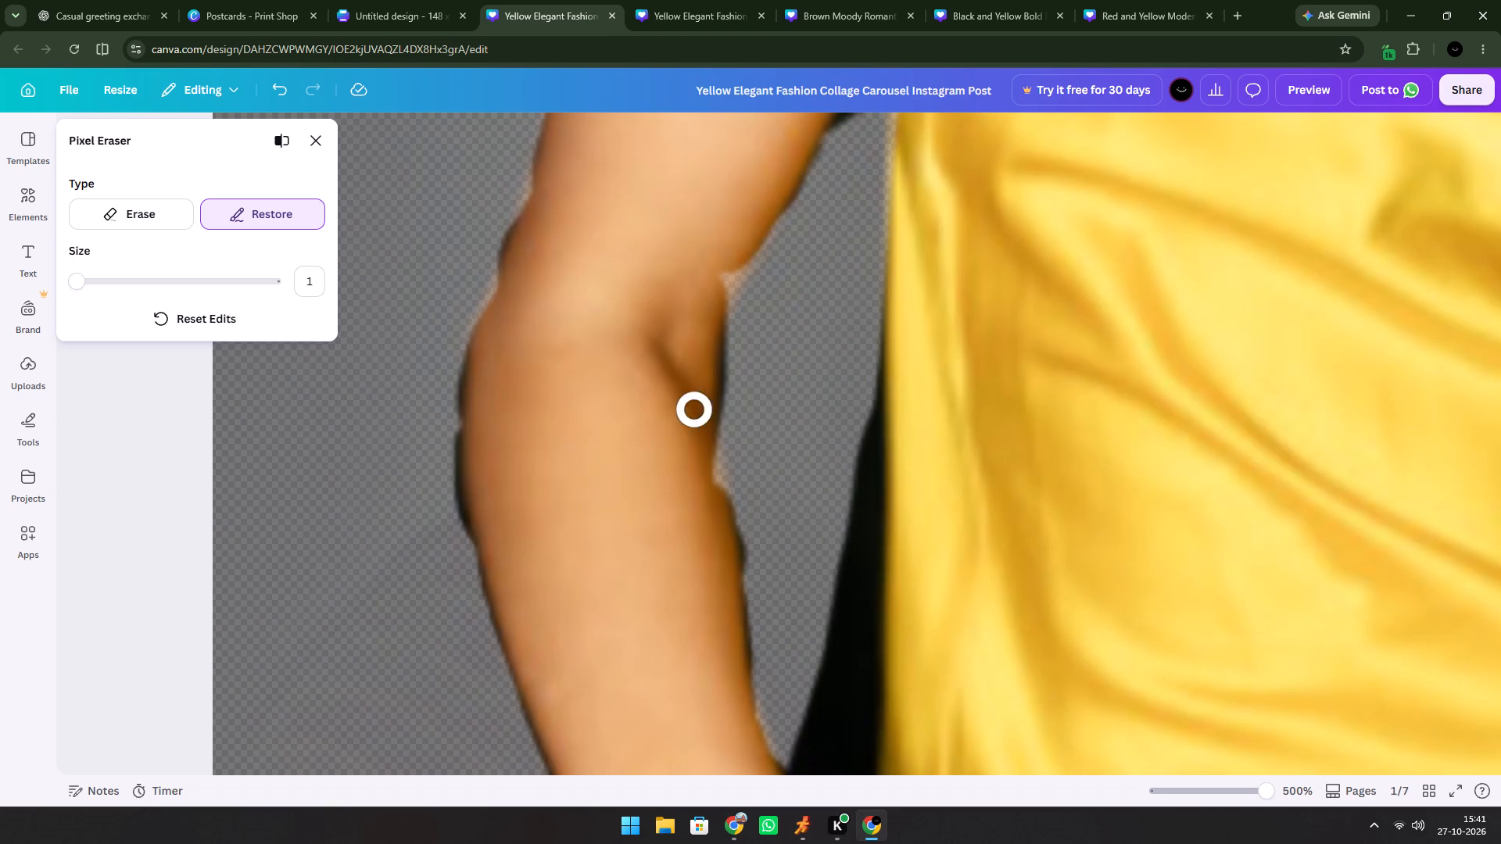
scroll(692, 405, up, 5)
drag(704, 549, 732, 649)
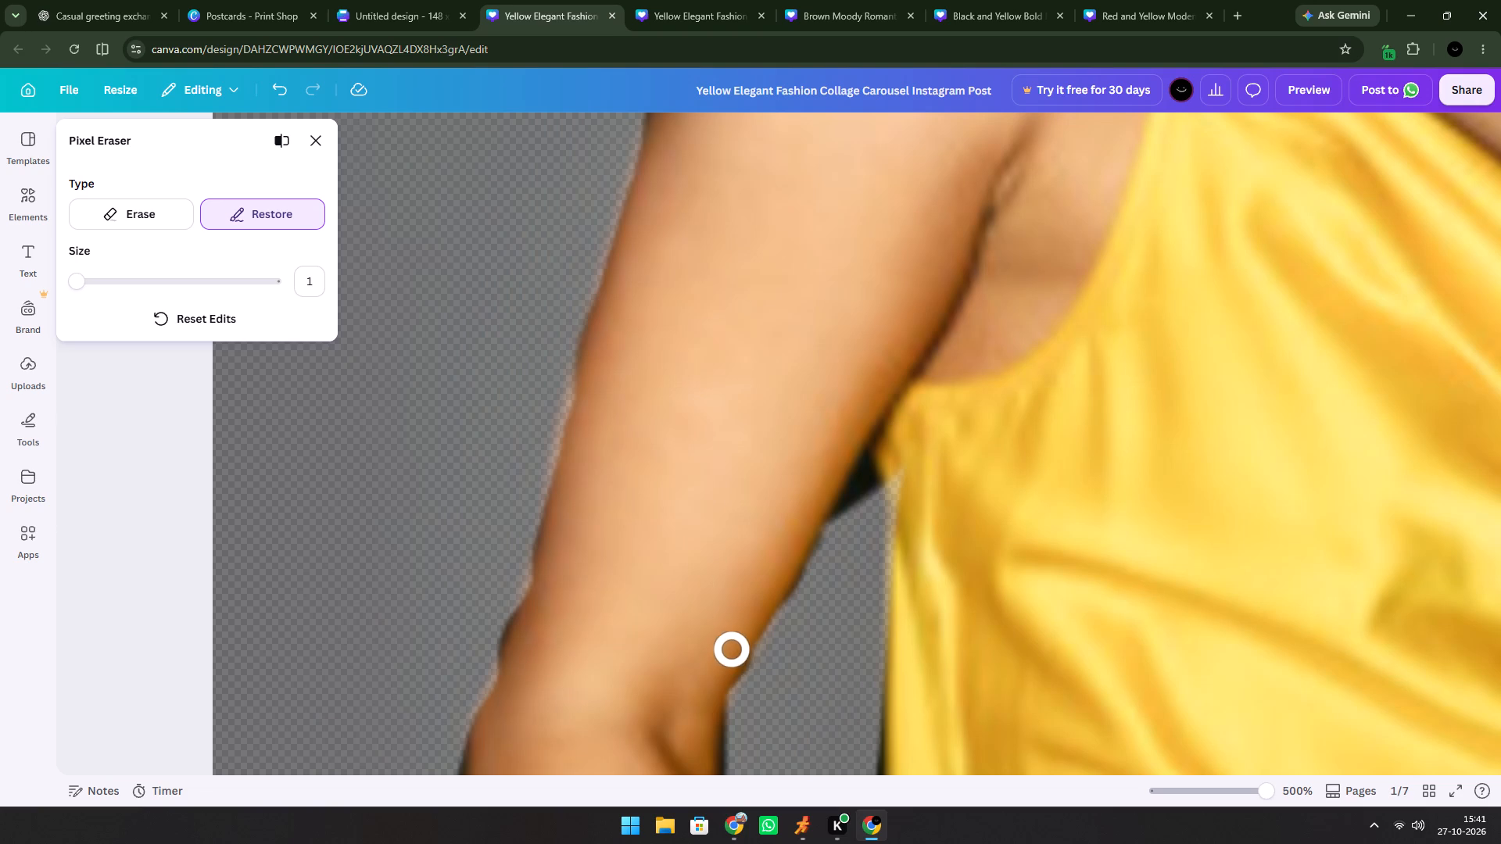
drag(732, 649, 880, 377)
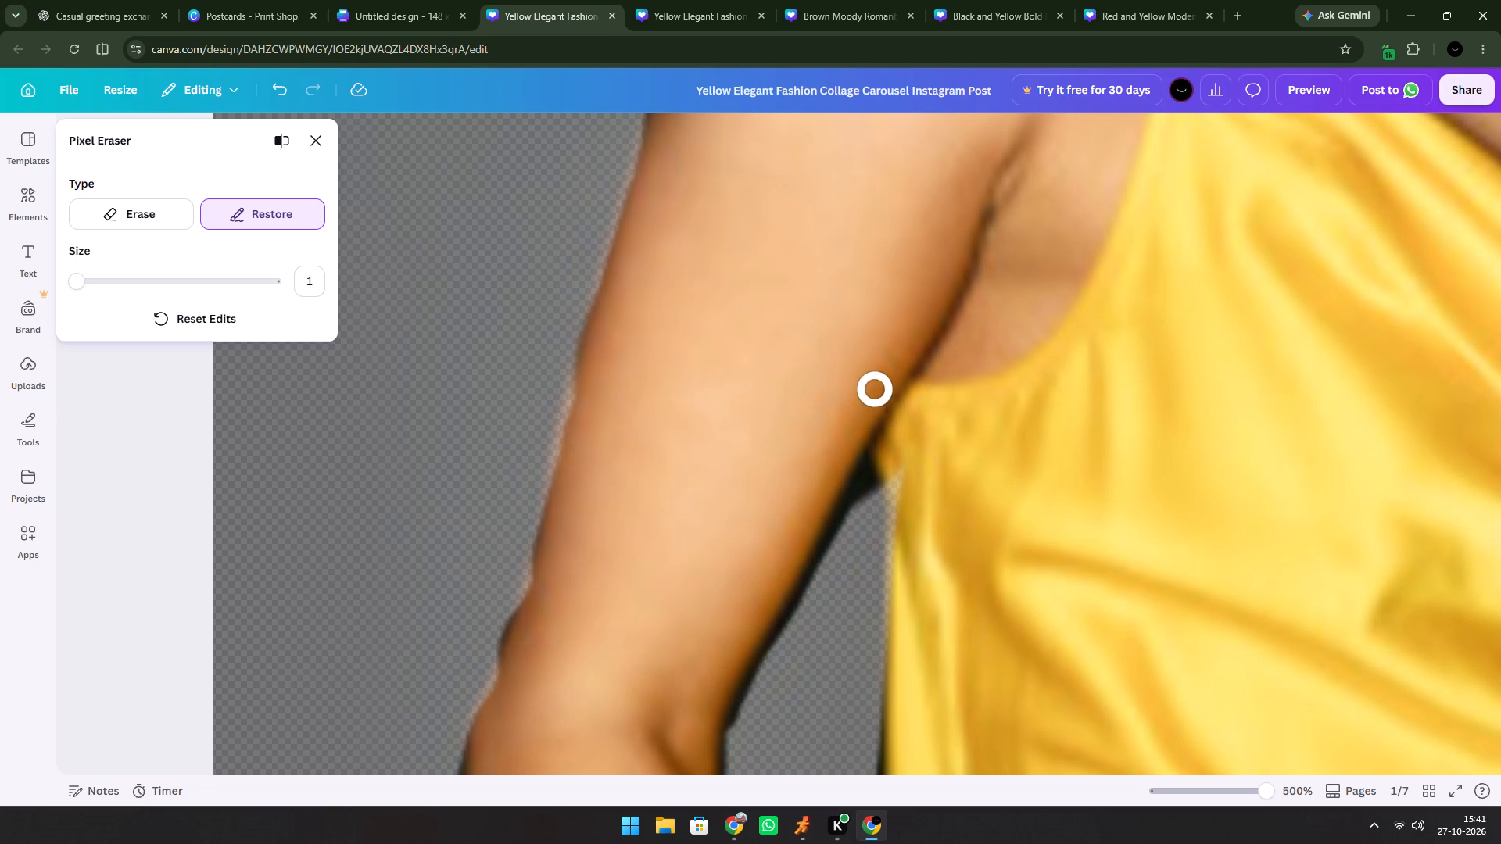
drag(880, 377, 914, 289)
Restore the outer edge of the upper arm between the elbow and the shoulder.
drag(611, 308, 545, 519)
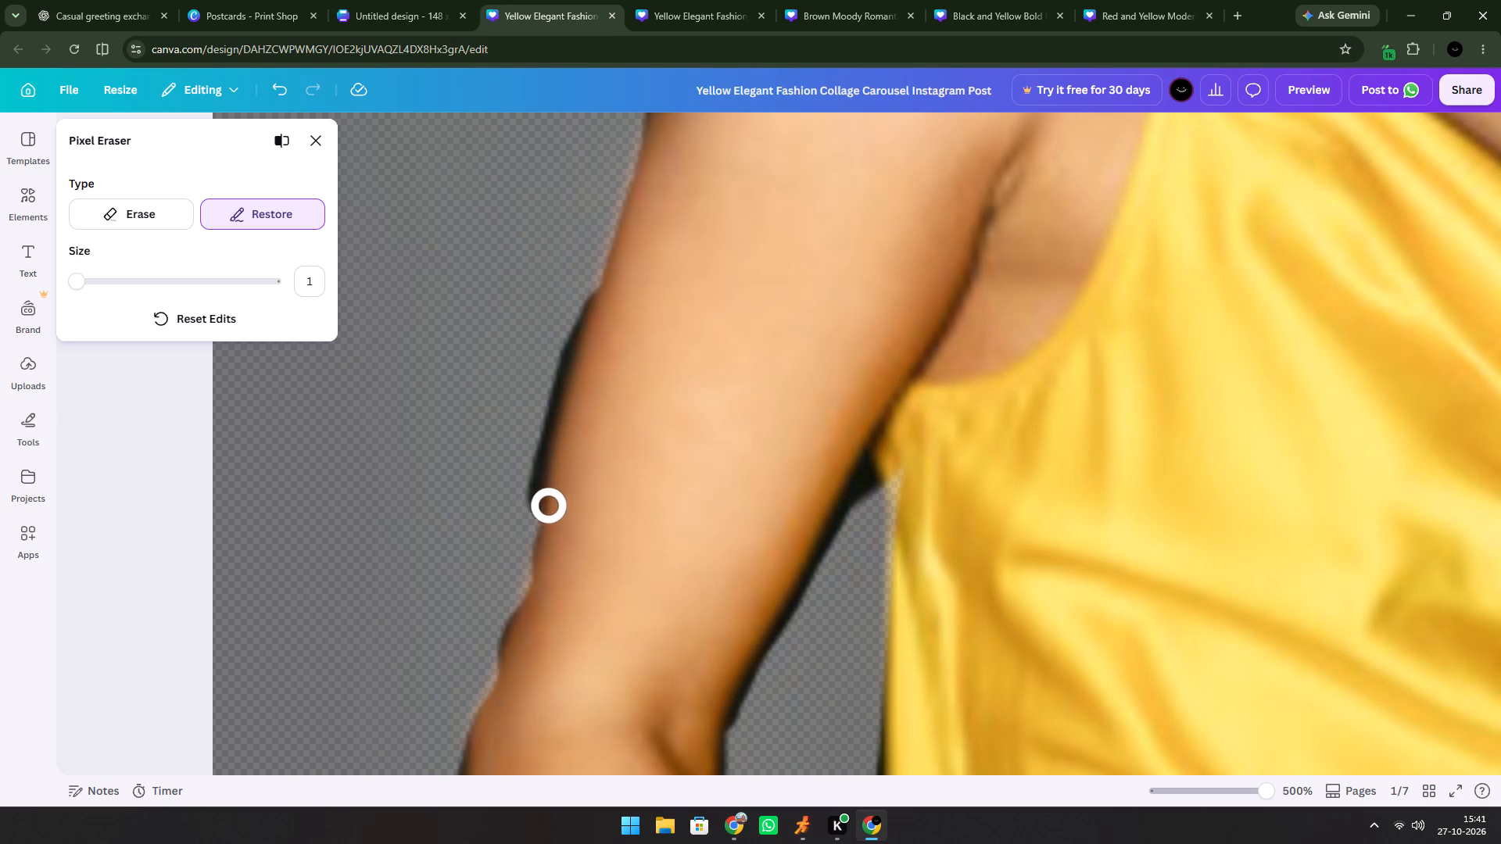
drag(545, 519, 456, 748)
scroll(588, 481, up, 4)
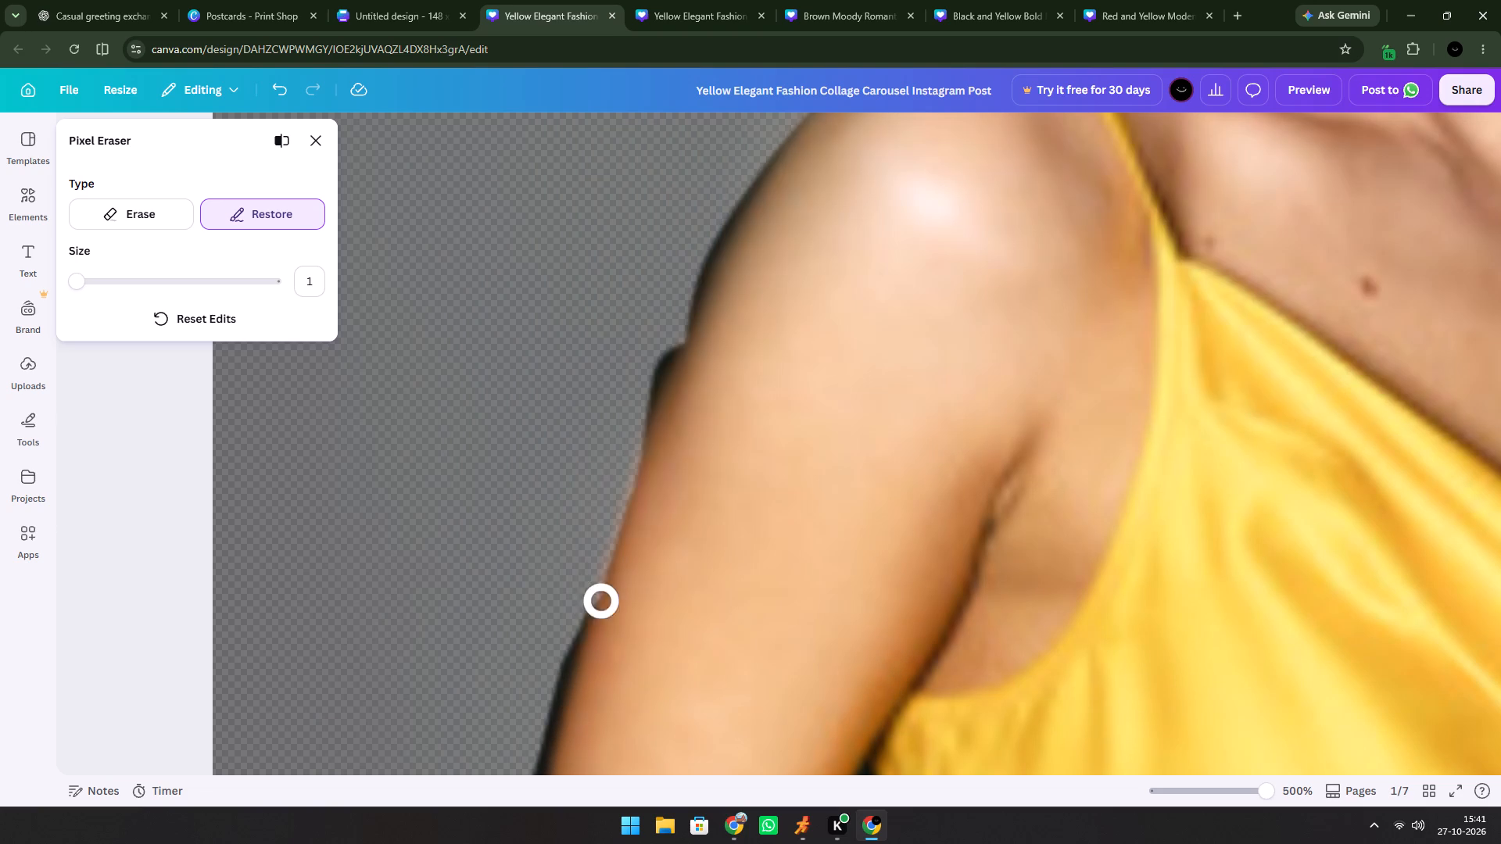
drag(584, 625, 717, 314)
Examine the restored outline of the woman's head and hair, and her whole figure, for areas still missing.
scroll(818, 455, up, 6)
scroll(962, 479, up, 4)
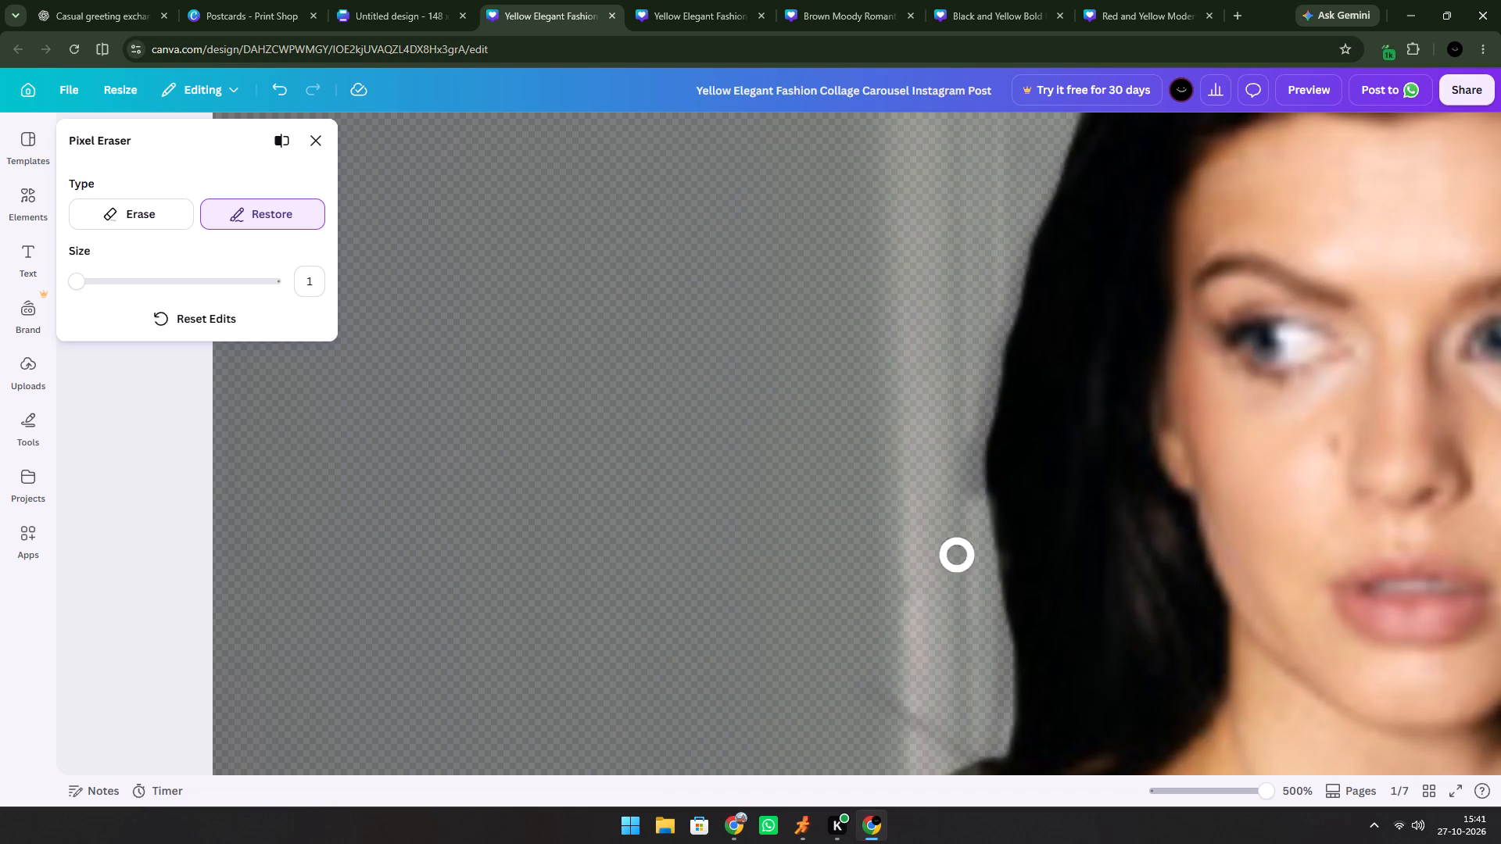
scroll(1055, 561, up, 6)
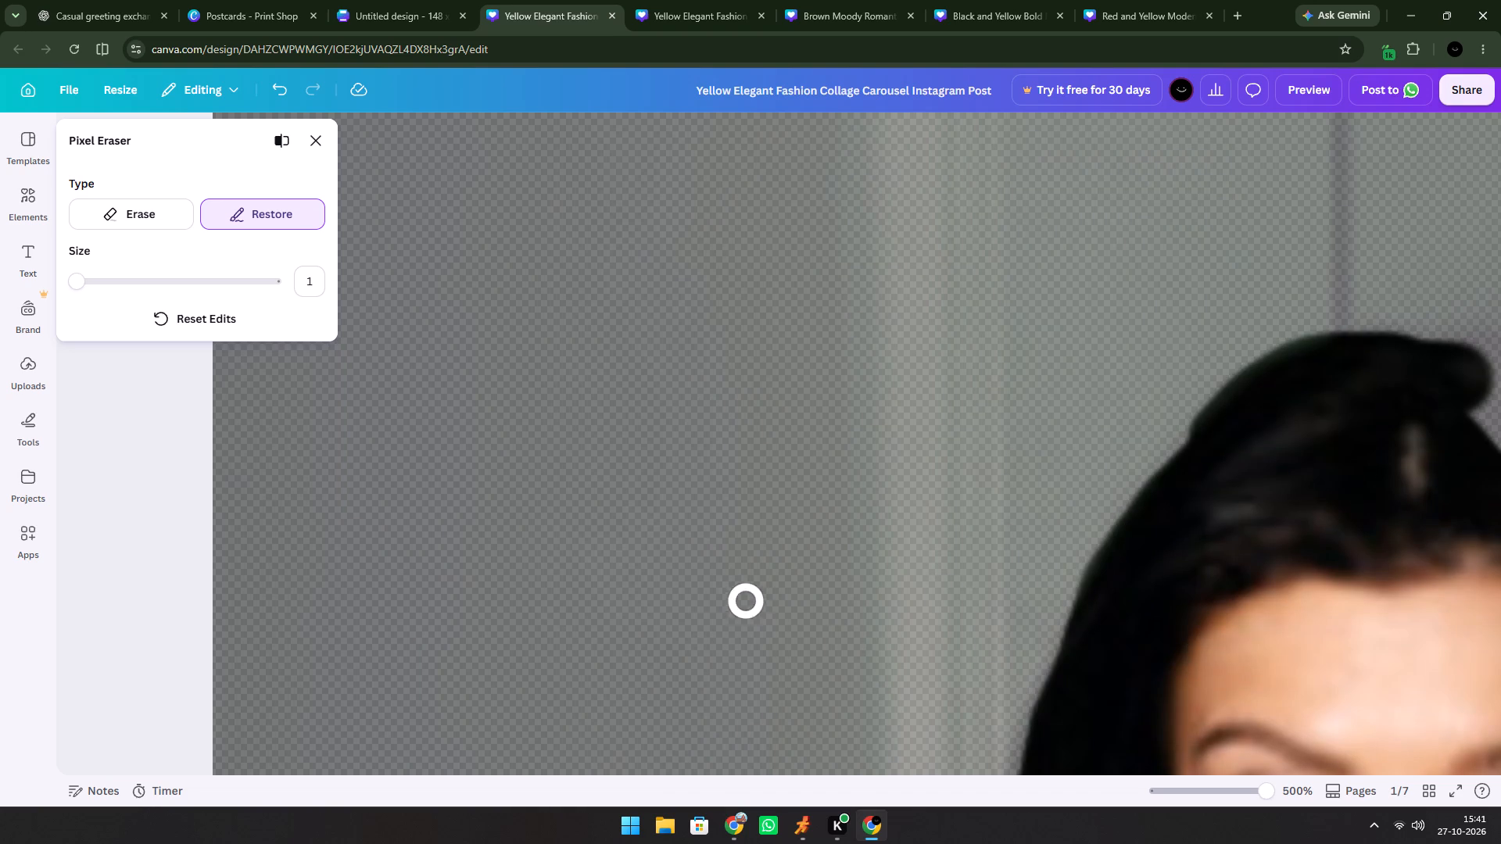
scroll(568, 642, down, 2)
ctrl+scroll(1251, 525, down, 5)
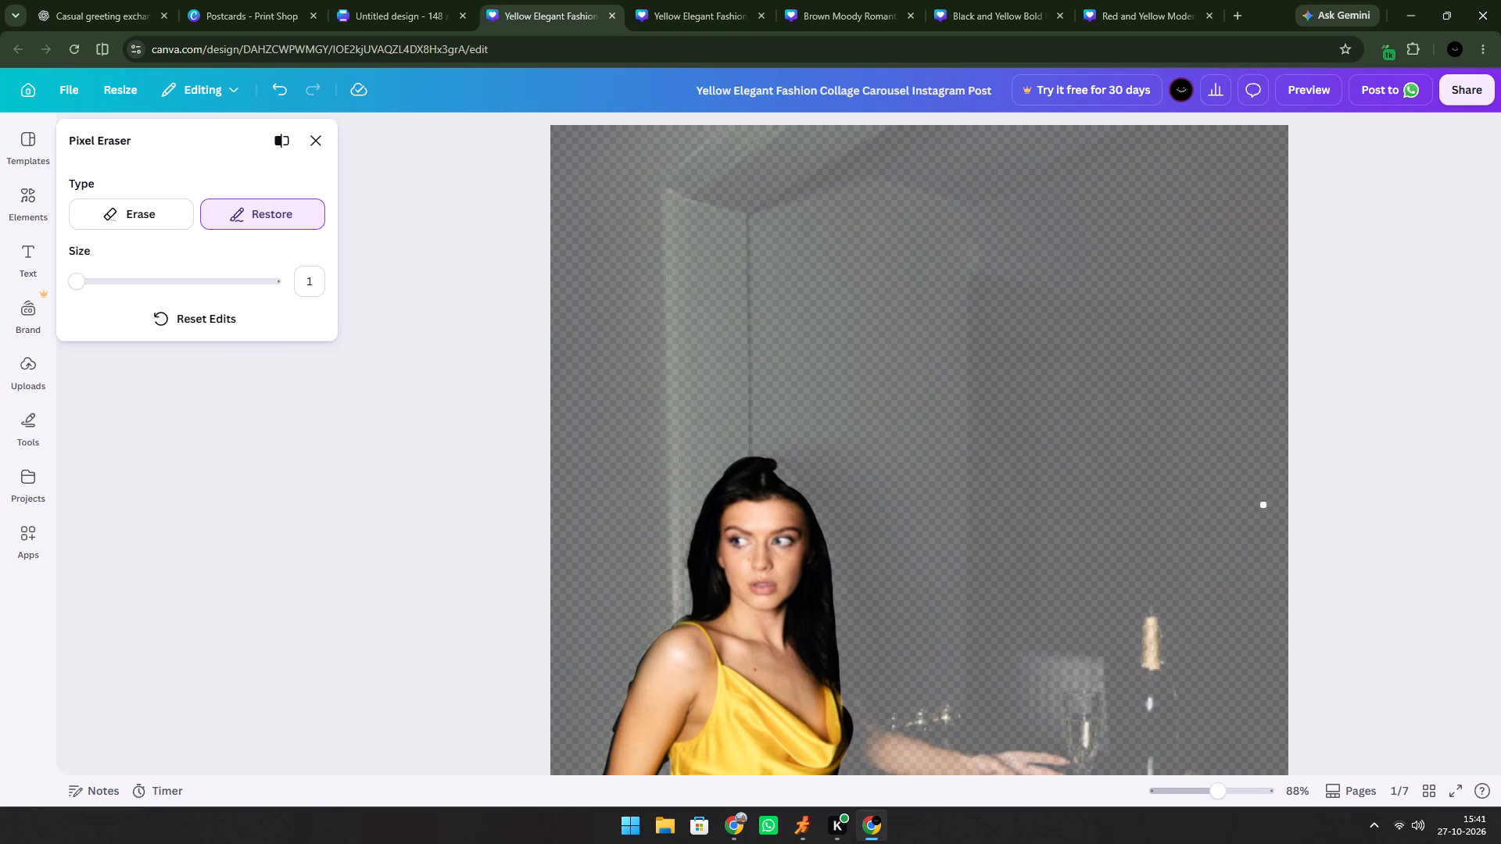
ctrl+scroll(859, 535, up, 4)
scroll(536, 530, up, 1)
ctrl+scroll(536, 530, down, 6)
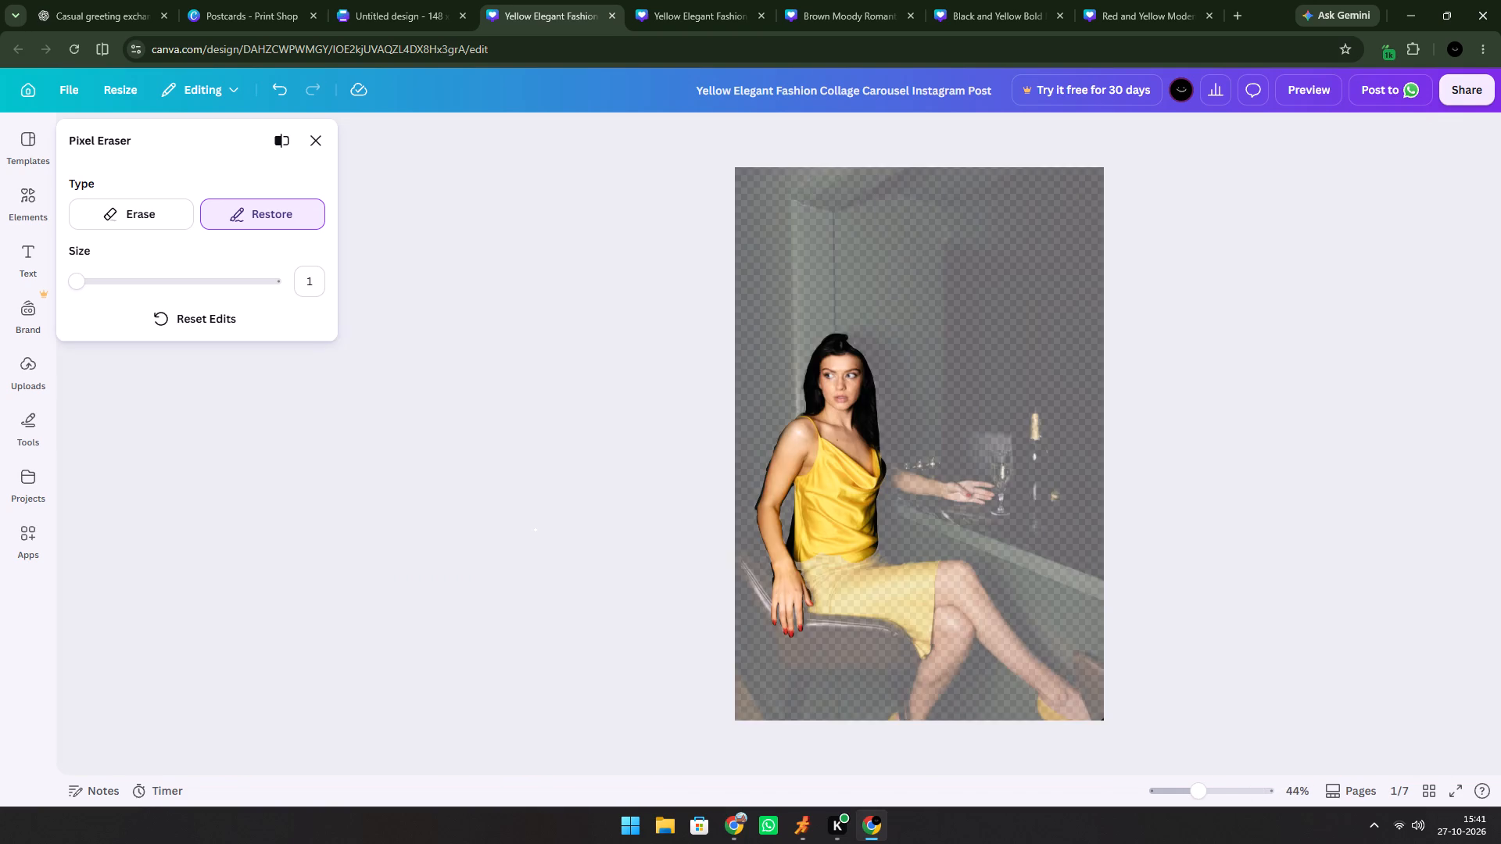
ctrl+scroll(536, 530, down, 1)
ctrl+scroll(893, 551, up, 4)
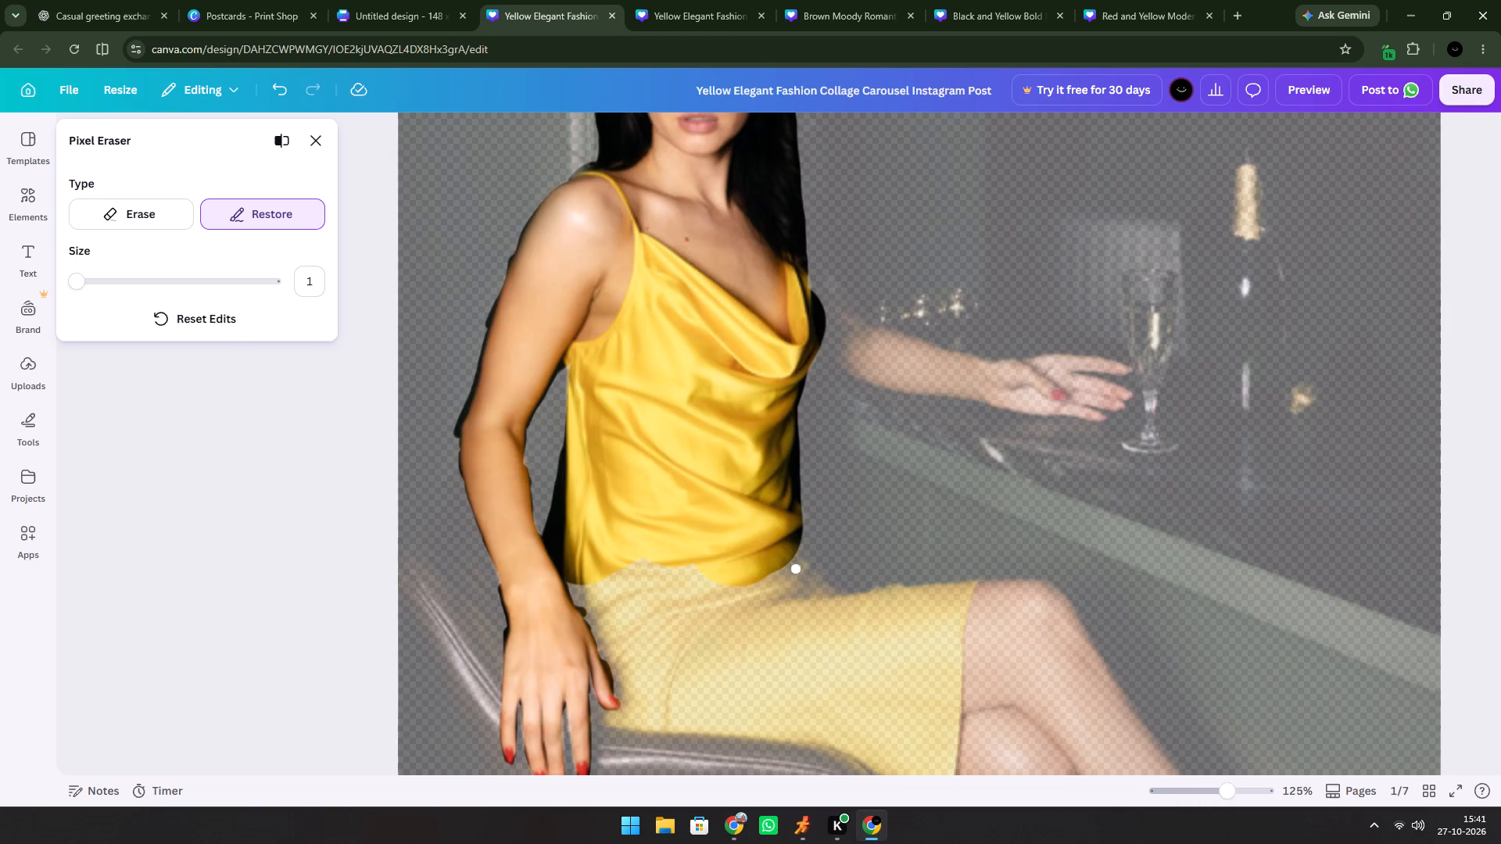
ctrl+scroll(743, 571, up, 2)
ctrl+scroll(708, 575, down, 3)
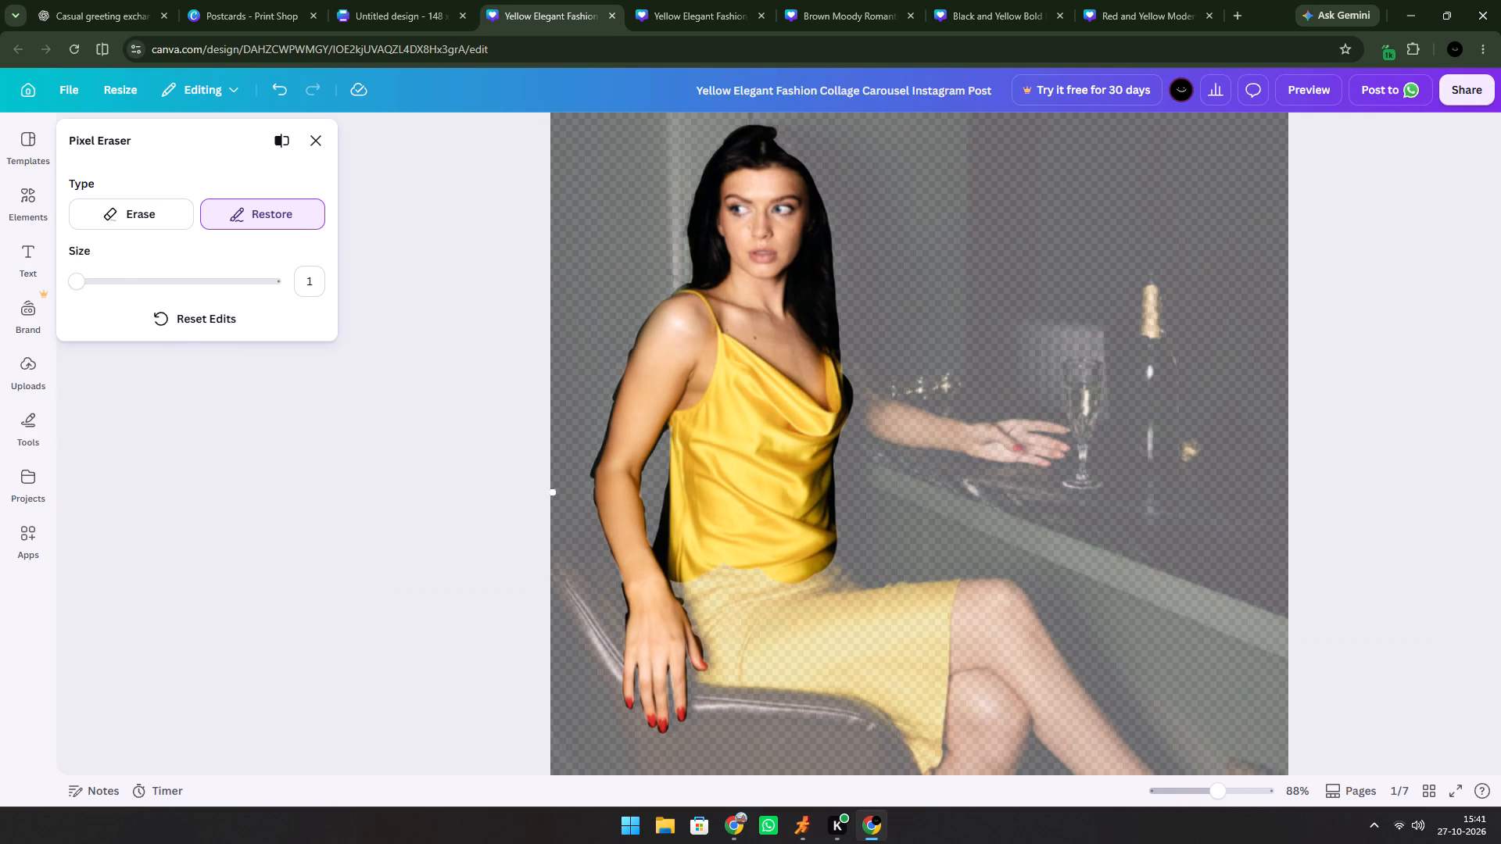
Restore the yellow dress across the waist, hips and upper skirt with the restore brush at size 20.
click(113, 278)
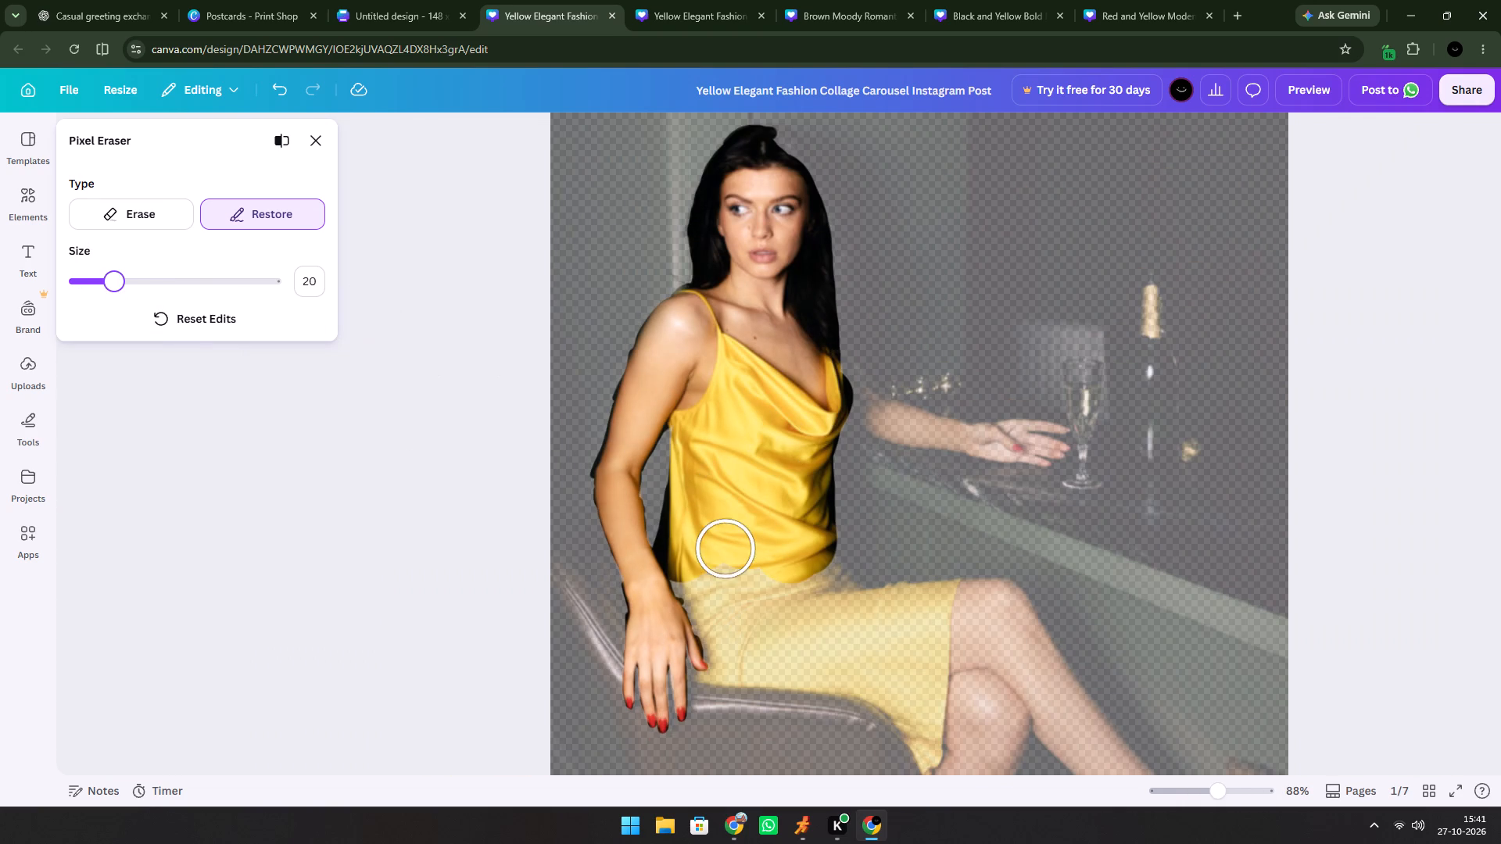
drag(713, 577, 894, 634)
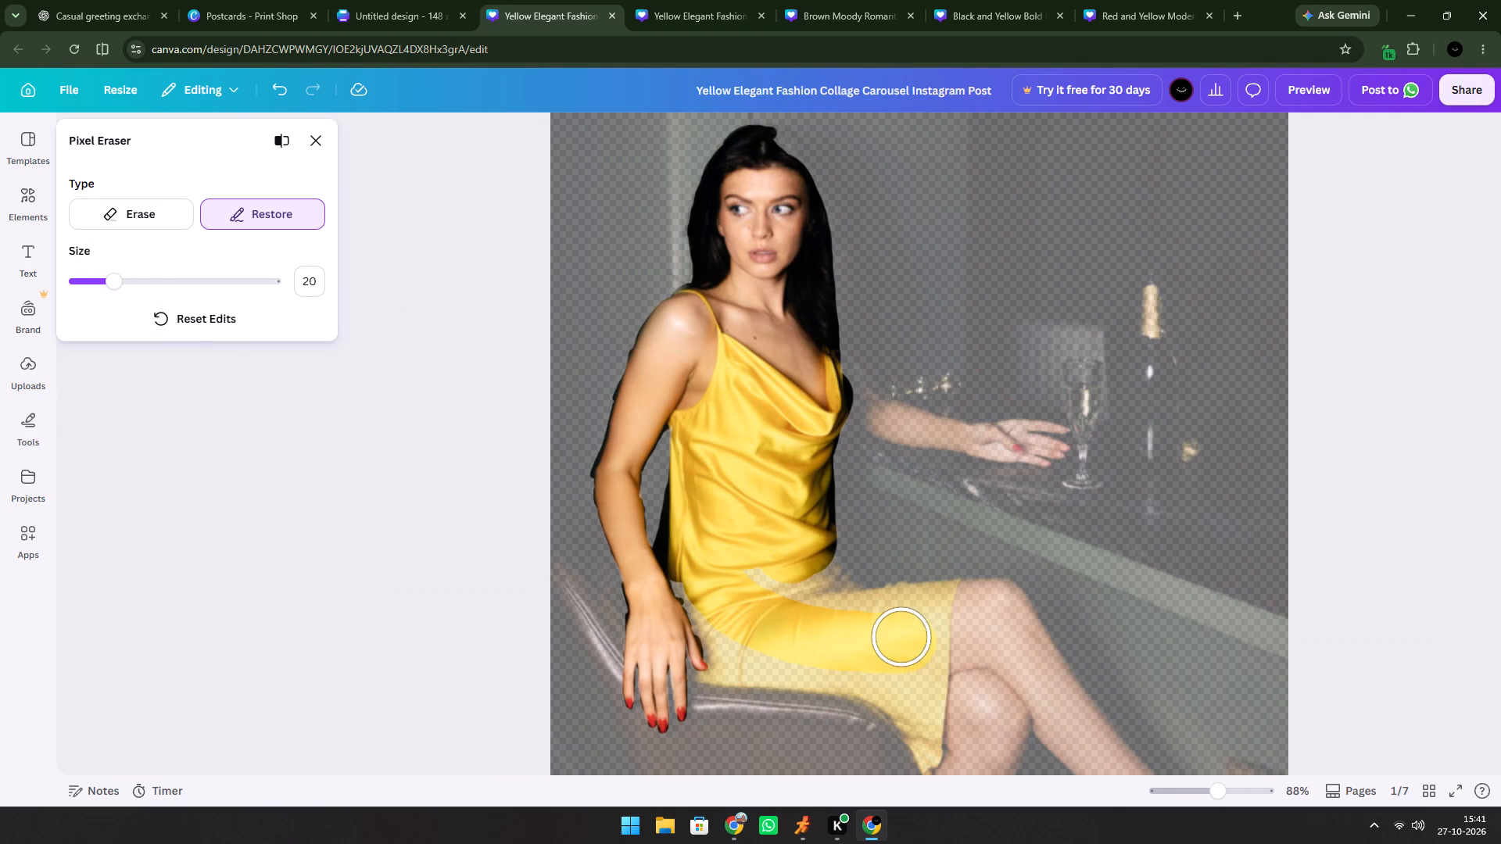
drag(894, 634, 826, 585)
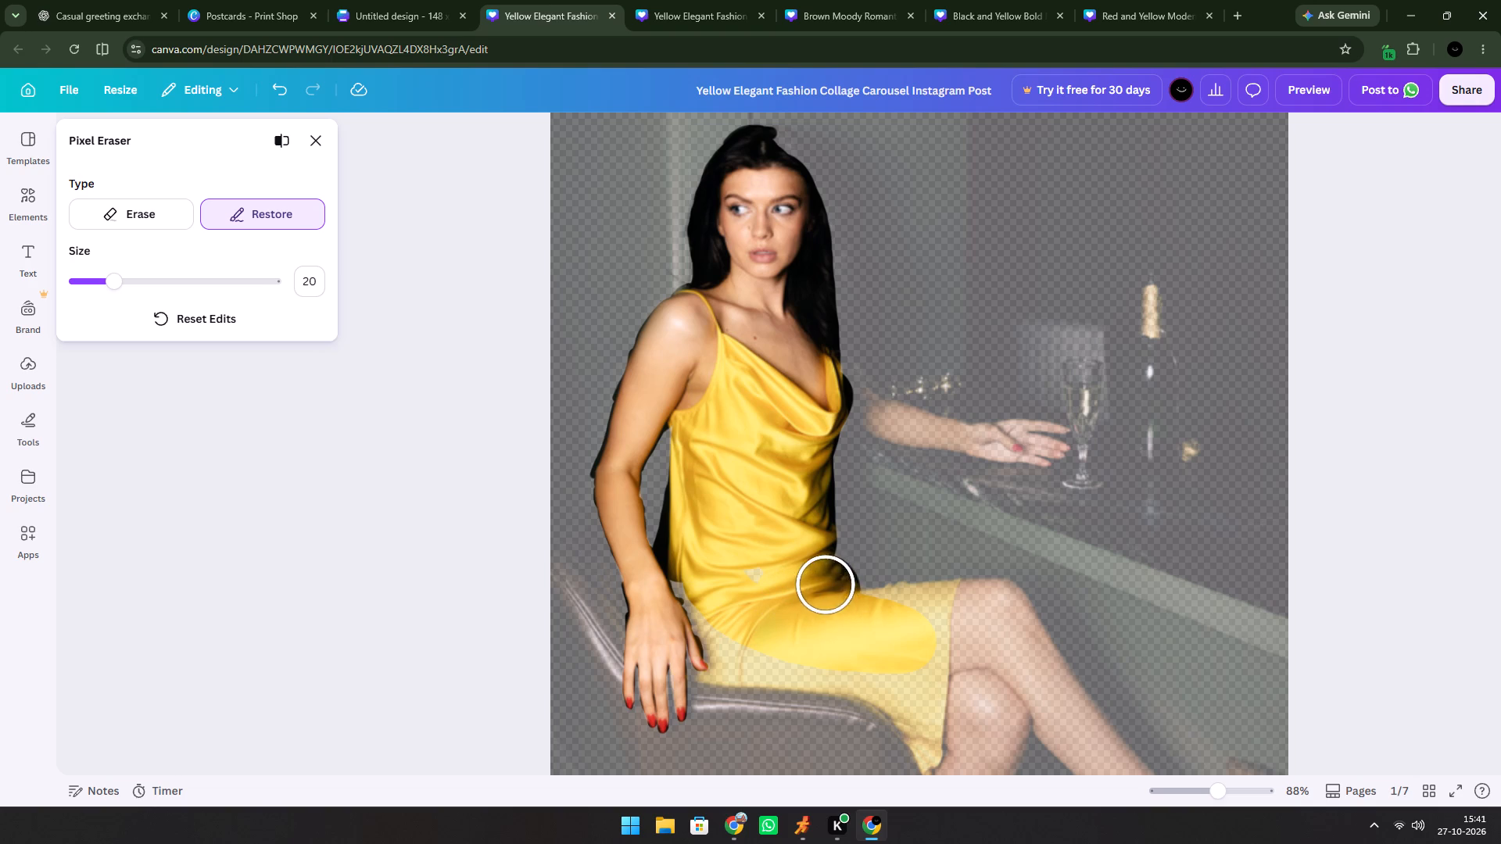
drag(826, 585, 740, 395)
Touch up the restoration over the chest and neck, and fill out the hair at the crown of the head.
click(740, 382)
click(737, 301)
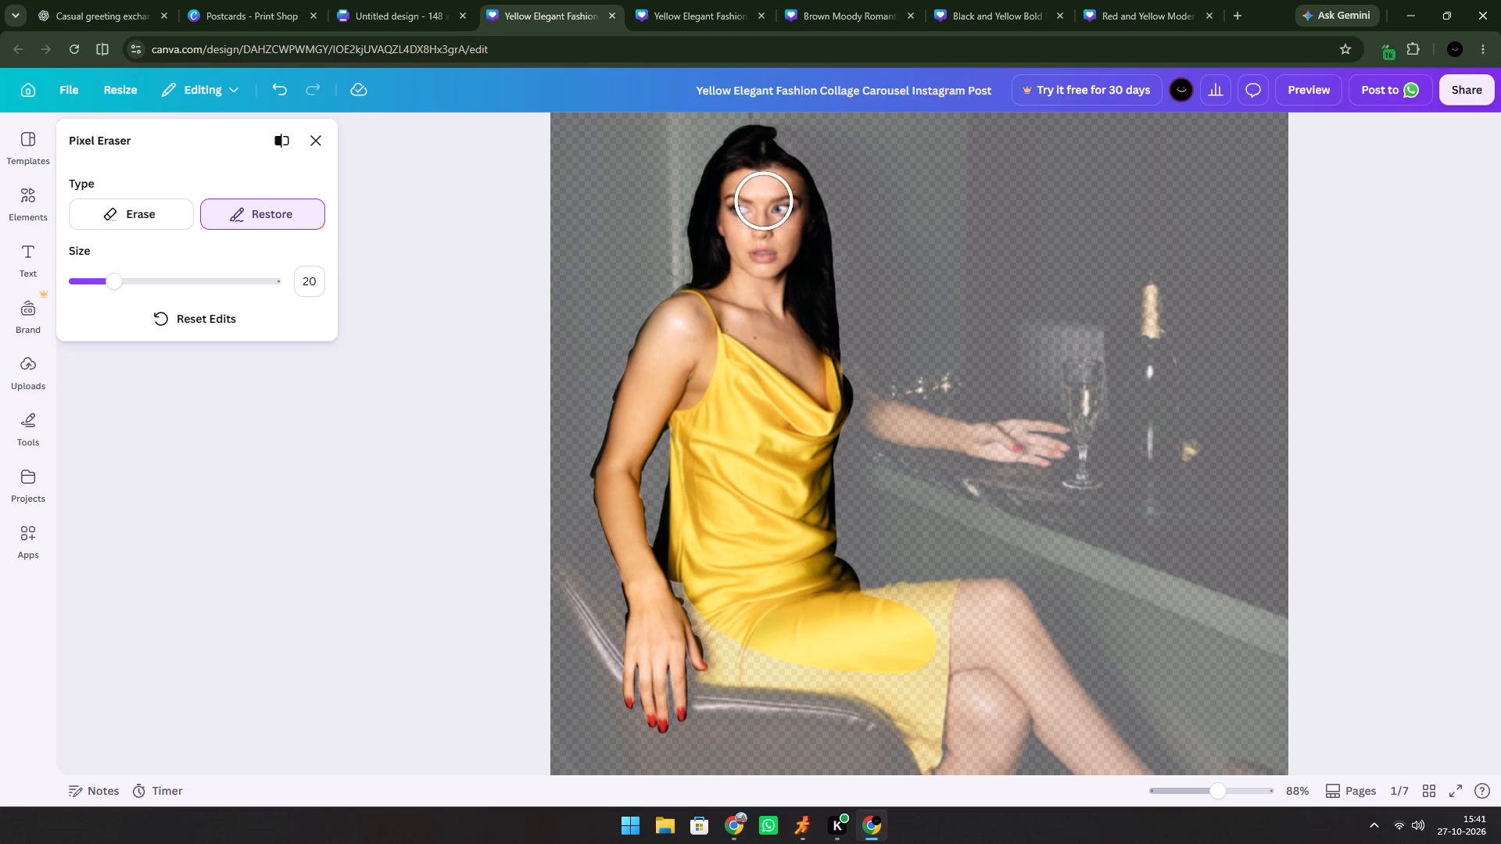
click(773, 163)
click(774, 156)
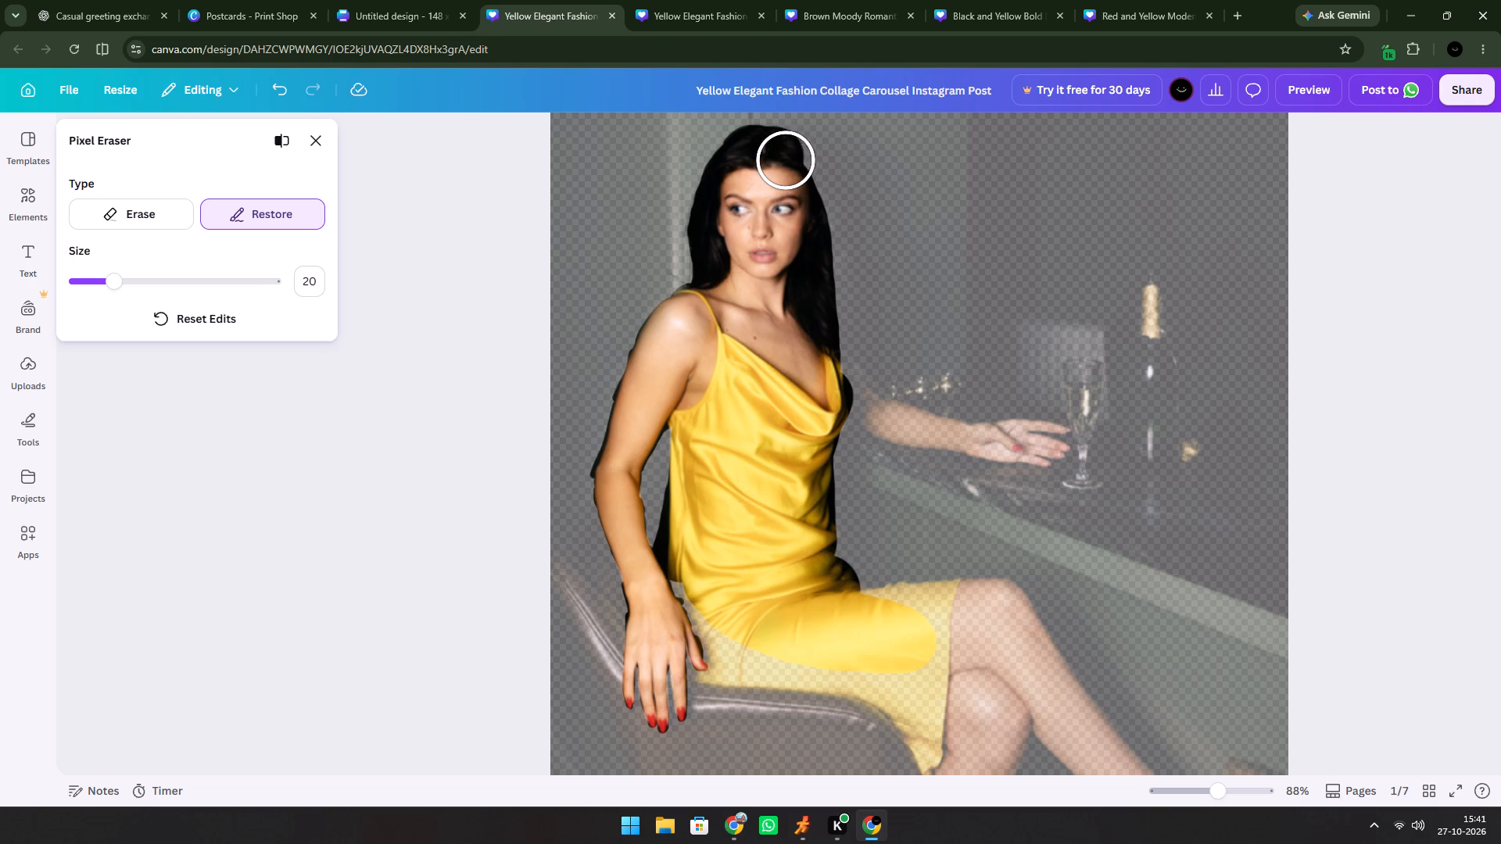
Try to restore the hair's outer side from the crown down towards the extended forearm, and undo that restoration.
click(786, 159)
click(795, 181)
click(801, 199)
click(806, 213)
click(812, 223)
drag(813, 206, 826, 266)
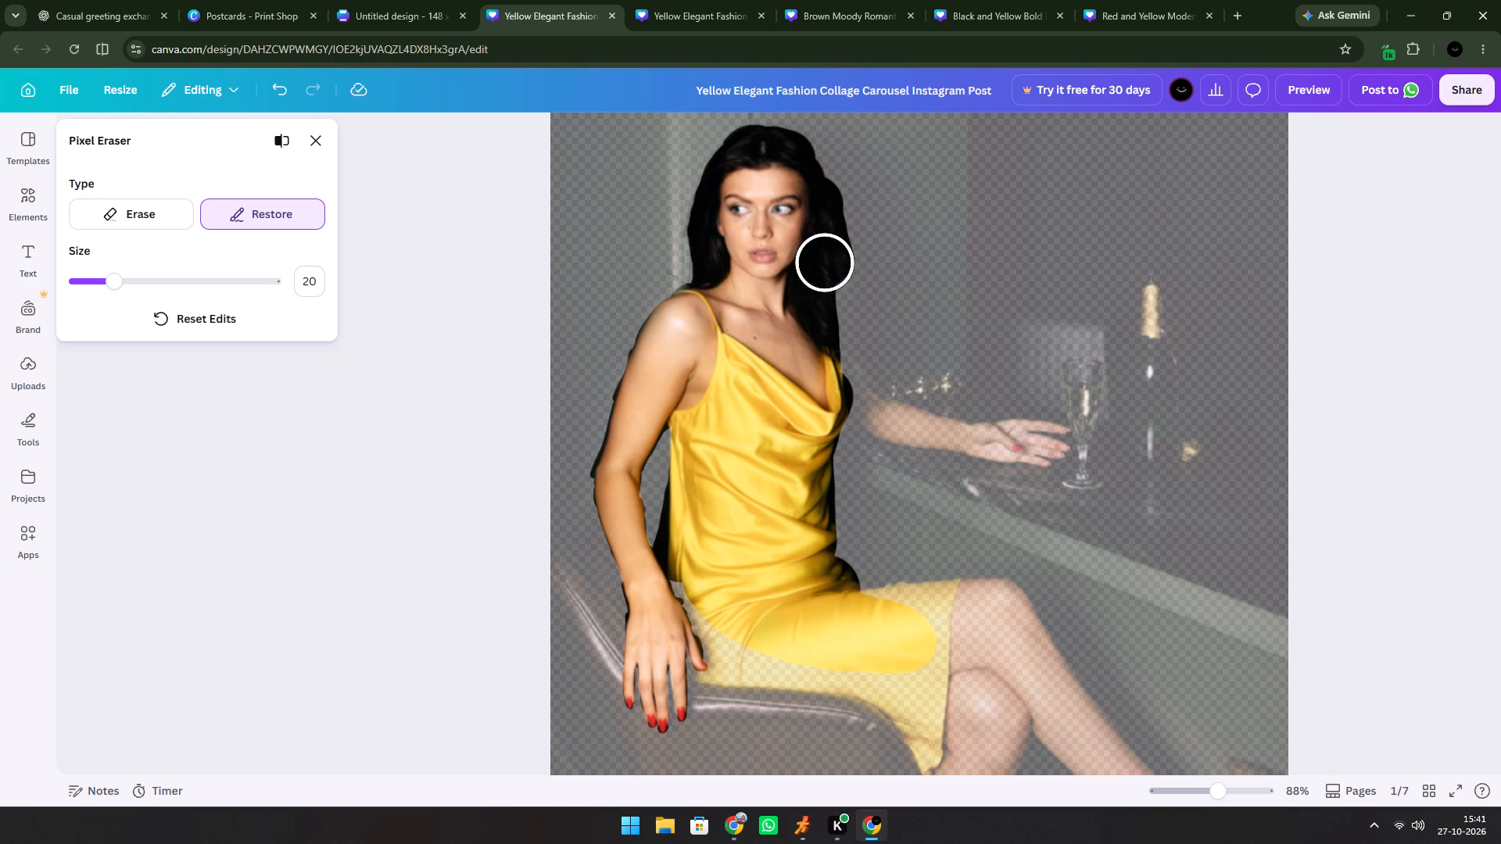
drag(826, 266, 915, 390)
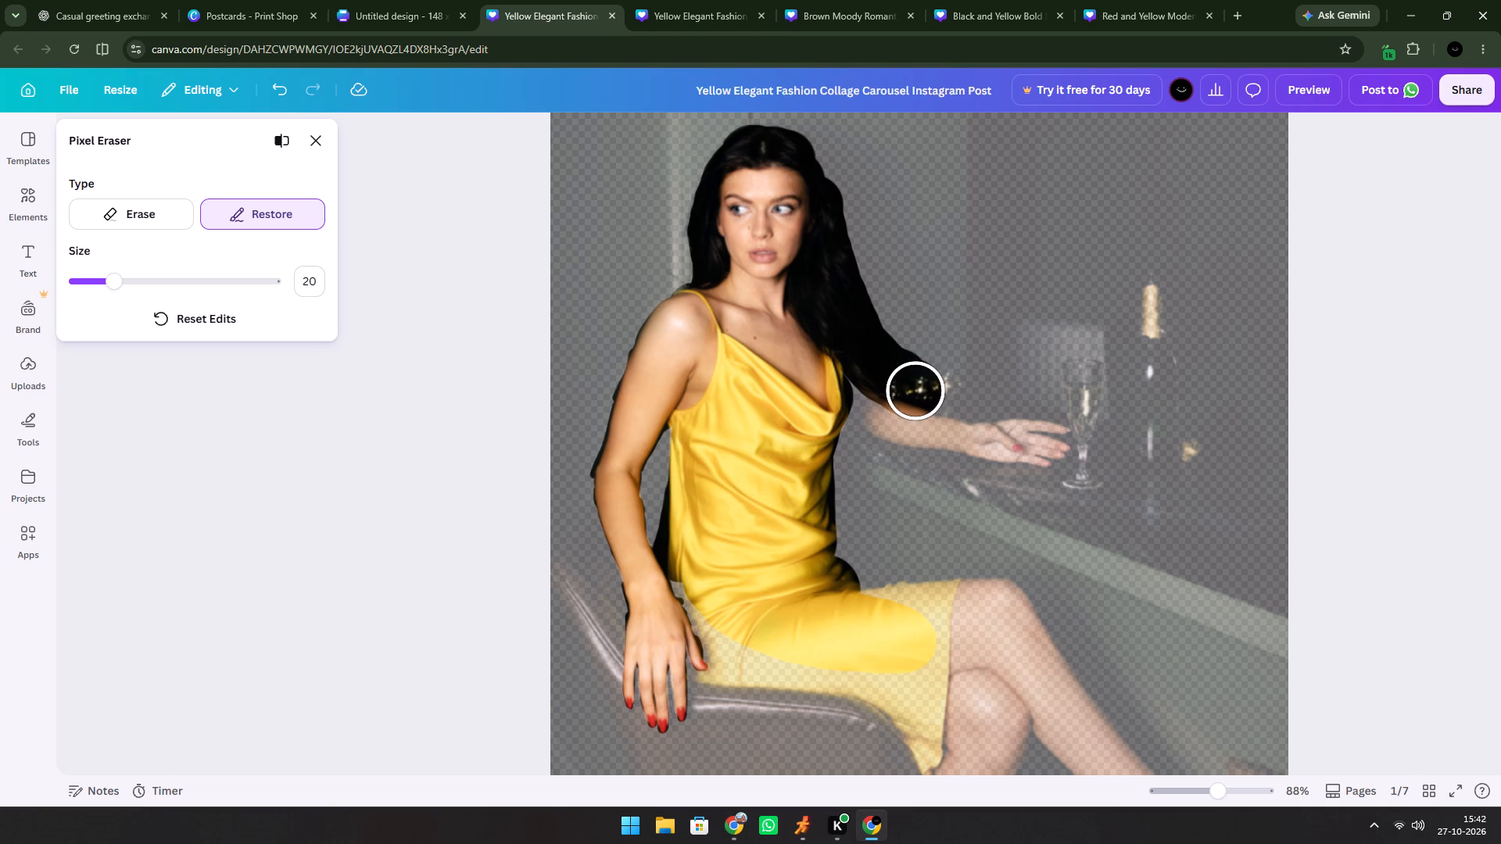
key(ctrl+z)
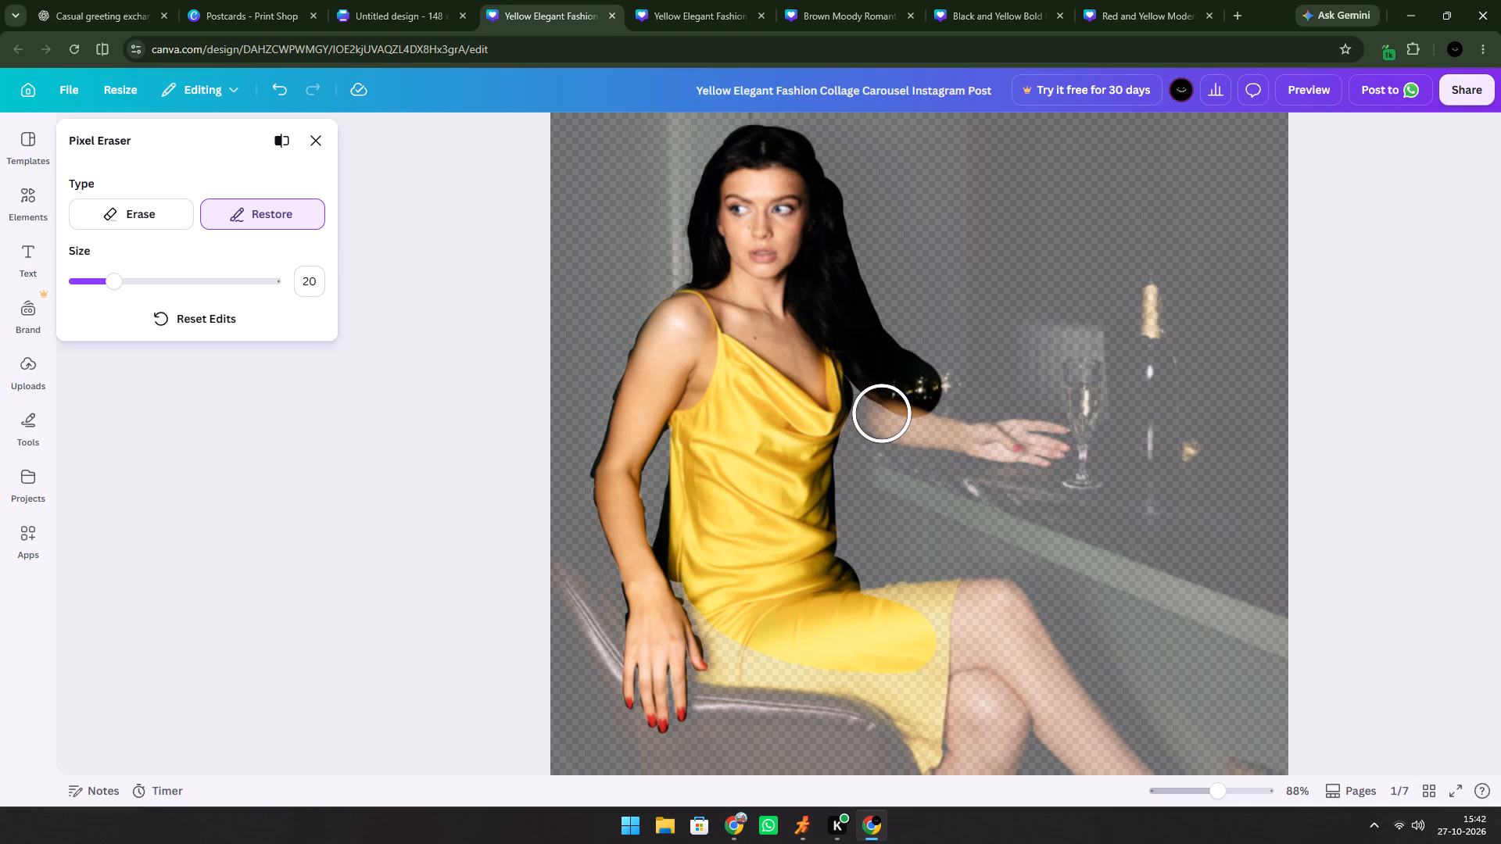
Open a Google Lens search on the page and frame the search area around the woman in the photo.
right_drag(738, 211, 730, 216)
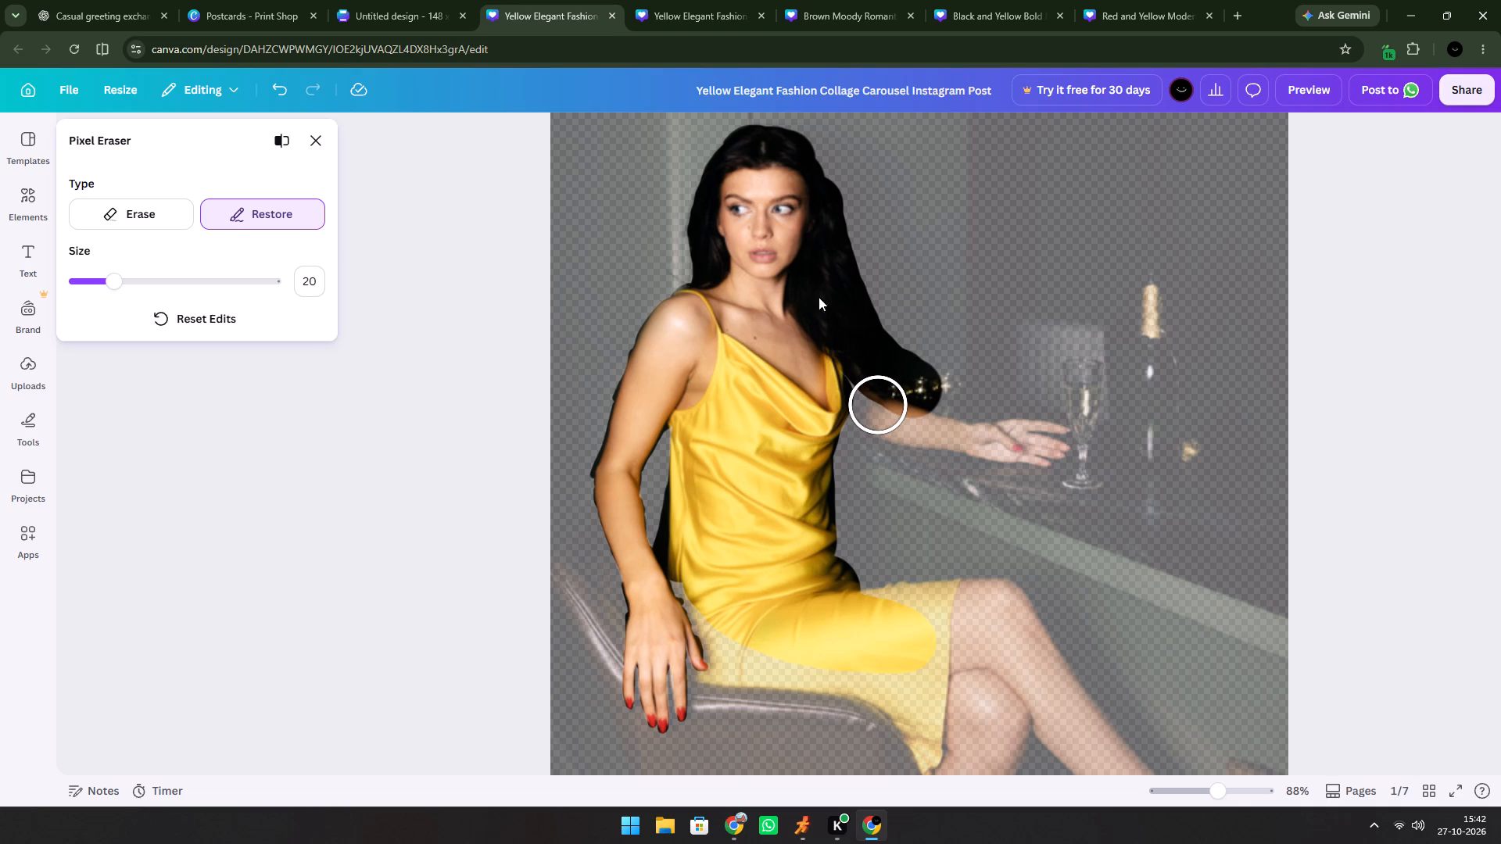
click(862, 374)
drag(786, 263, 797, 420)
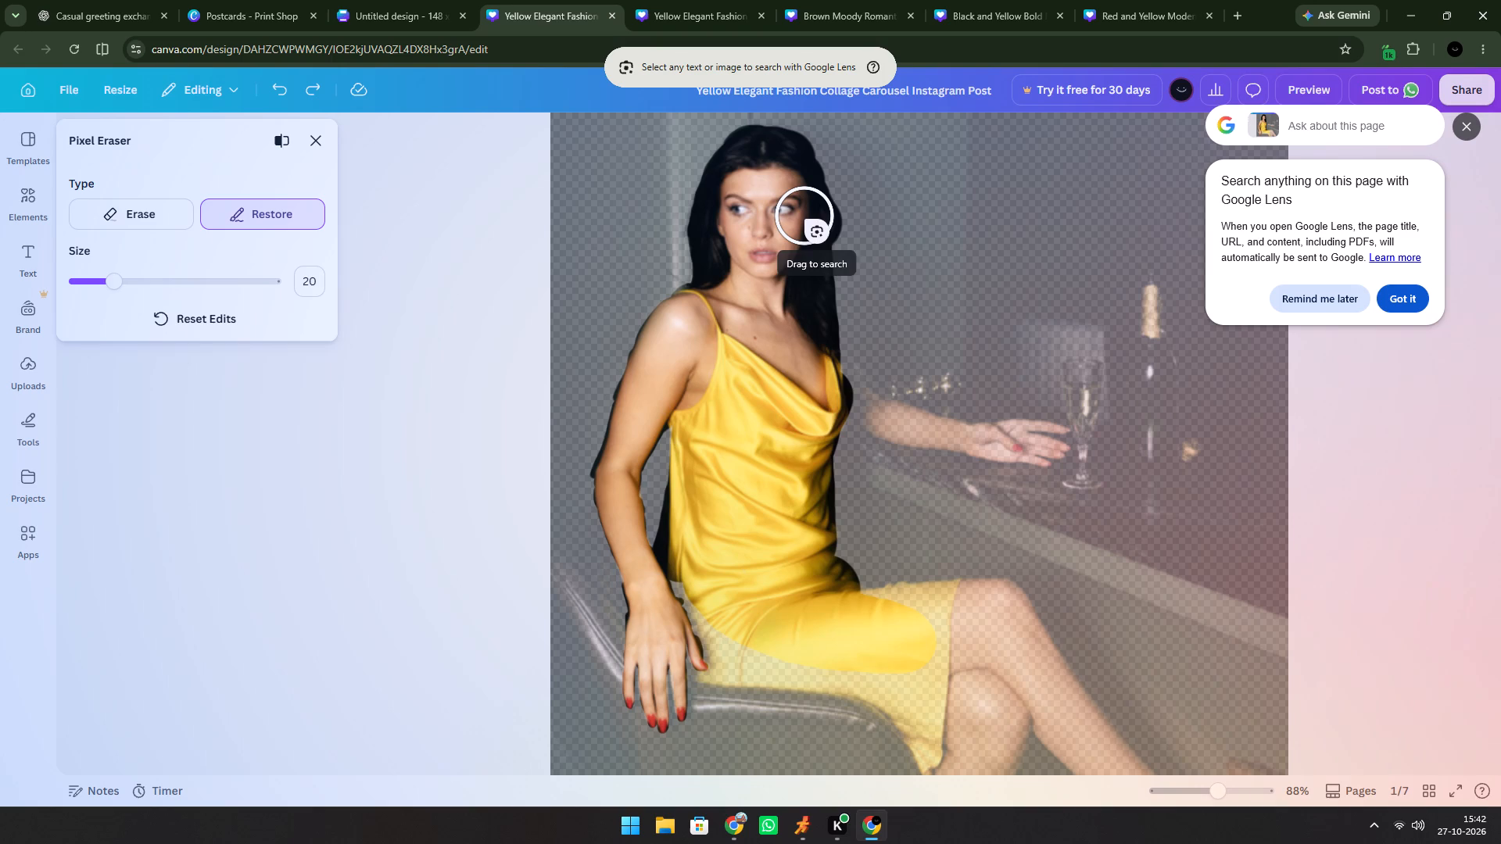
click(680, 198)
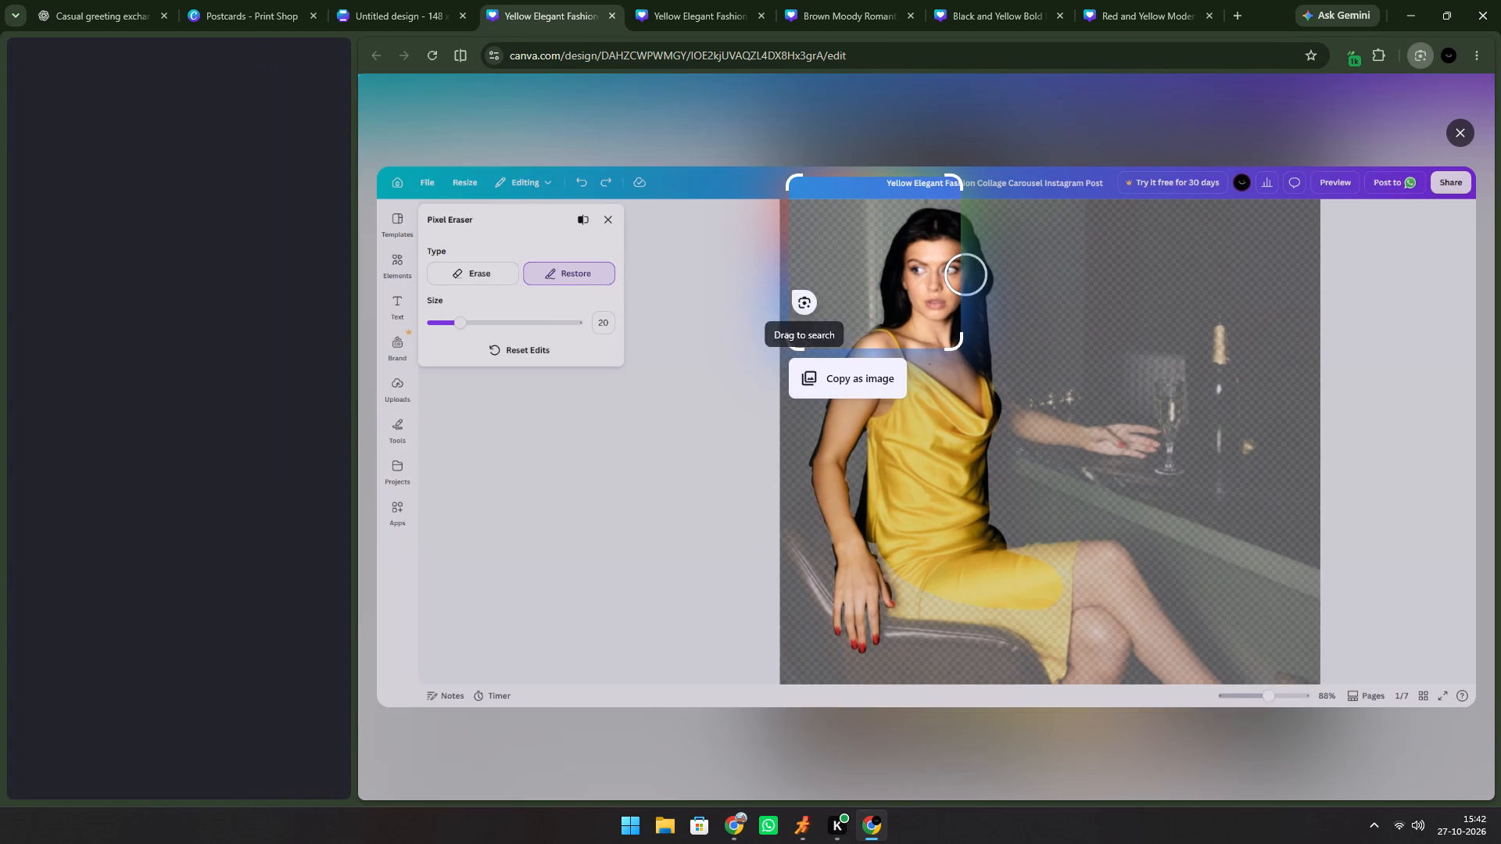
drag(952, 342, 1170, 585)
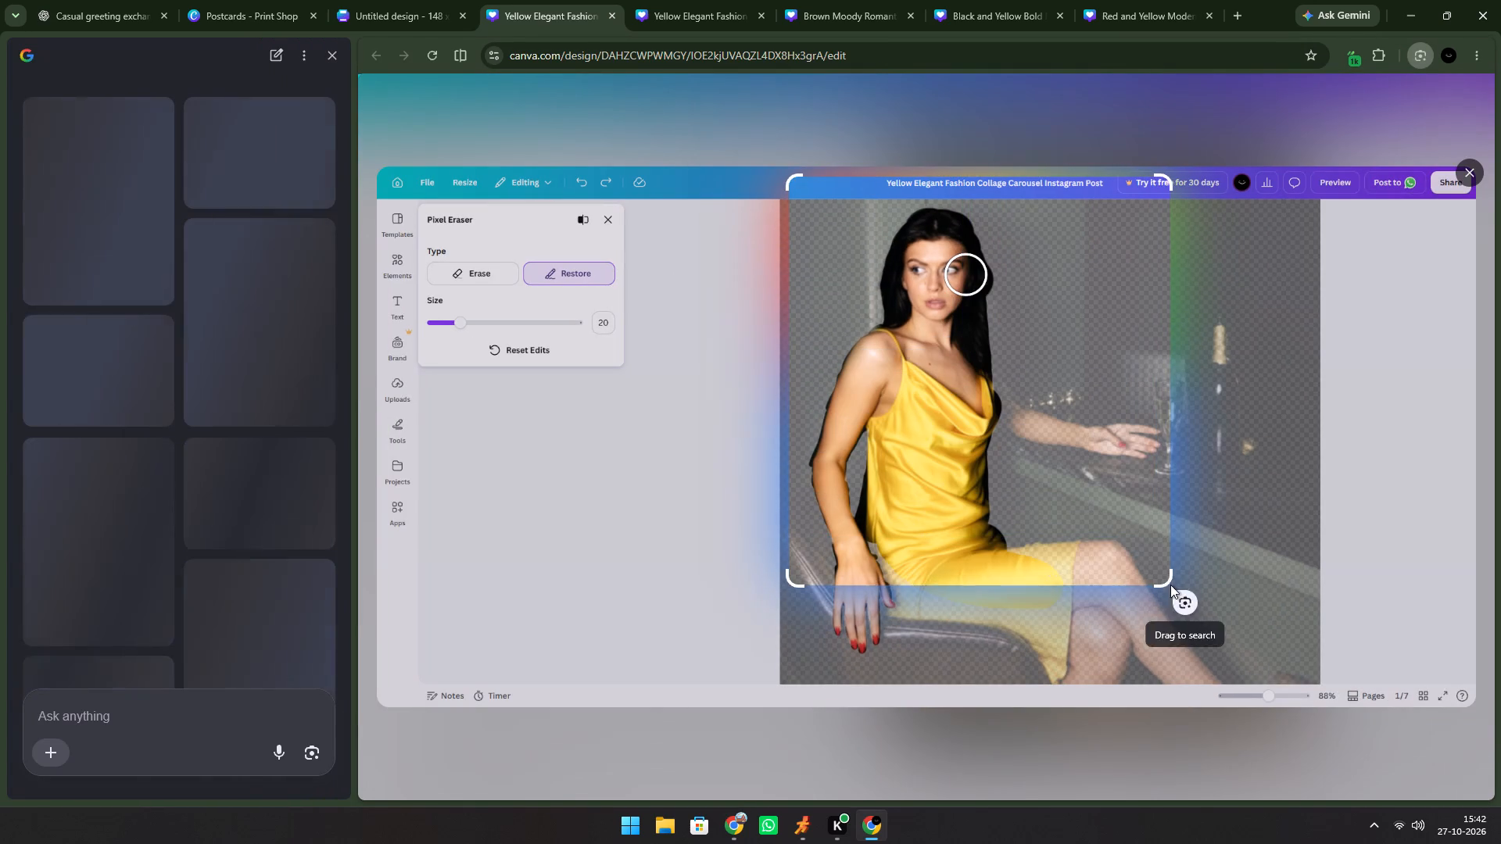
drag(1170, 585, 1168, 579)
scroll(527, 363, down, 2)
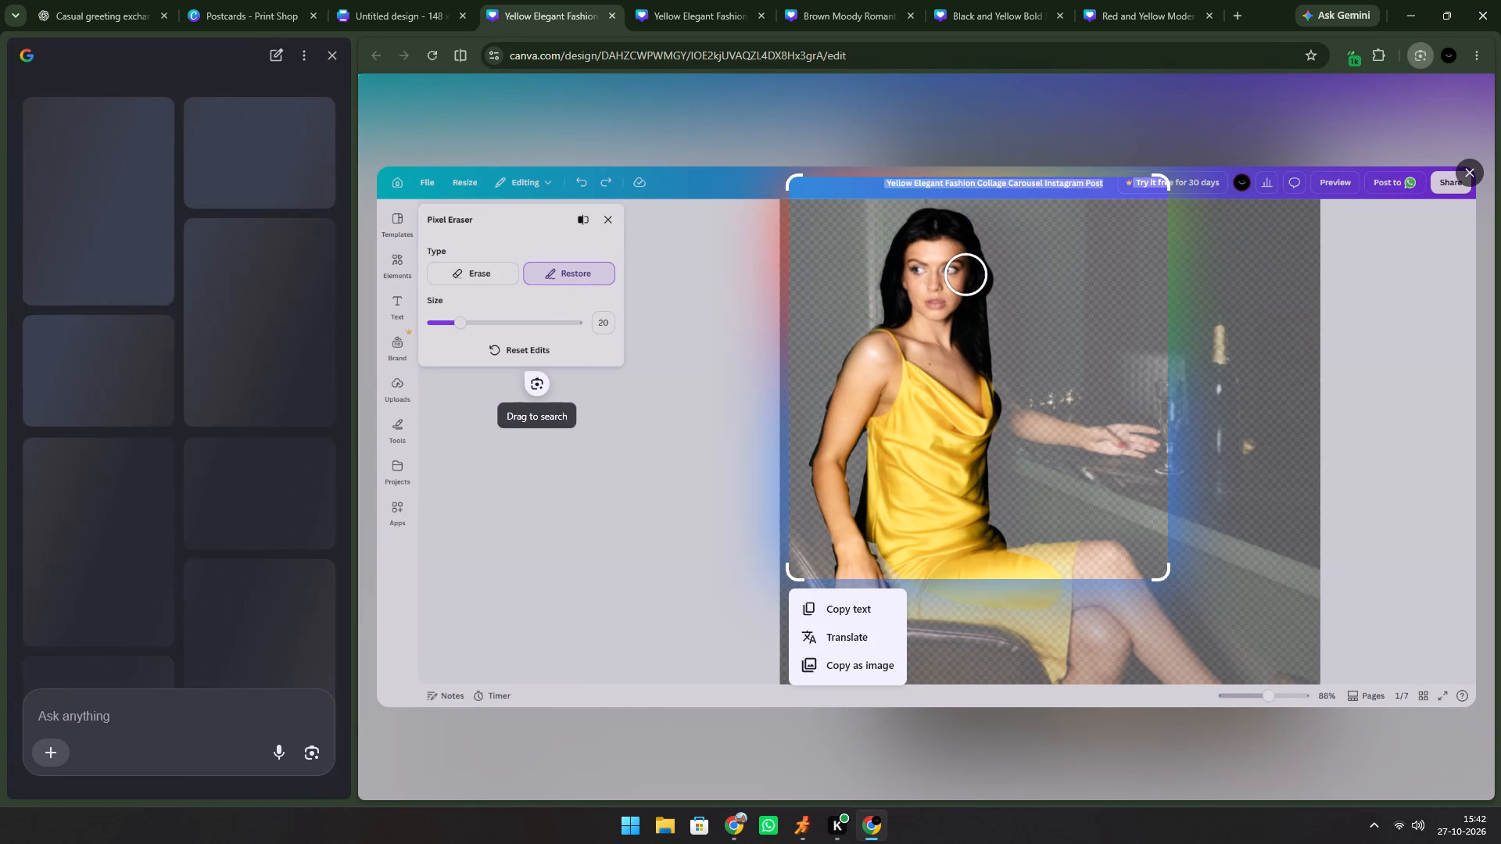
drag(790, 169, 804, 215)
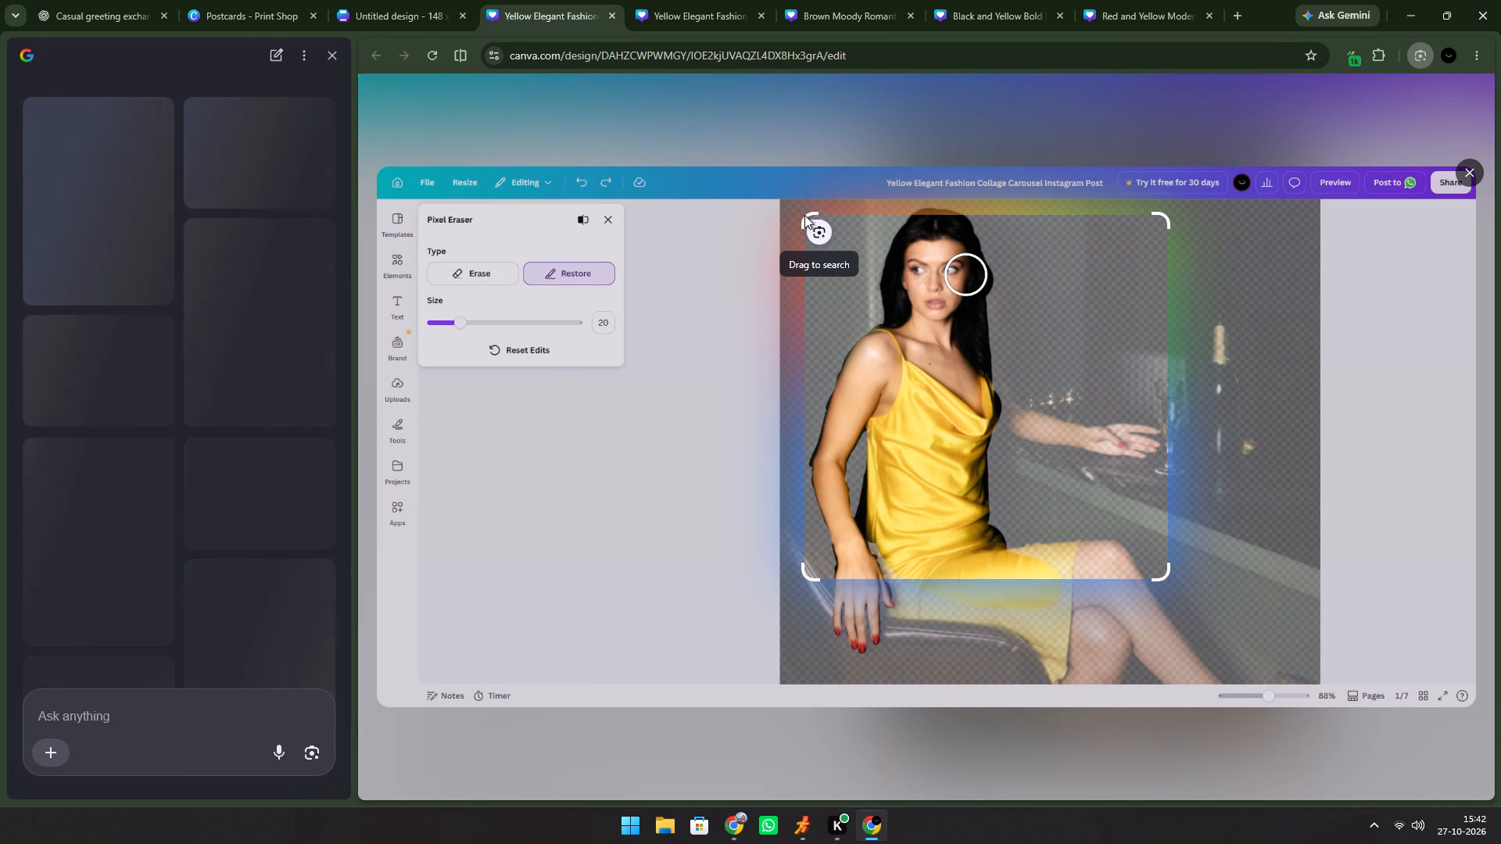
drag(804, 215, 799, 199)
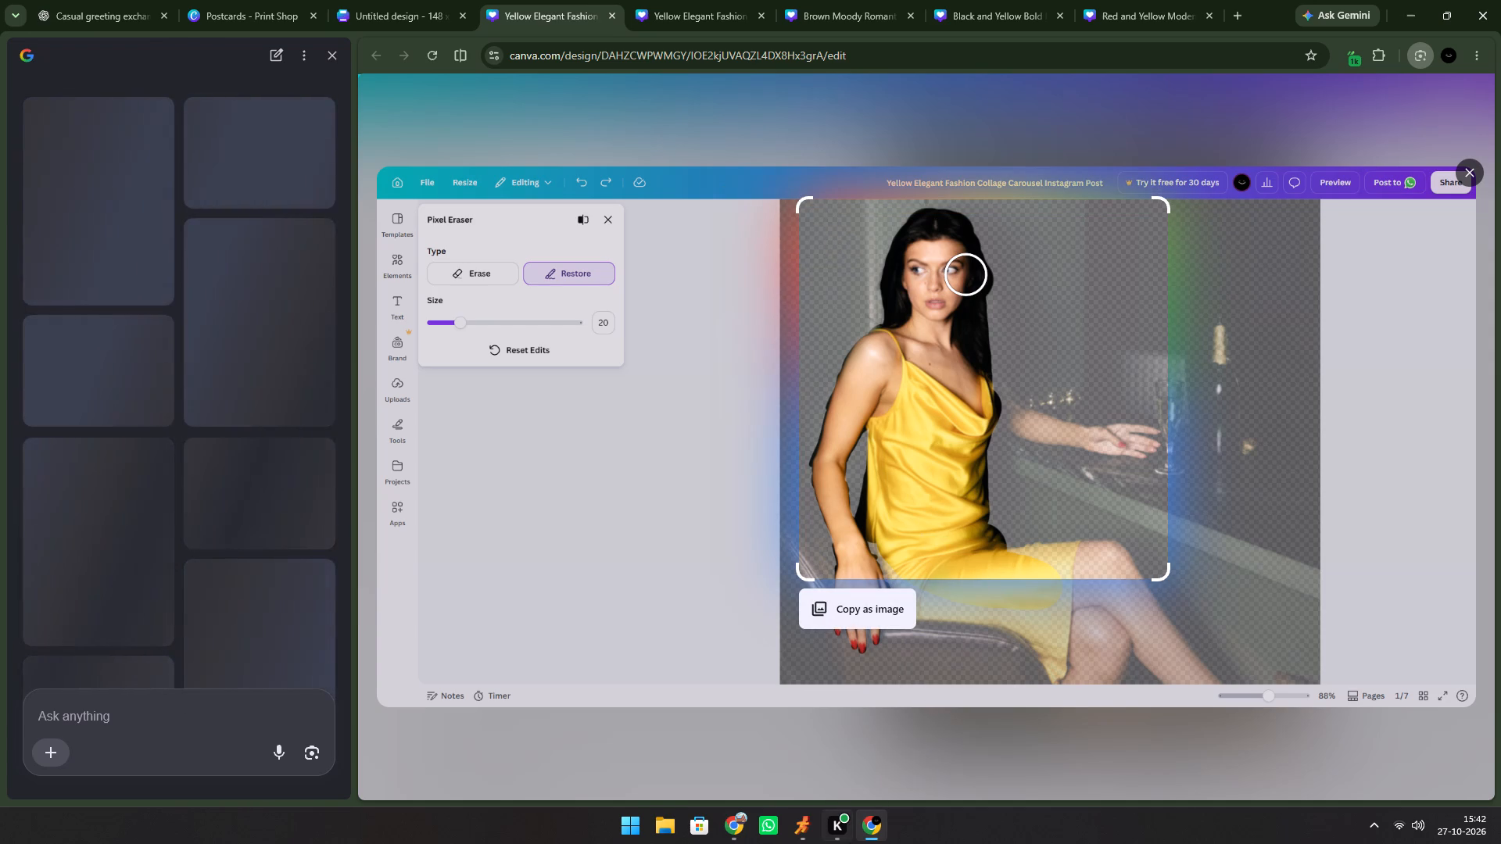
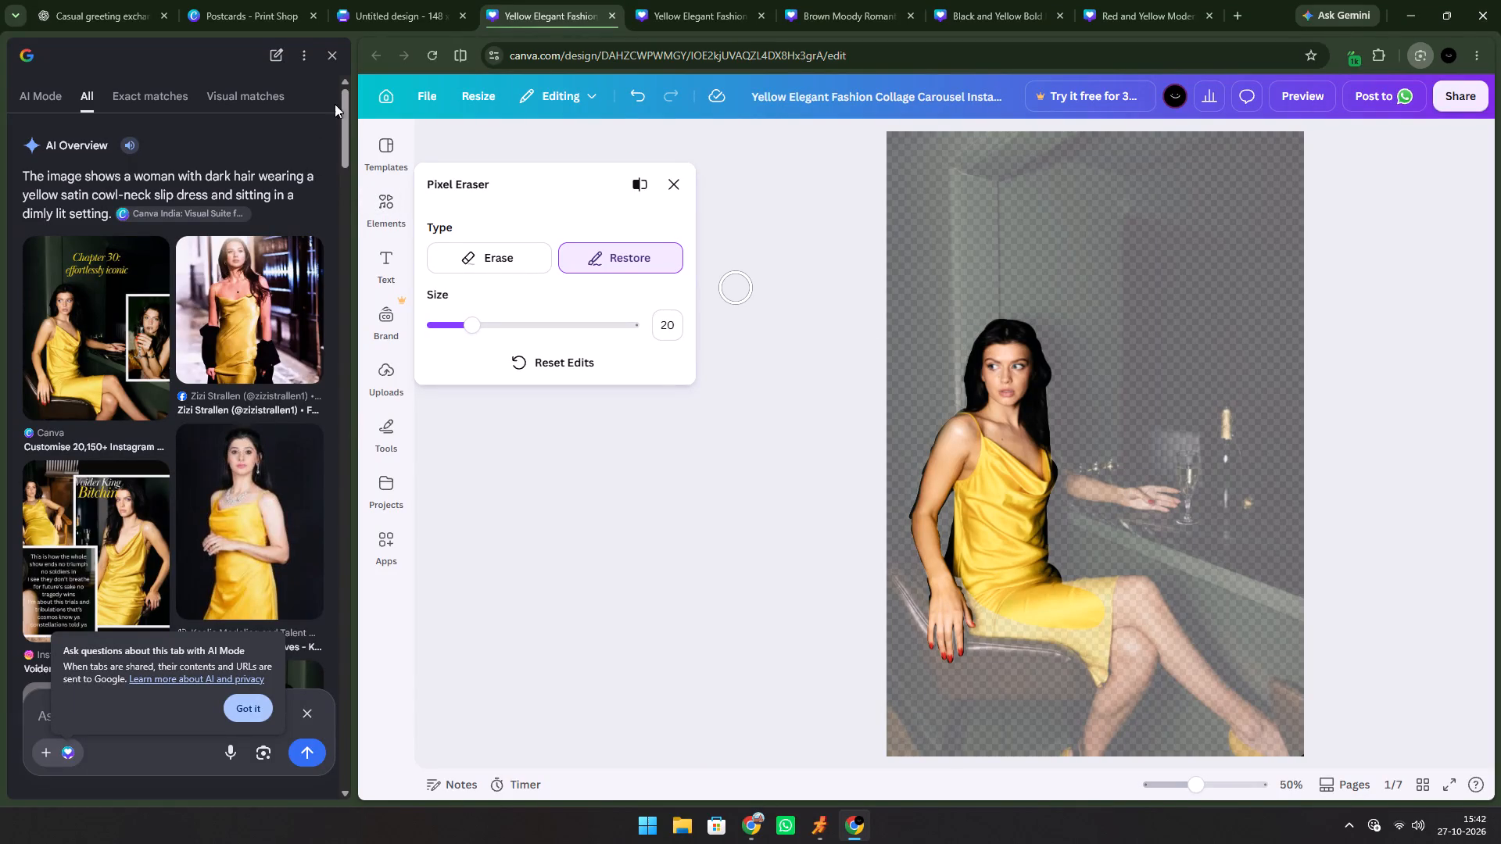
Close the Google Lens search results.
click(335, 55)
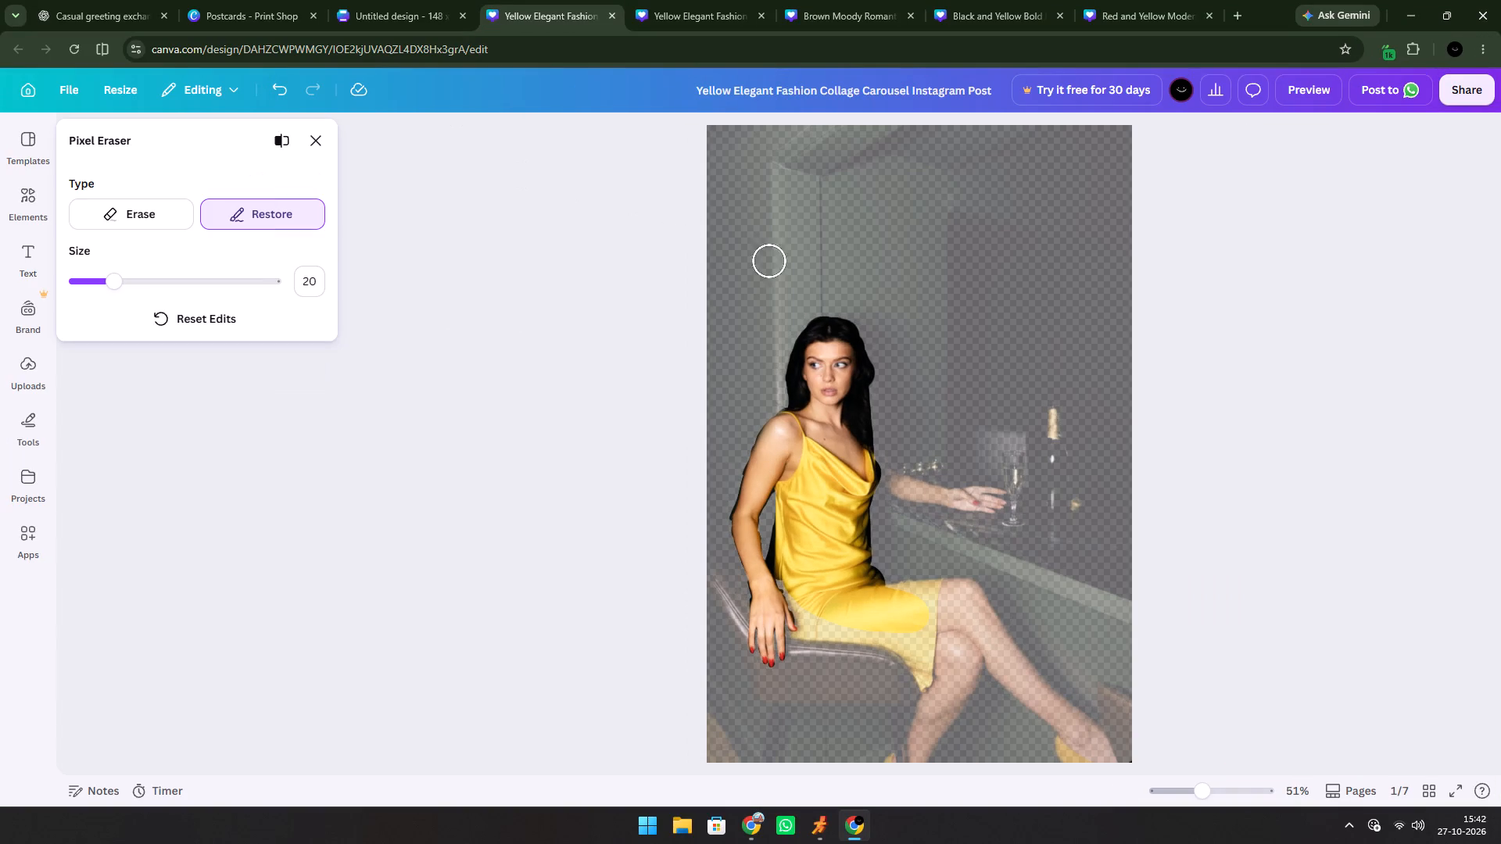
Restore the hair falling beside the neck down to the bust with the restore brush at size 20.
drag(857, 399, 872, 495)
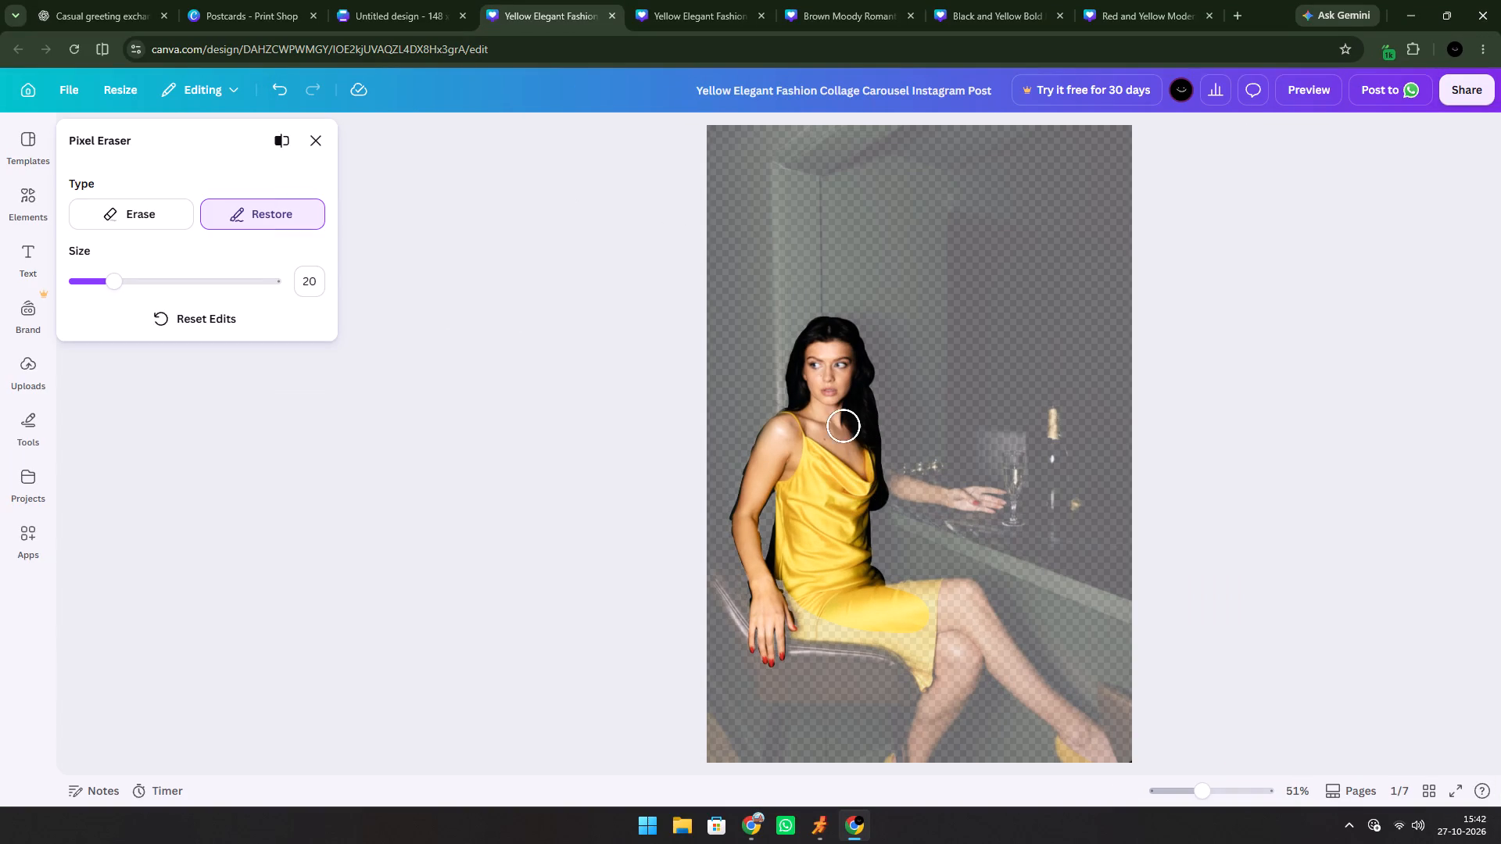
Erase a first bit of the dark fringe at the dress's waist with the eraser at size 1.
ctrl+scroll(897, 417, up, 6)
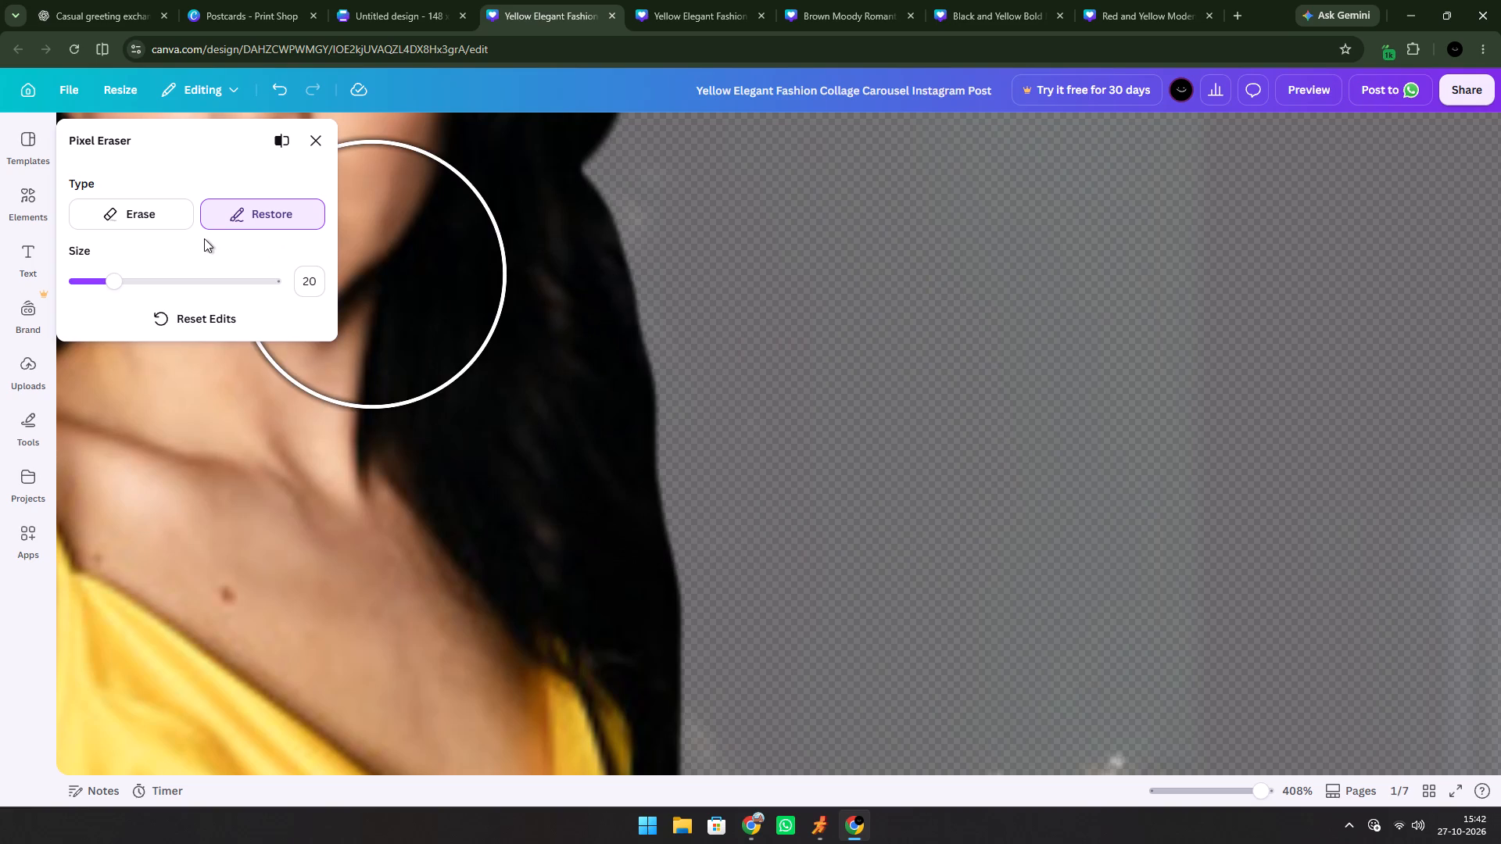
click(167, 213)
scroll(590, 367, down, 8)
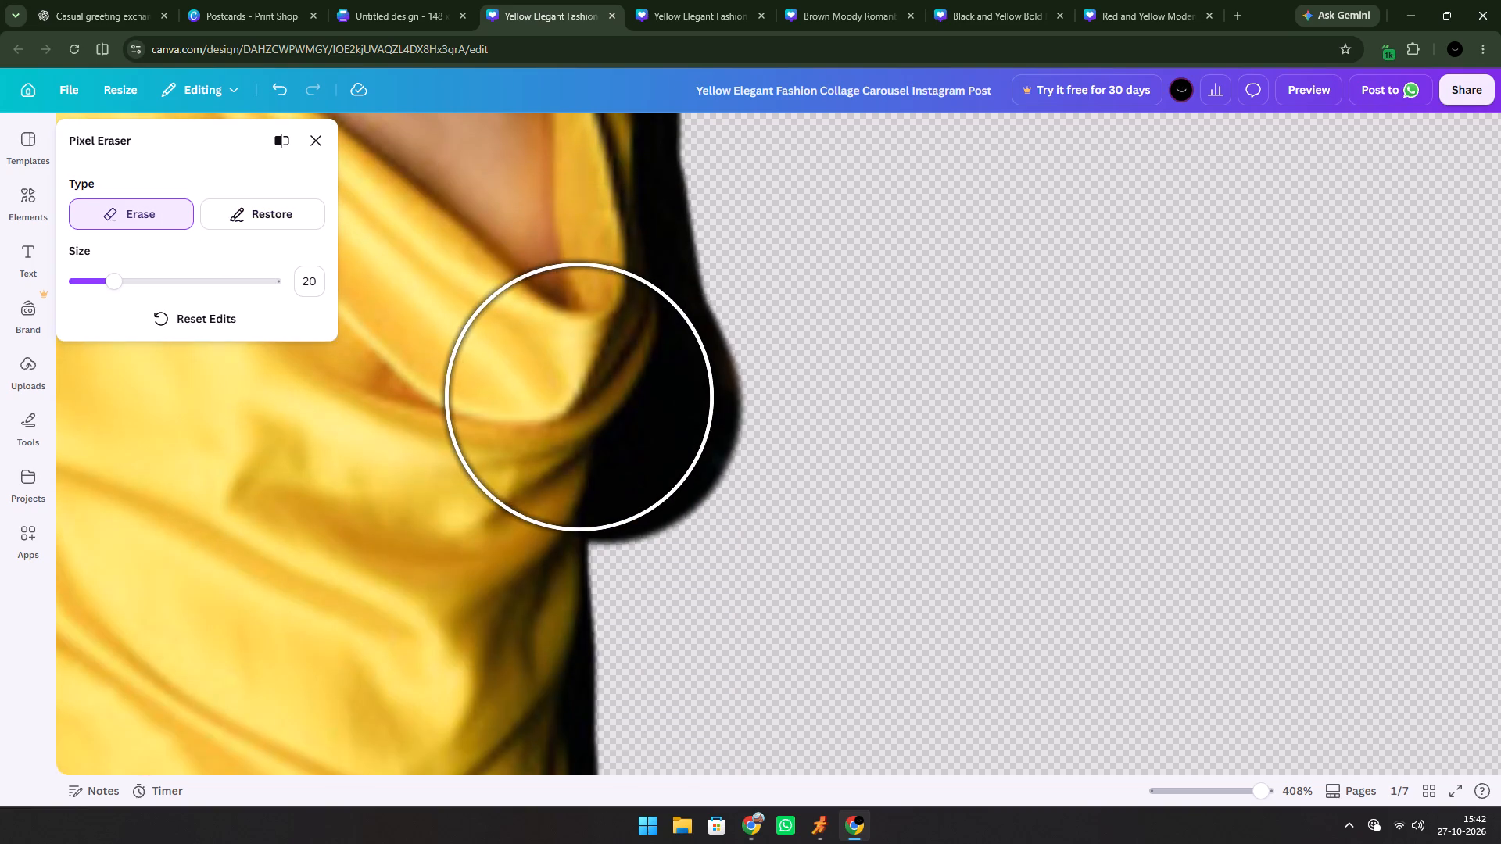
scroll(579, 397, down, 3)
click(64, 276)
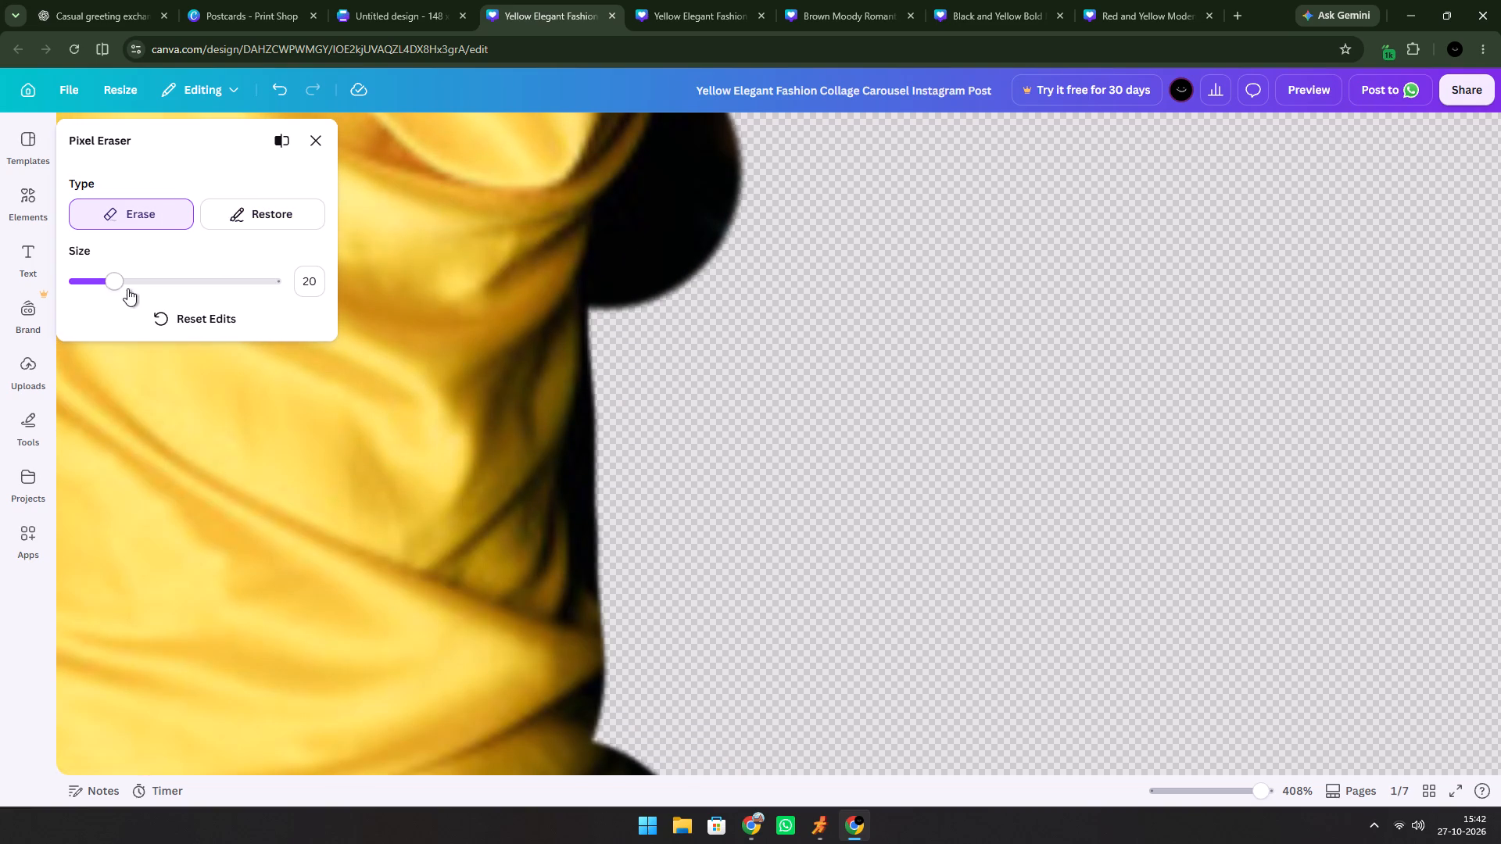
click(73, 281)
scroll(456, 361, down, 5)
scroll(499, 407, down, 3)
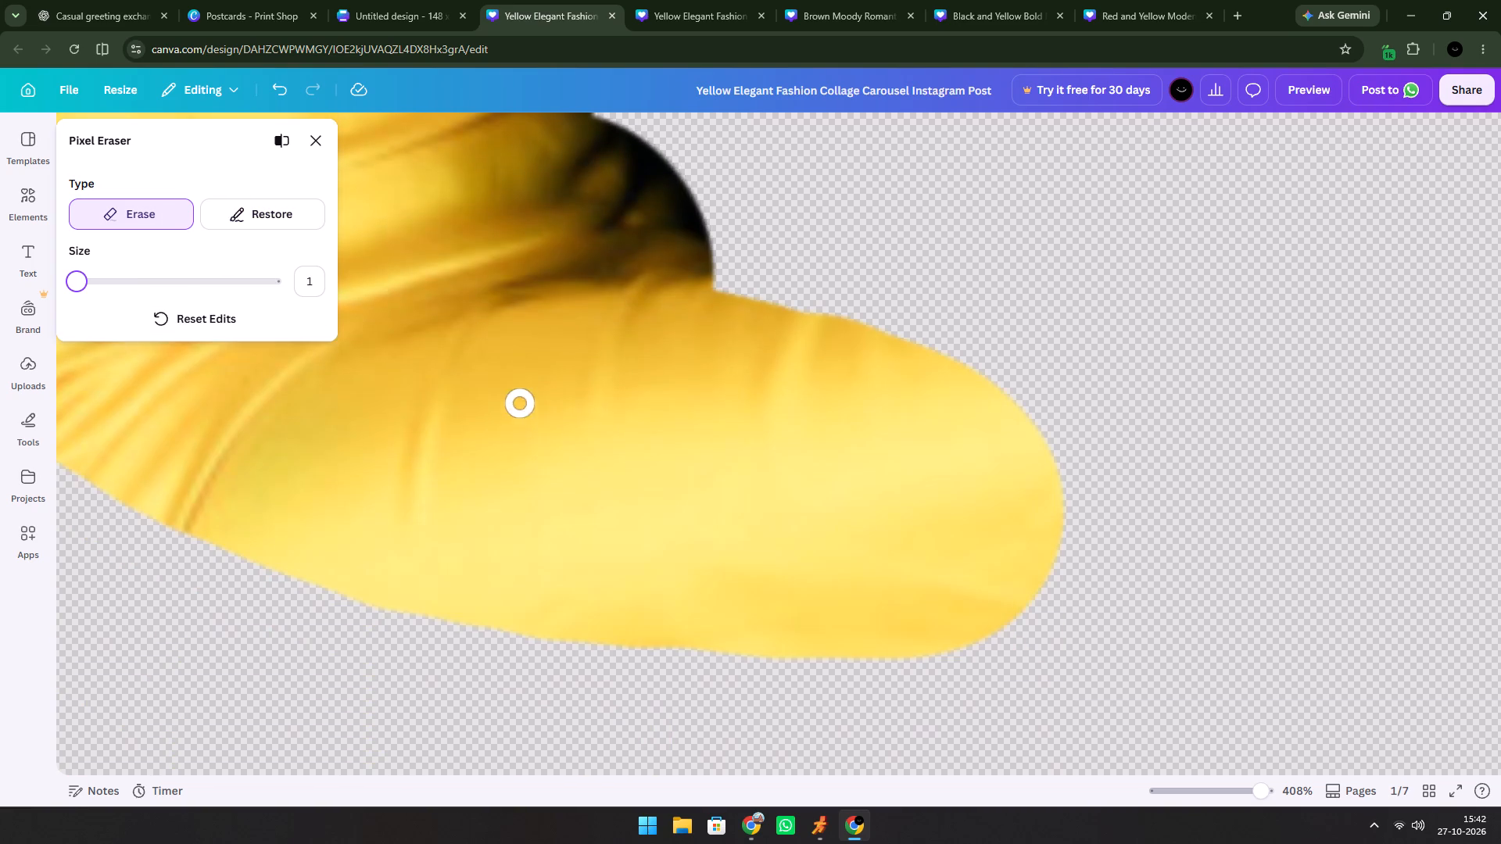
scroll(658, 392, up, 4)
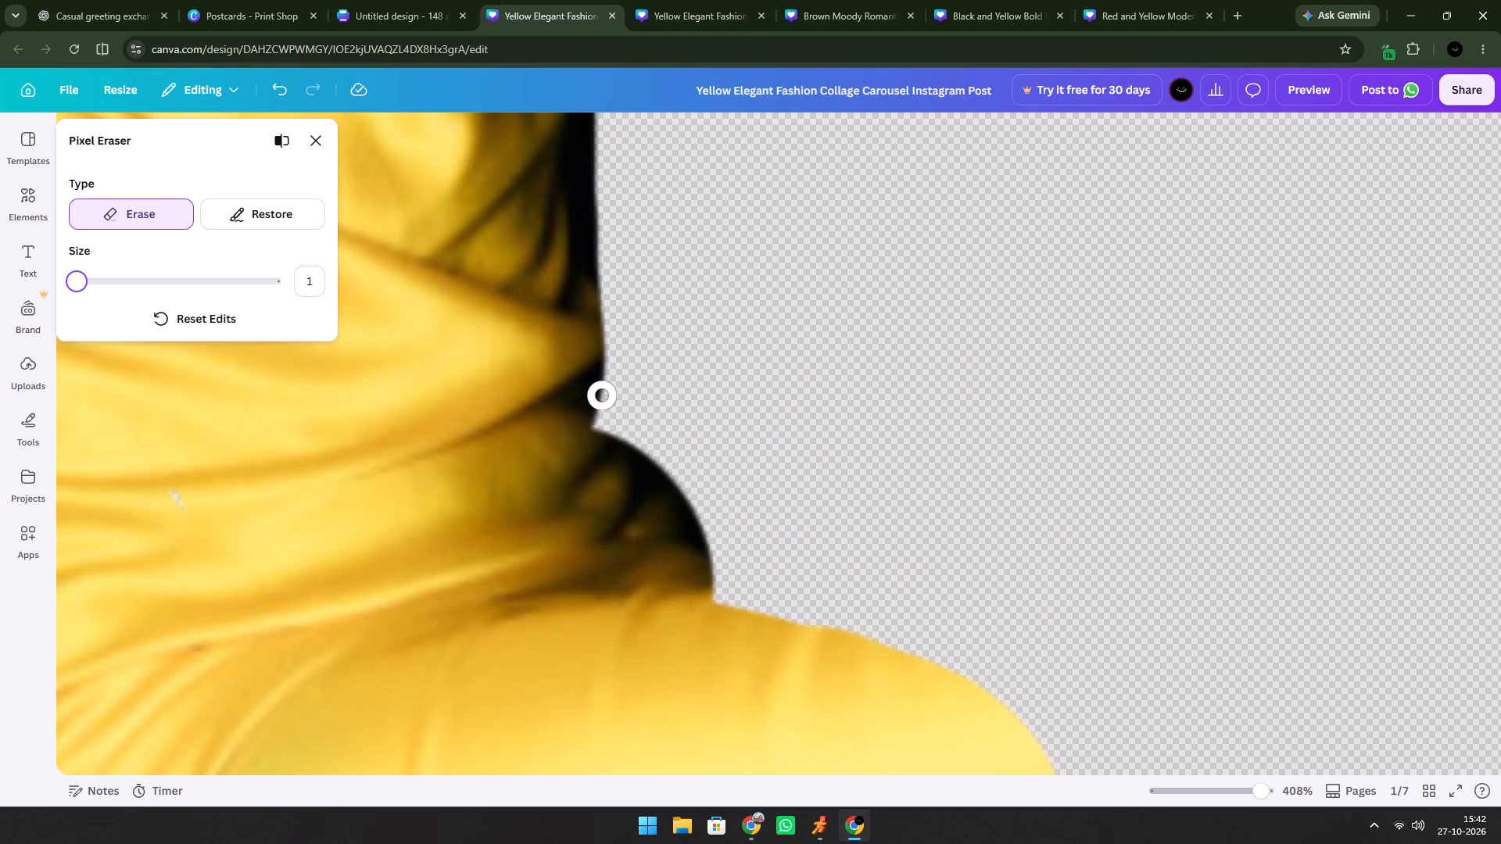
drag(602, 405, 627, 452)
click(627, 452)
Erase the excess black along the hair's end beside the neckline and the rounded dark patch next to the bust.
scroll(608, 372, up, 8)
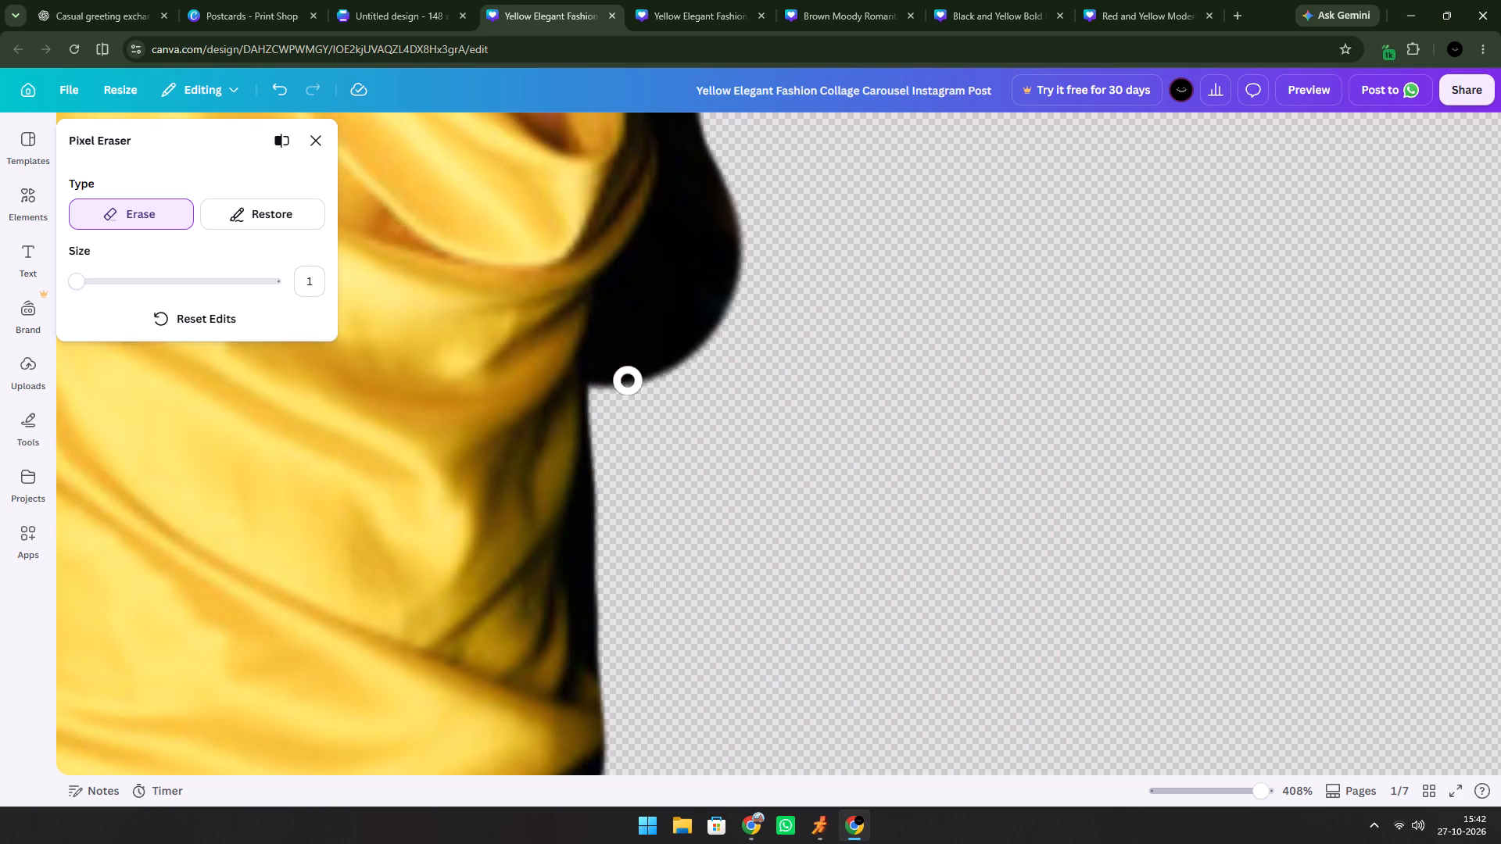
scroll(637, 384, up, 3)
drag(679, 441, 673, 695)
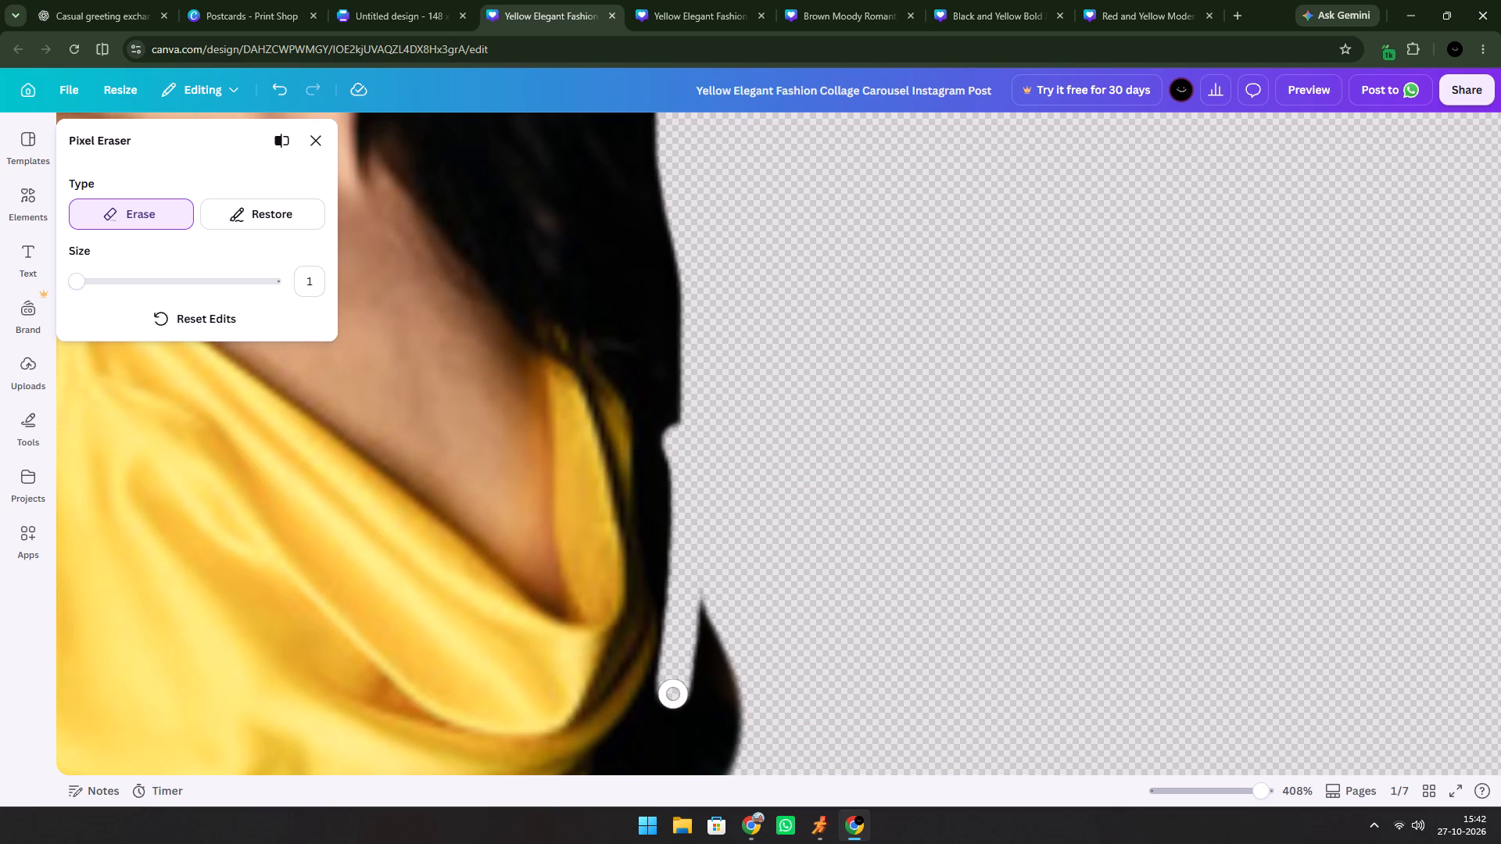
drag(673, 695, 679, 664)
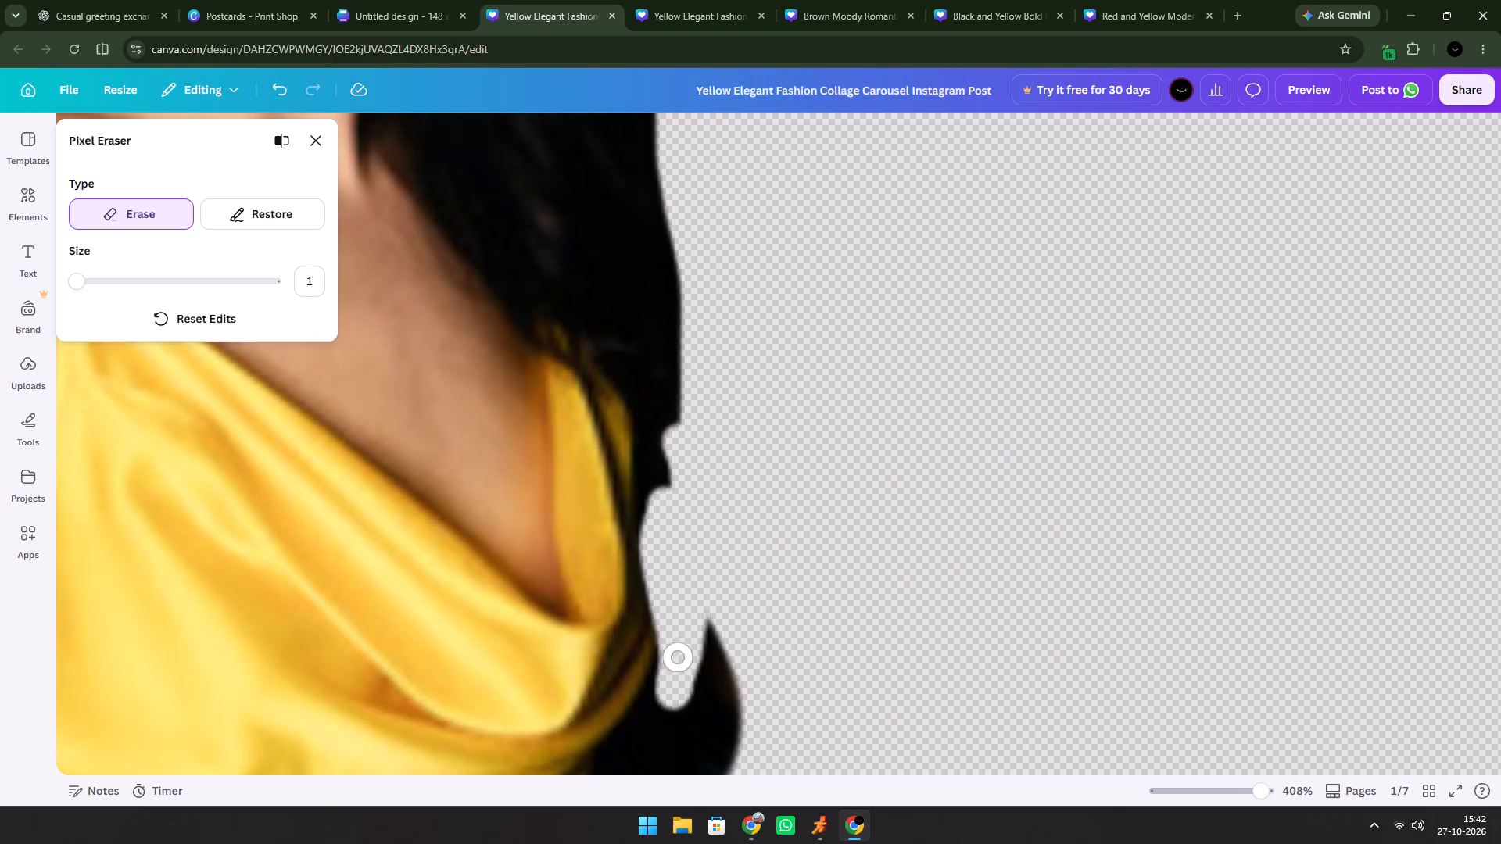
drag(679, 664, 658, 703)
scroll(682, 614, down, 6)
drag(599, 366, 599, 364)
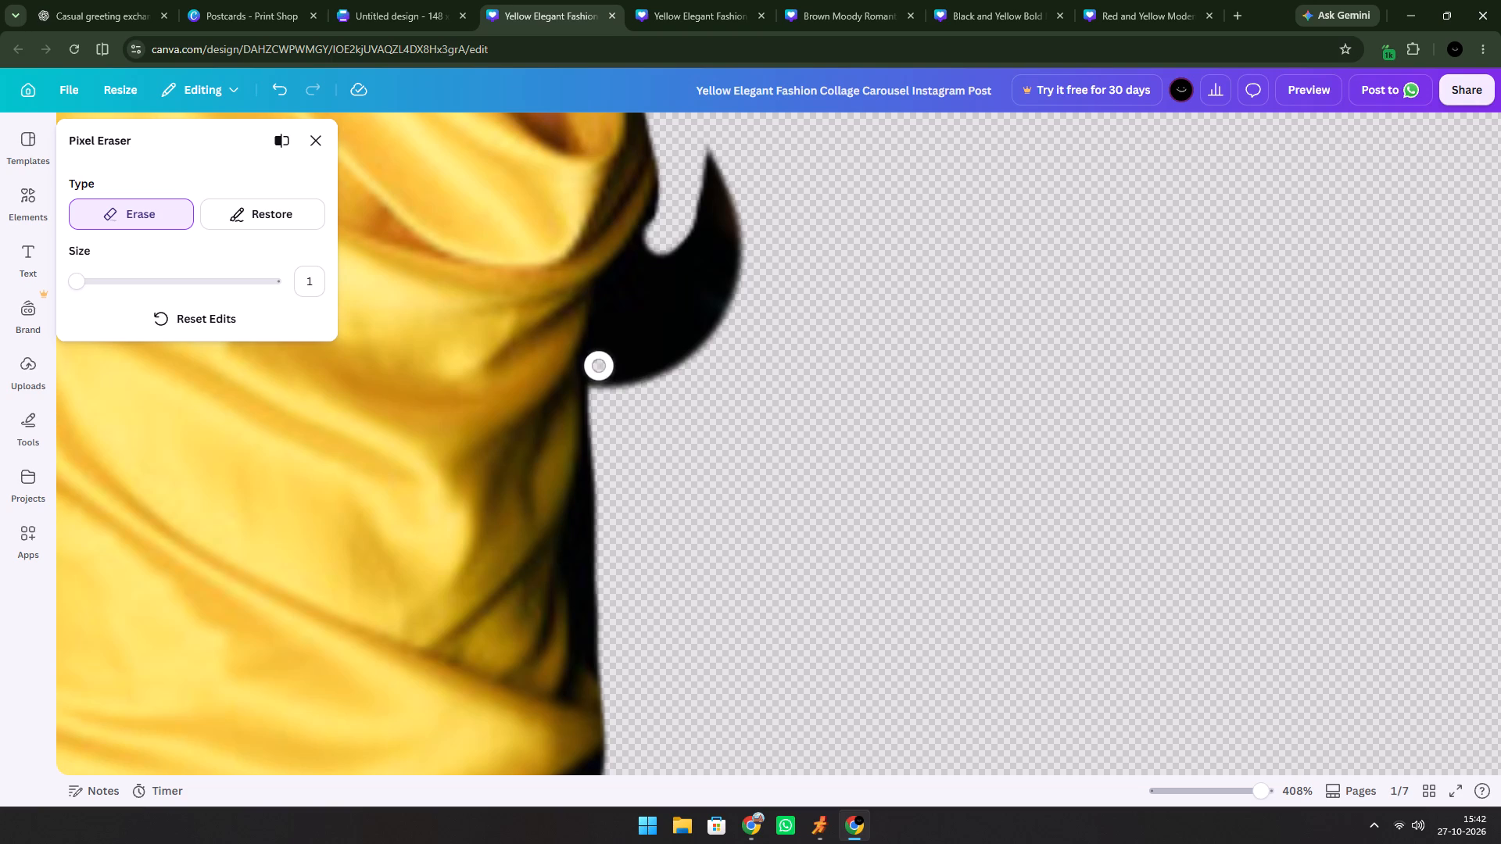
drag(599, 364, 693, 266)
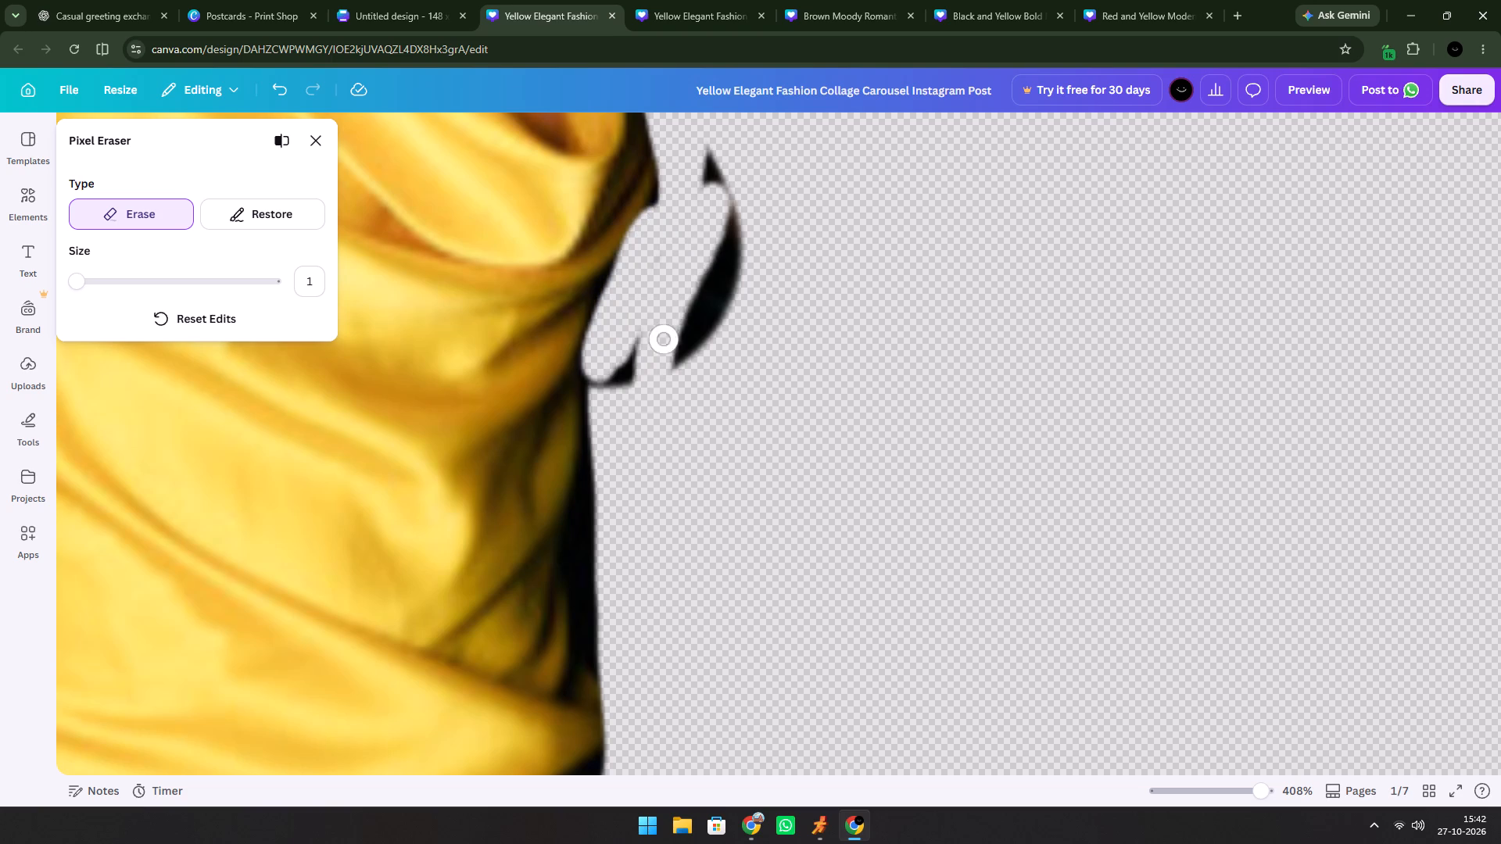
drag(693, 266, 629, 370)
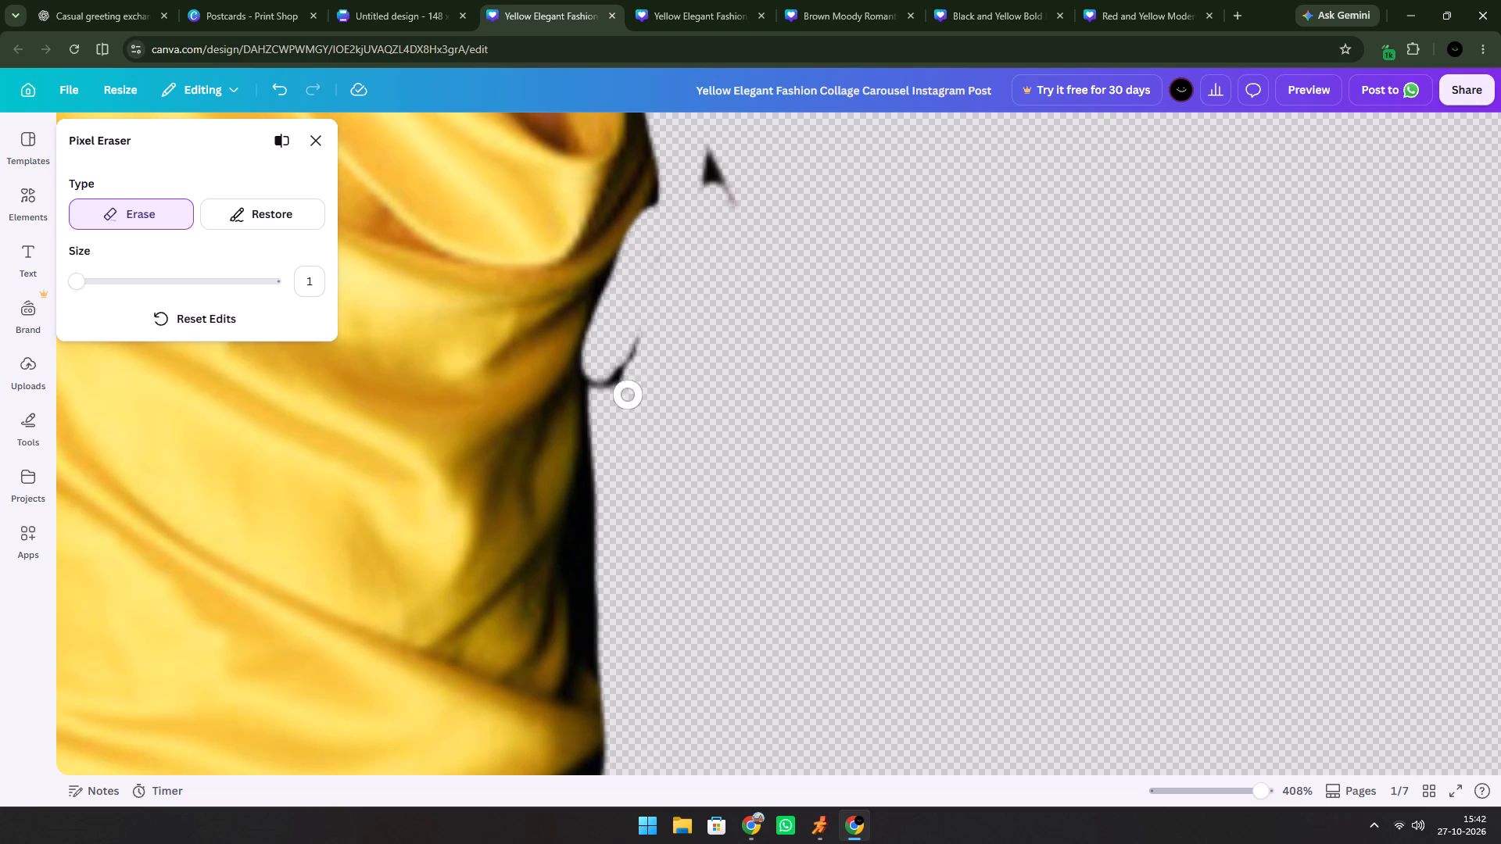
drag(629, 370, 598, 399)
drag(598, 394, 706, 184)
drag(705, 181, 711, 195)
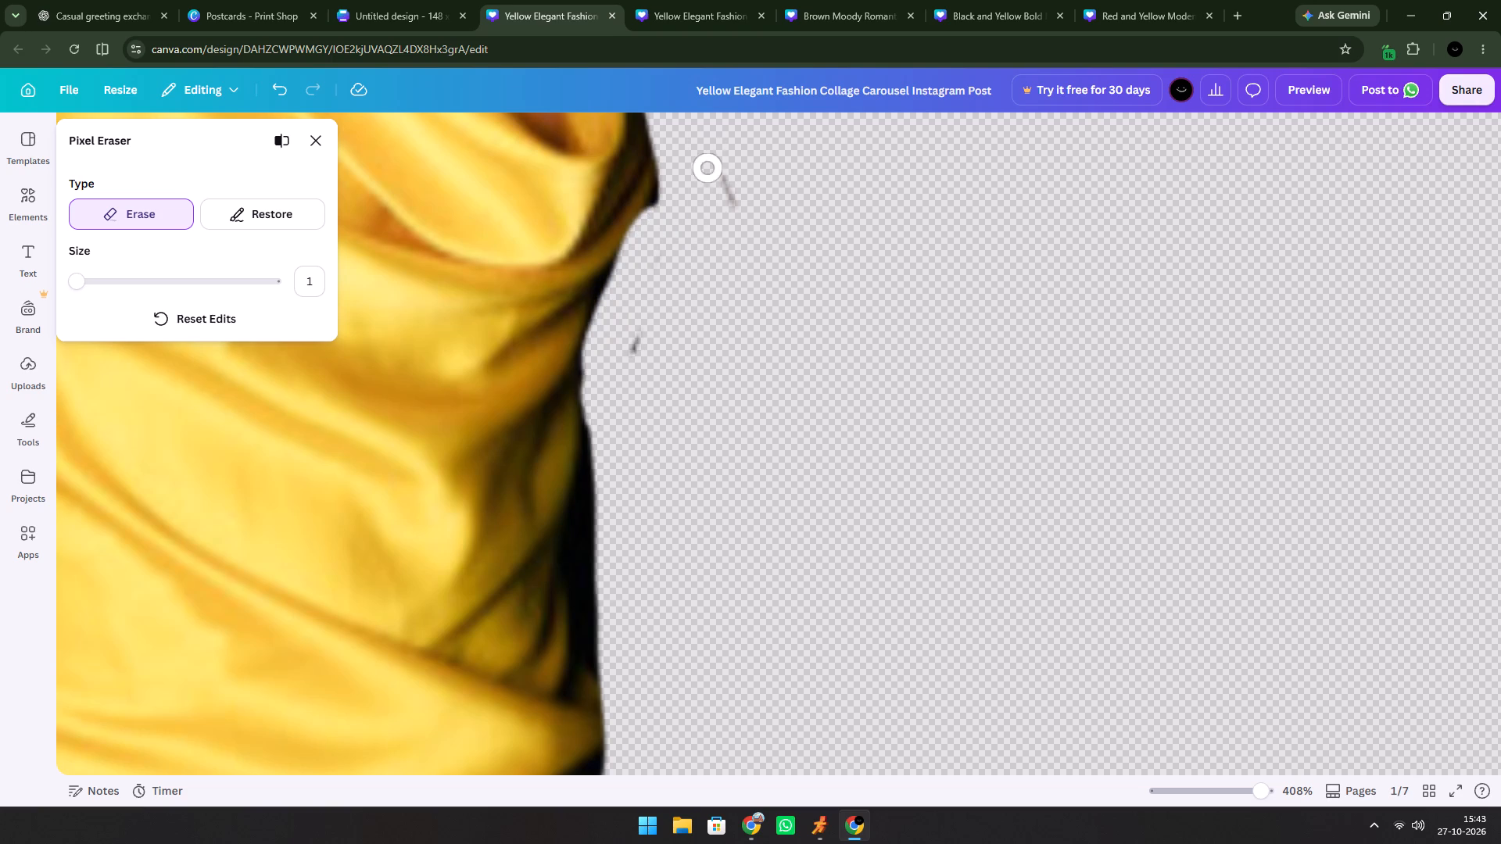
drag(711, 195, 716, 178)
Trim the dark fringe along the dress's side from bust to waist, including the dark patch where the waist meets the lap.
drag(672, 155, 647, 281)
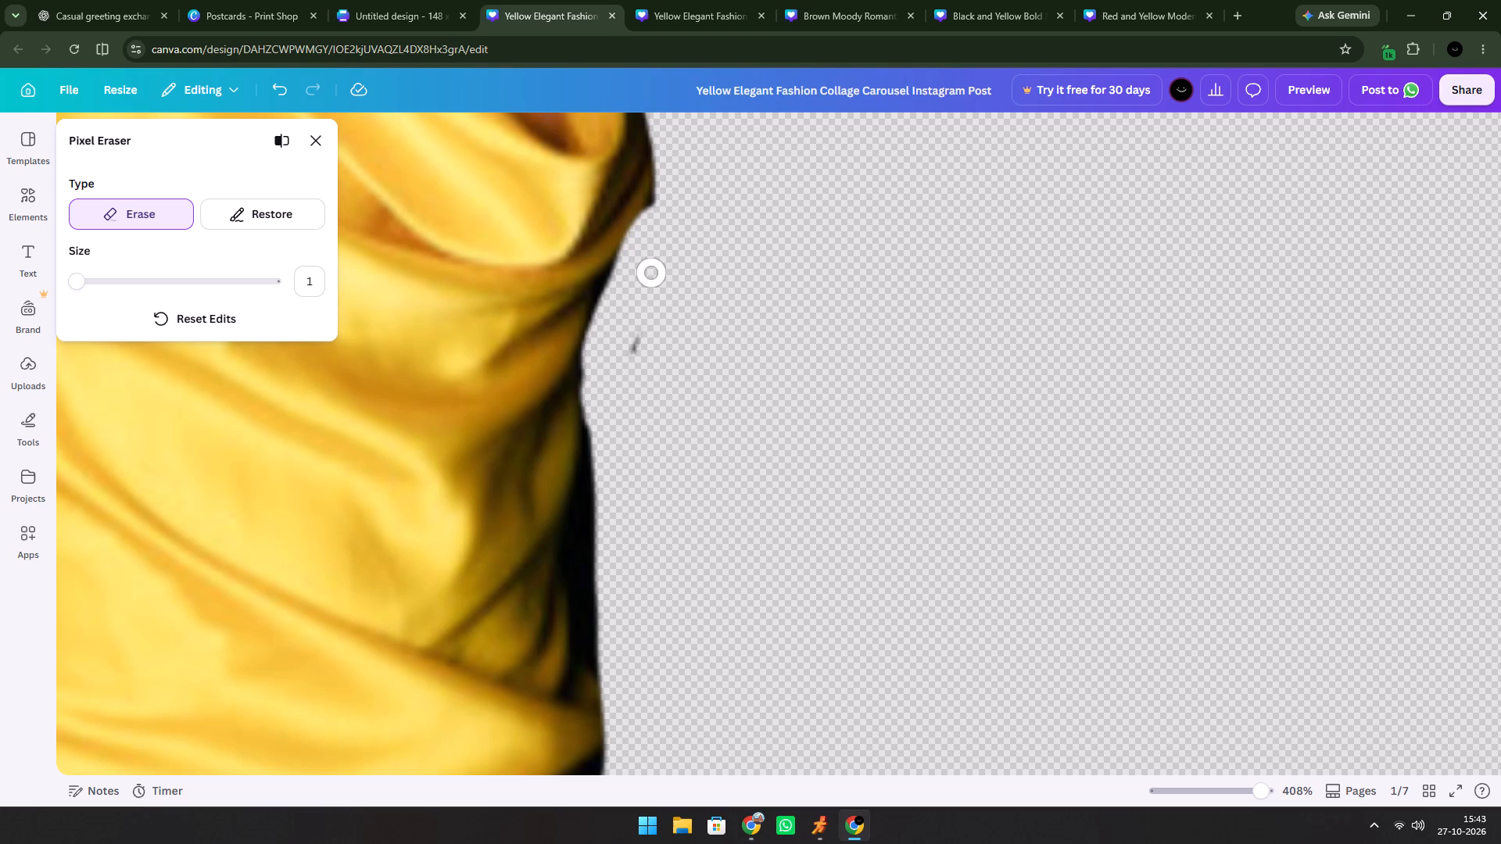
drag(647, 281, 608, 742)
scroll(618, 509, down, 7)
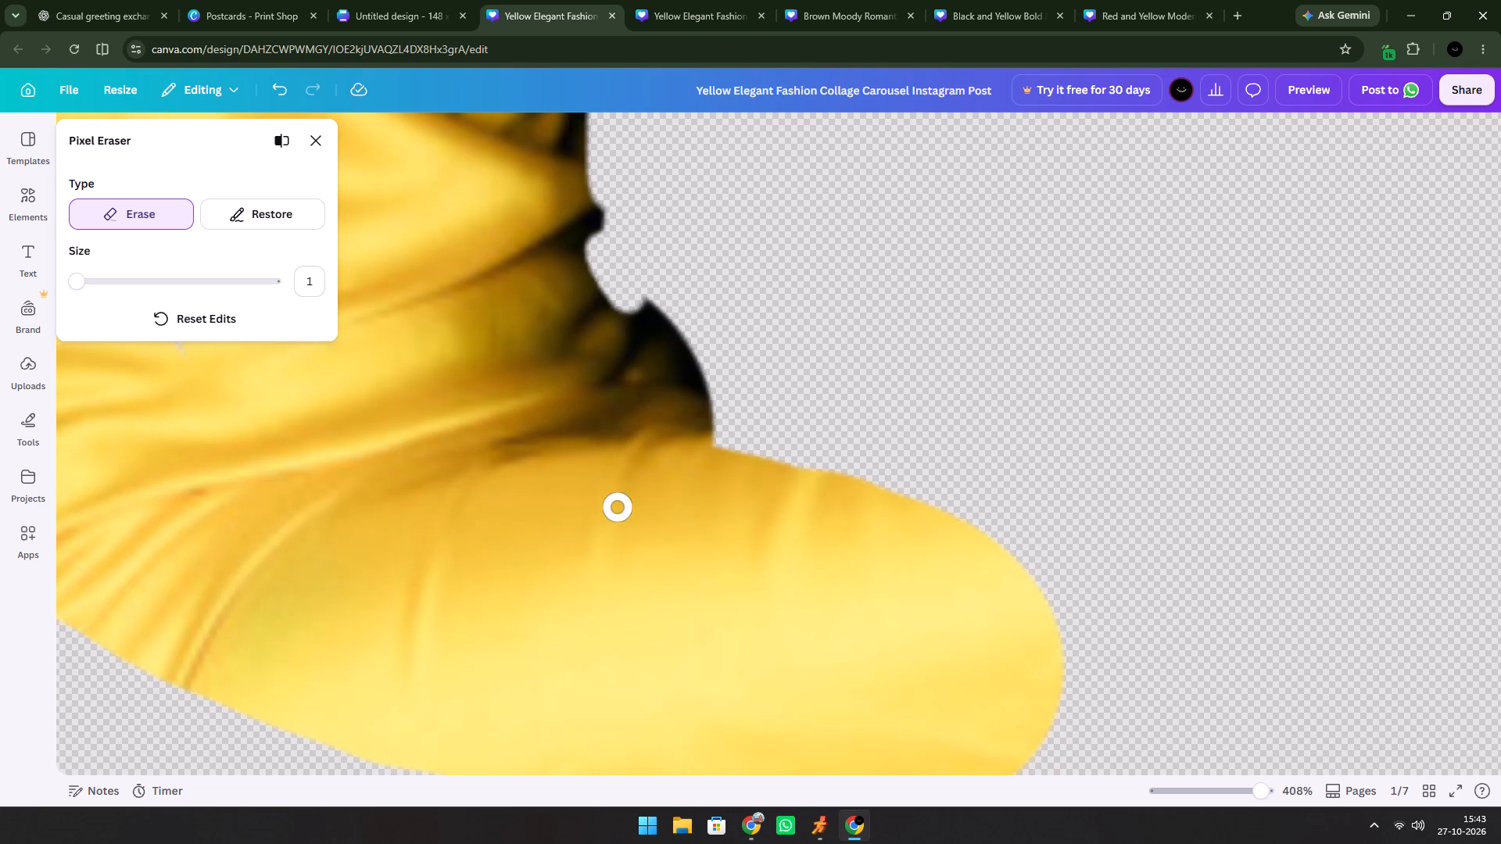
drag(618, 275, 794, 366)
drag(794, 366, 658, 295)
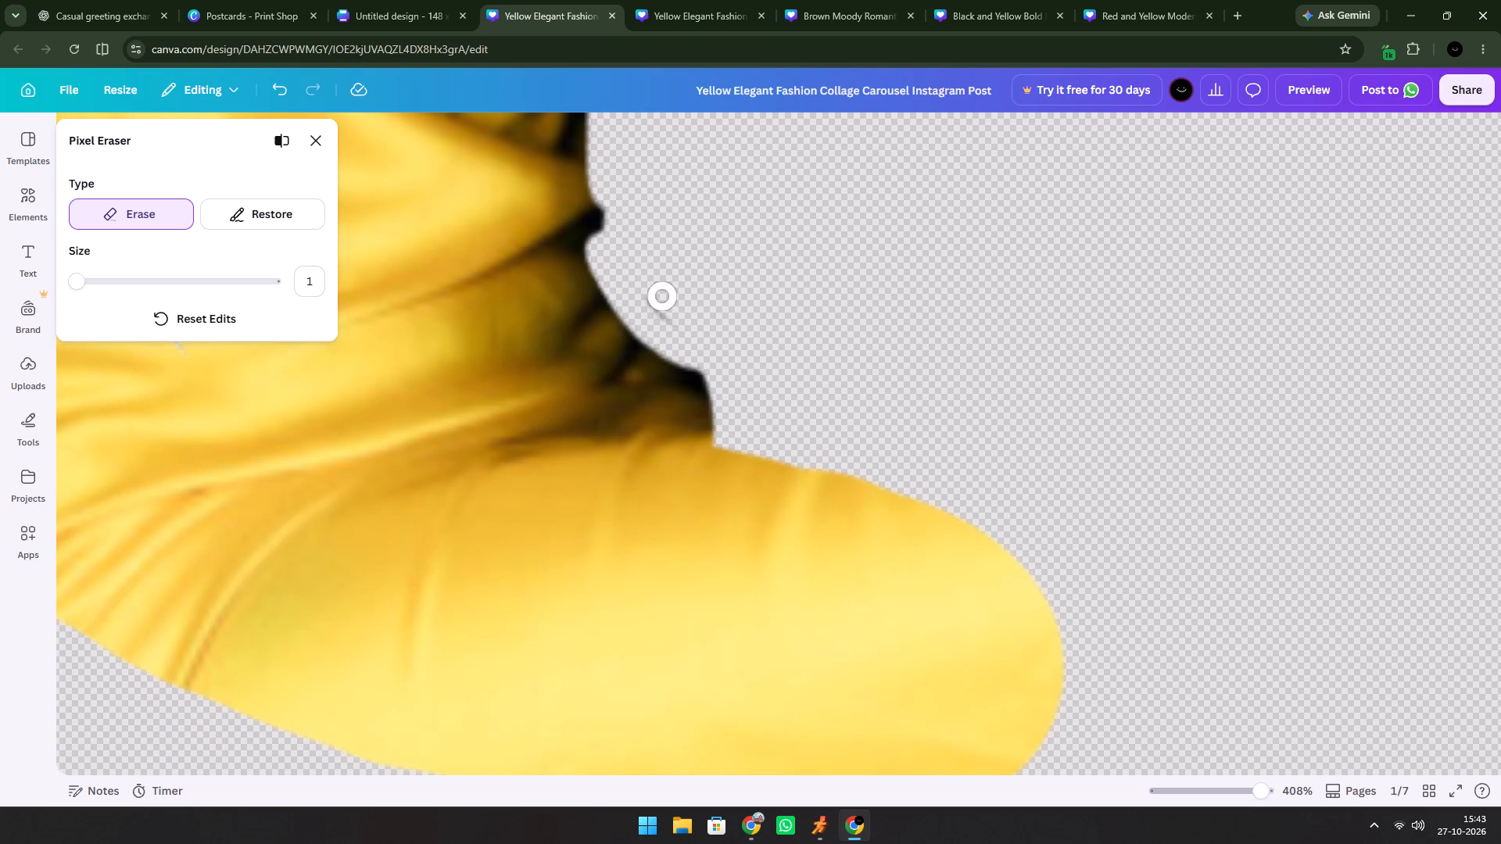
drag(658, 295, 704, 401)
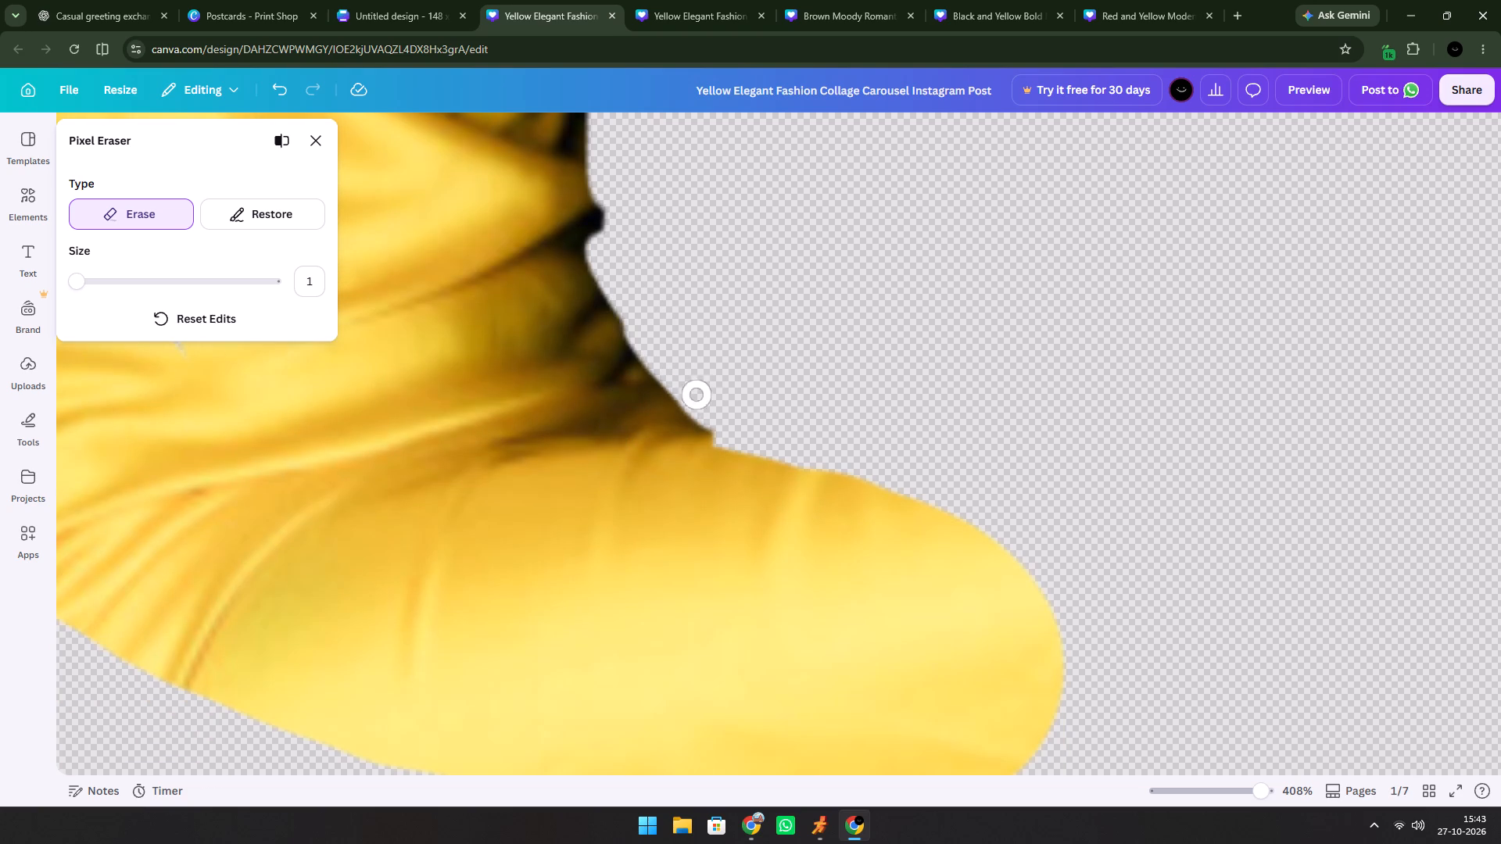
drag(704, 401, 586, 216)
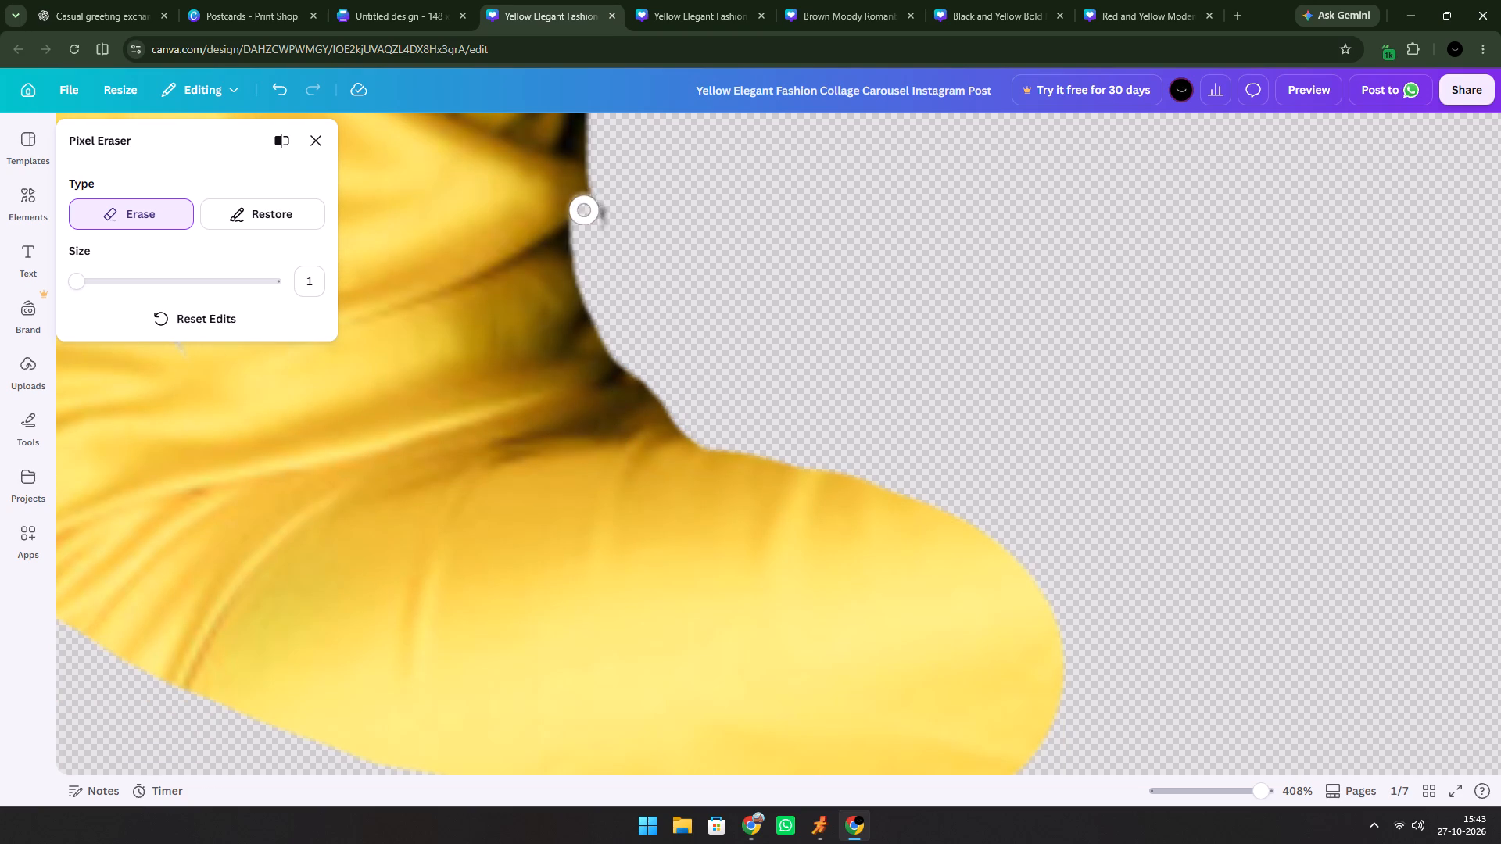
drag(586, 216, 611, 200)
Erase the irises of both of the woman's eyes with the size 1 eraser.
scroll(669, 422, up, 17)
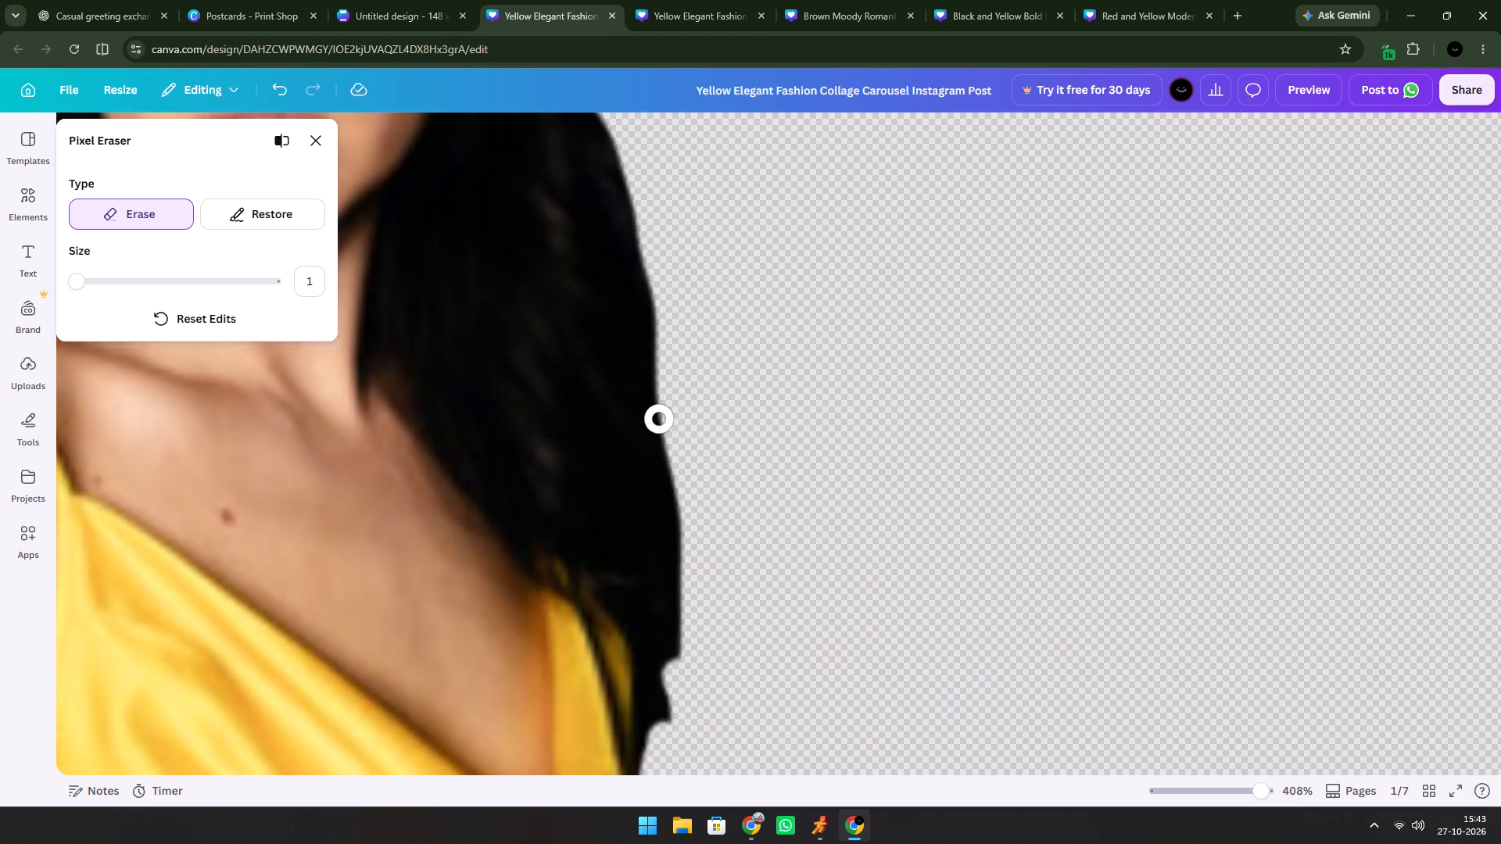
scroll(600, 442, up, 8)
scroll(538, 453, down, 3)
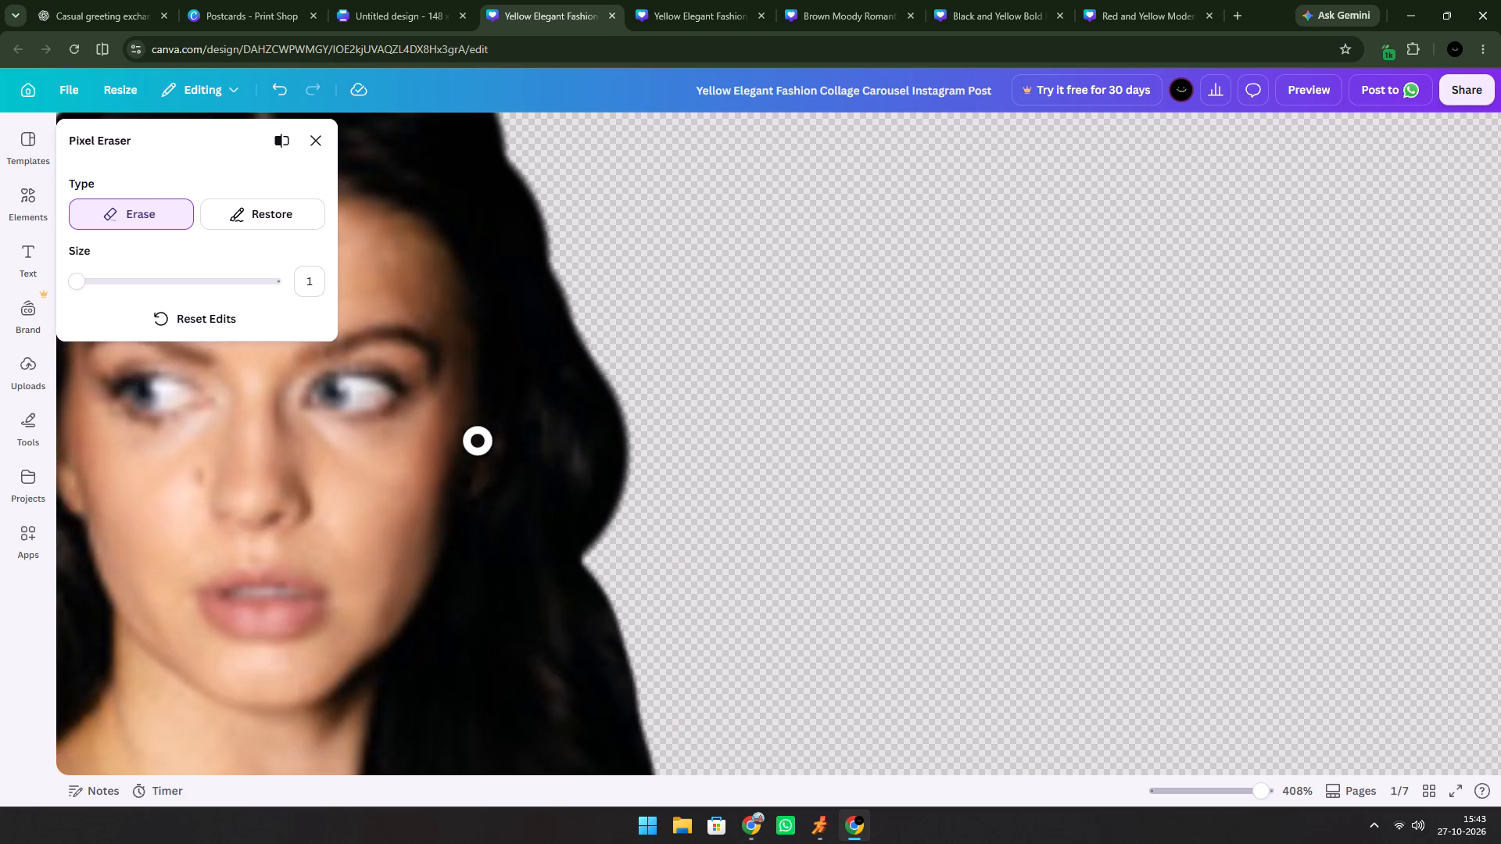
scroll(428, 442, up, 1)
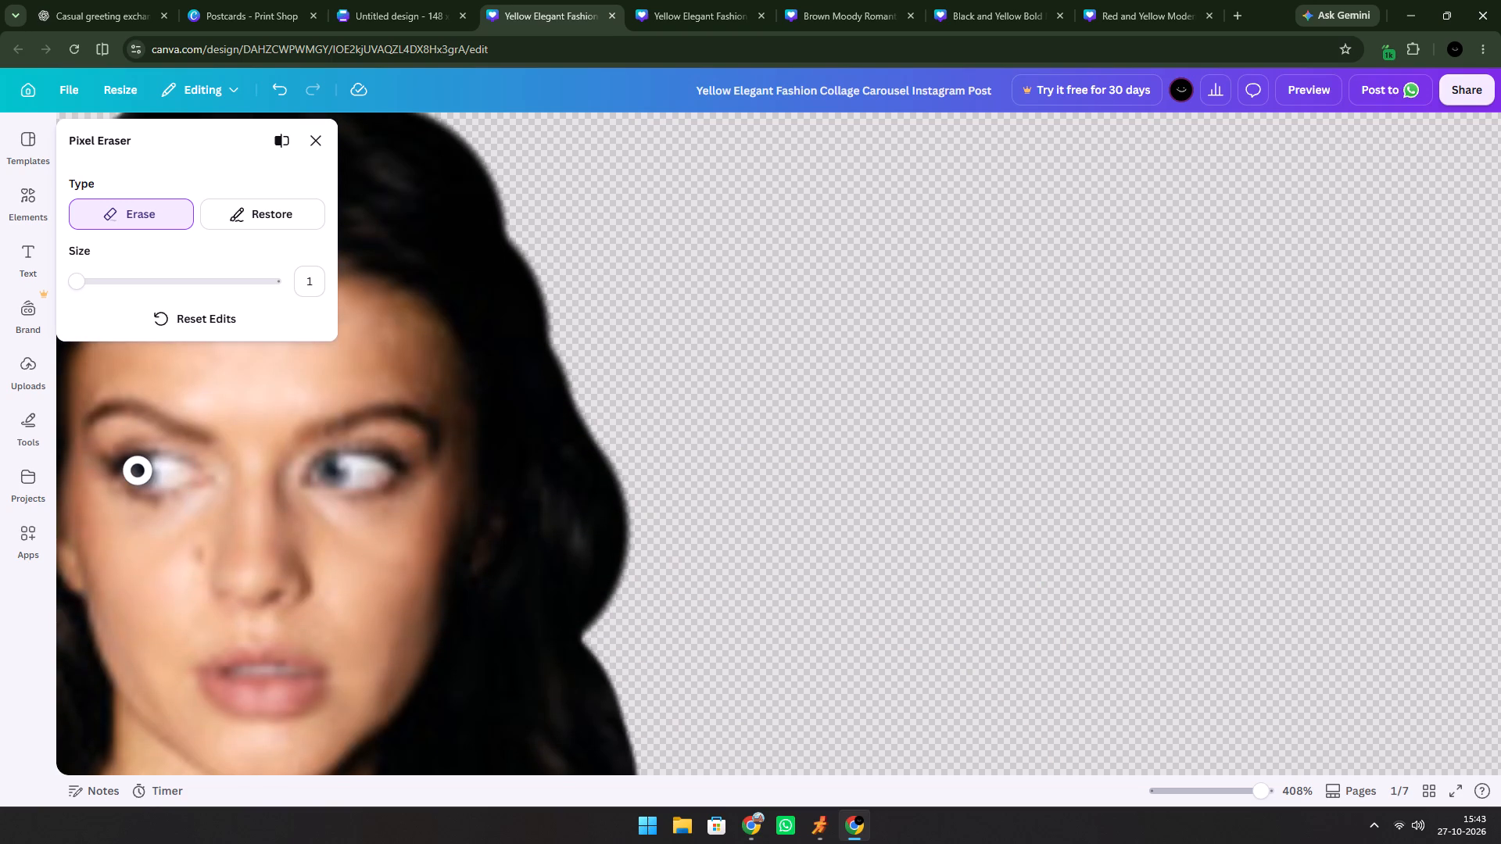
click(146, 470)
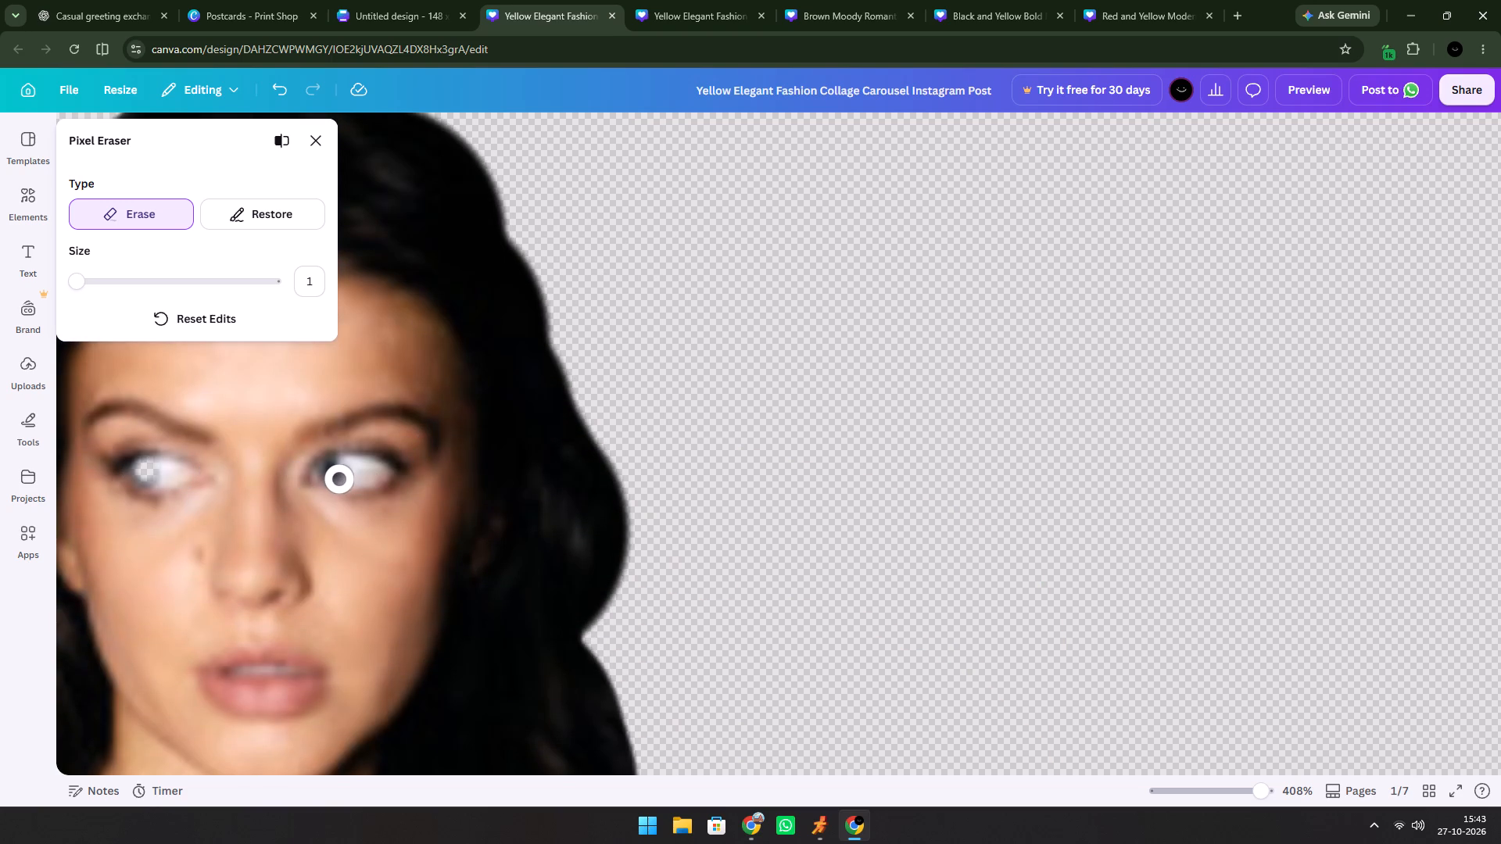
click(334, 473)
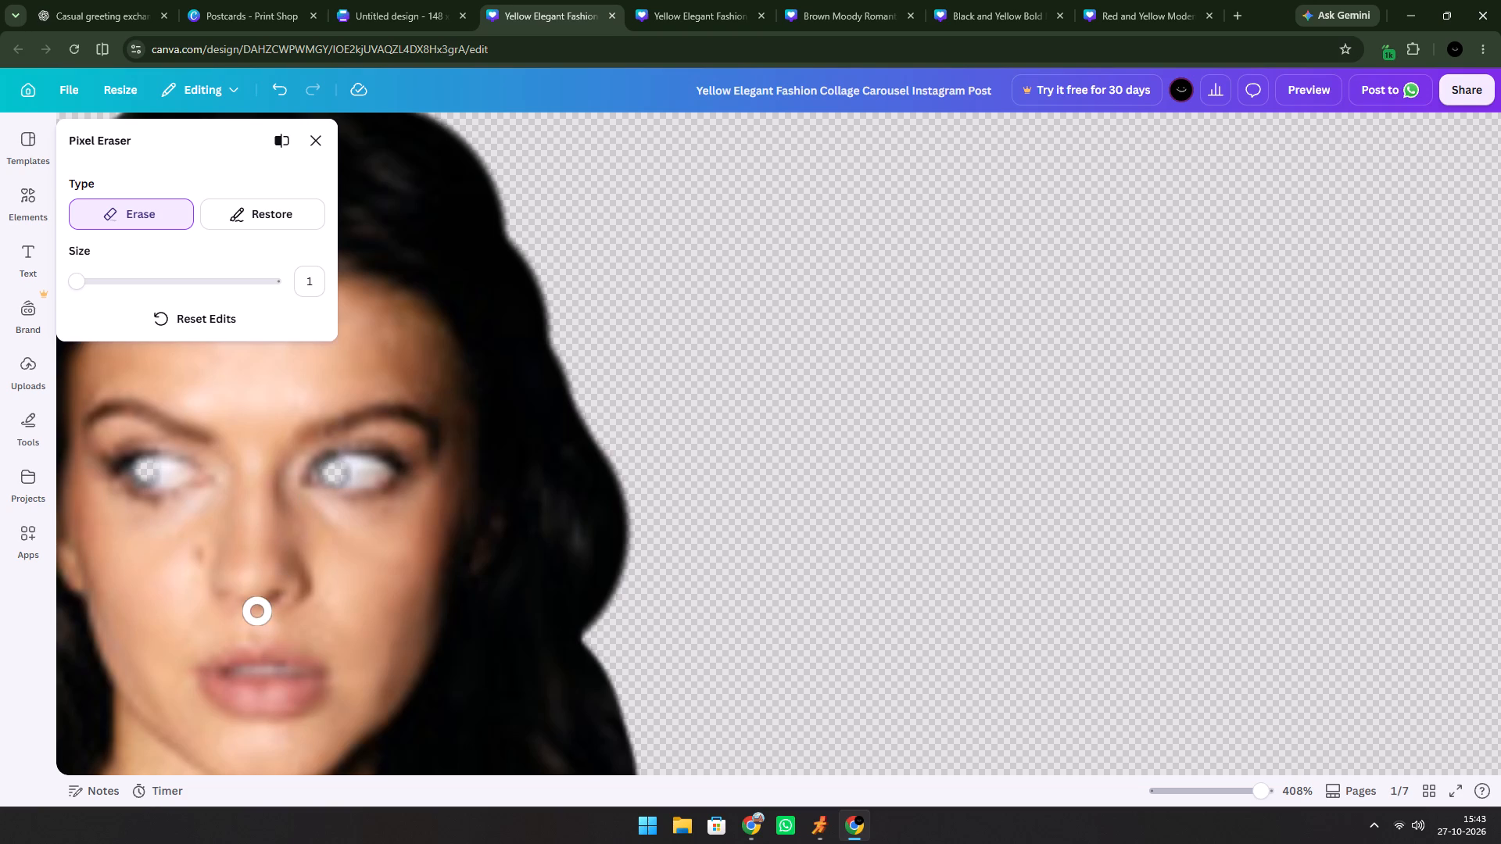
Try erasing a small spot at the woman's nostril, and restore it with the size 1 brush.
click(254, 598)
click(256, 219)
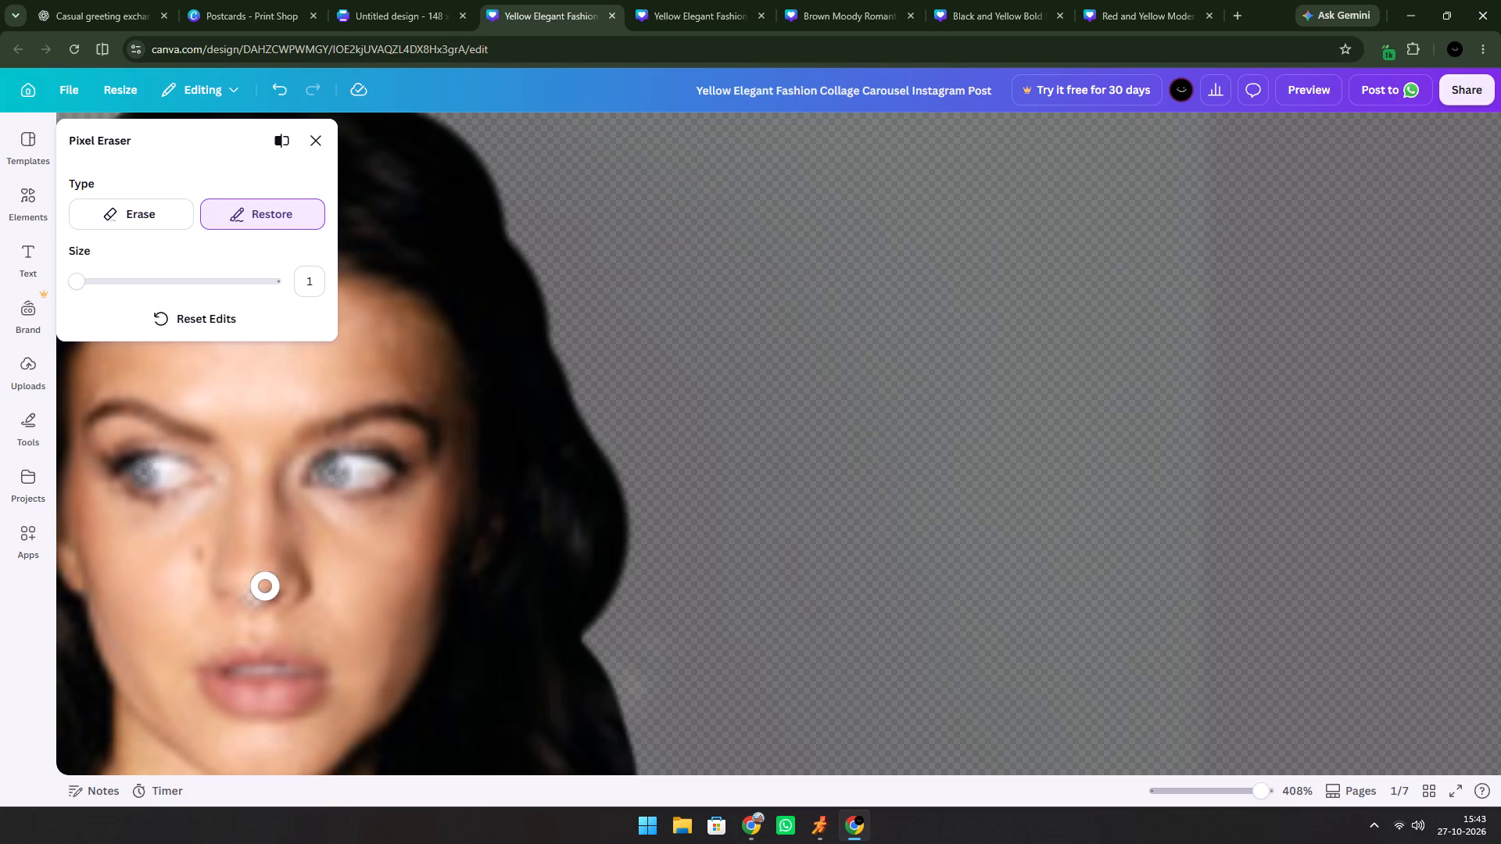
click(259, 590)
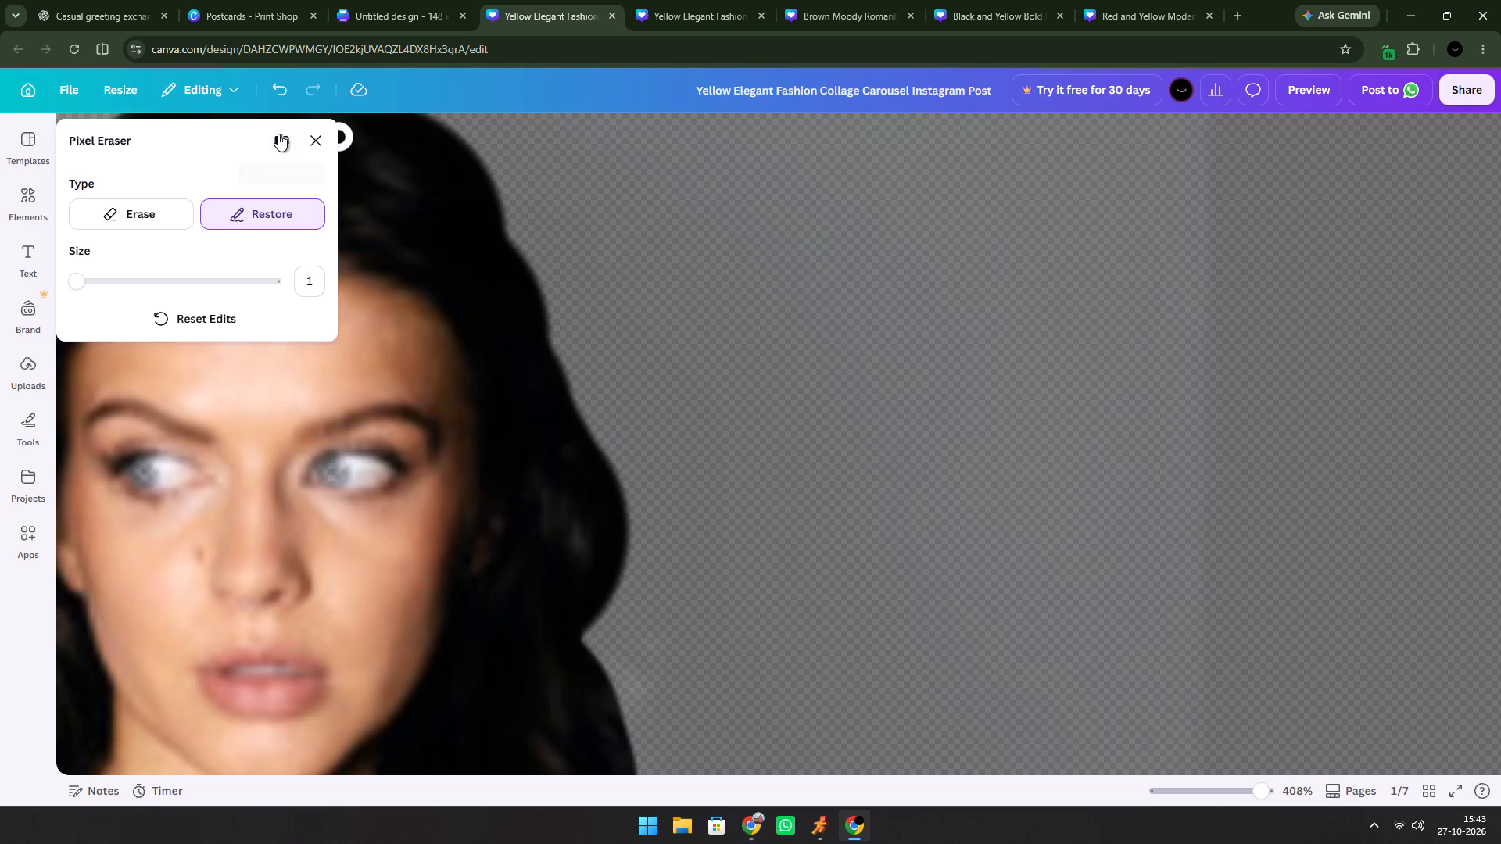
Compare the whole cutout with the original photo, viewing it in erase mode.
click(278, 134)
ctrl+scroll(697, 395, down, 6)
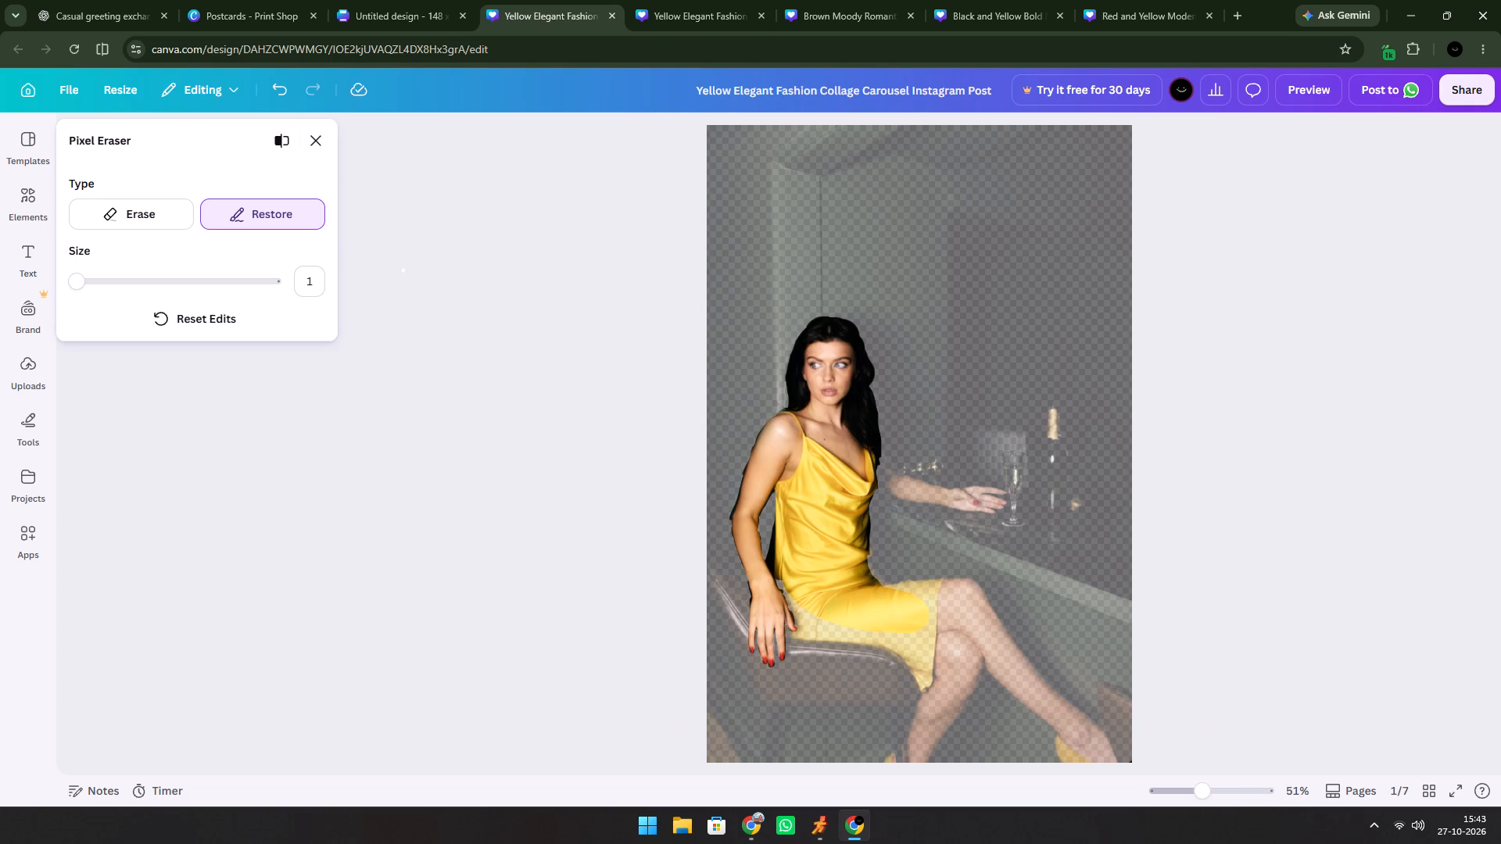
click(287, 141)
click(155, 211)
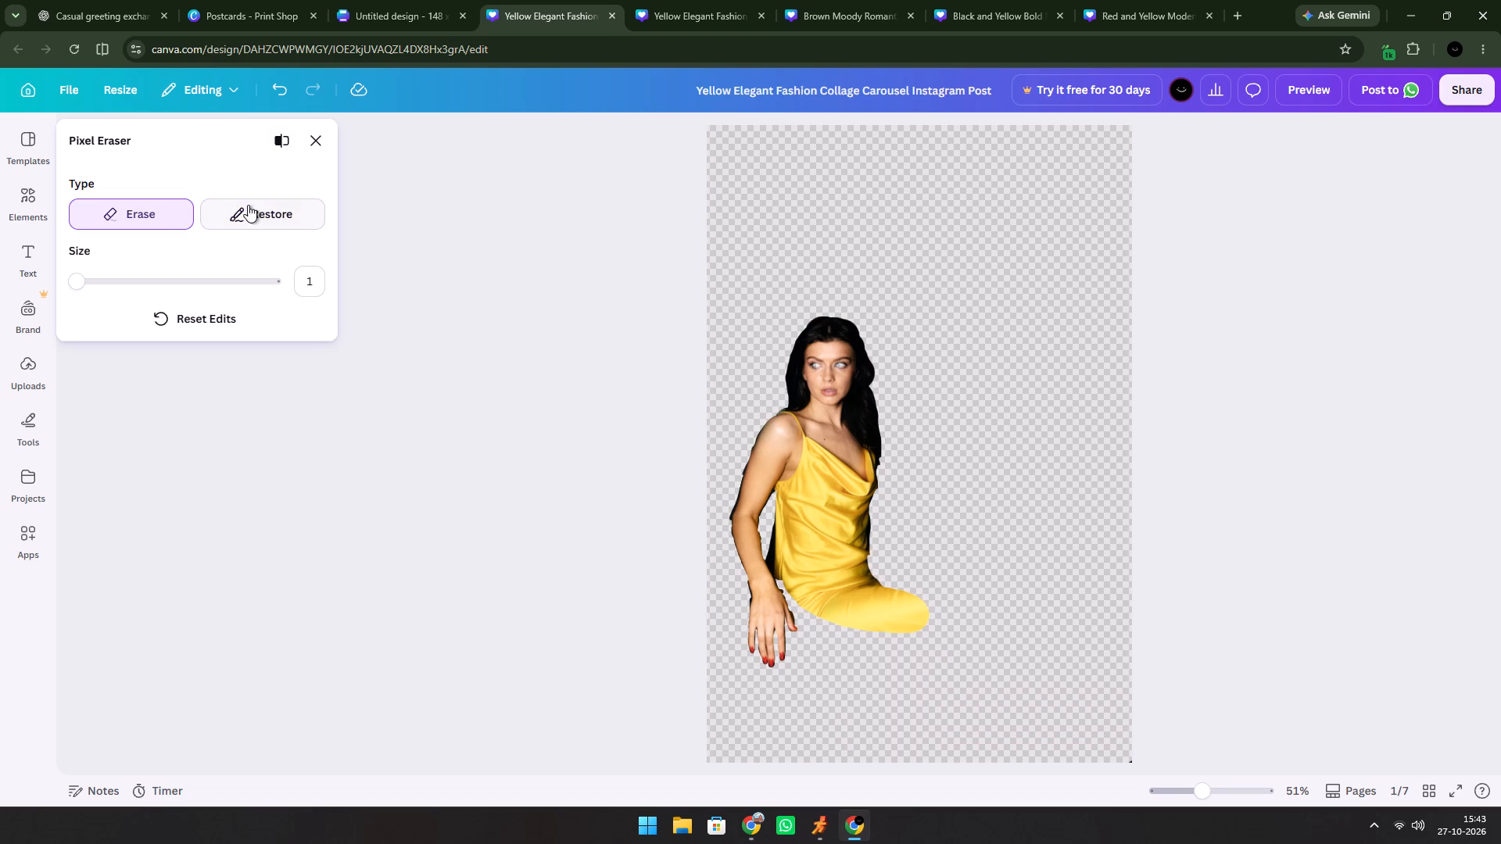
click(288, 146)
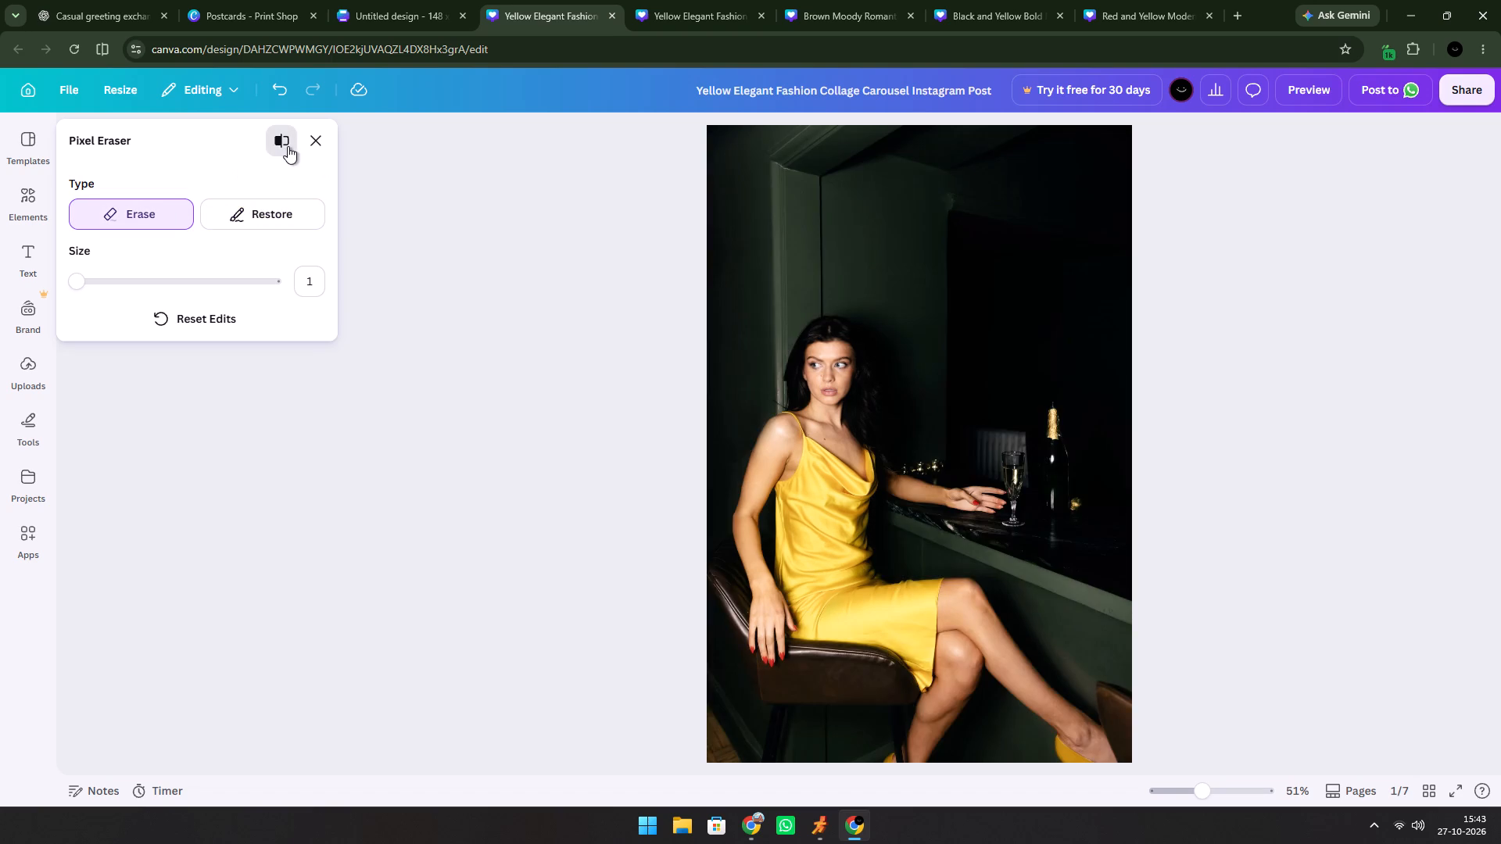
click(288, 145)
click(289, 145)
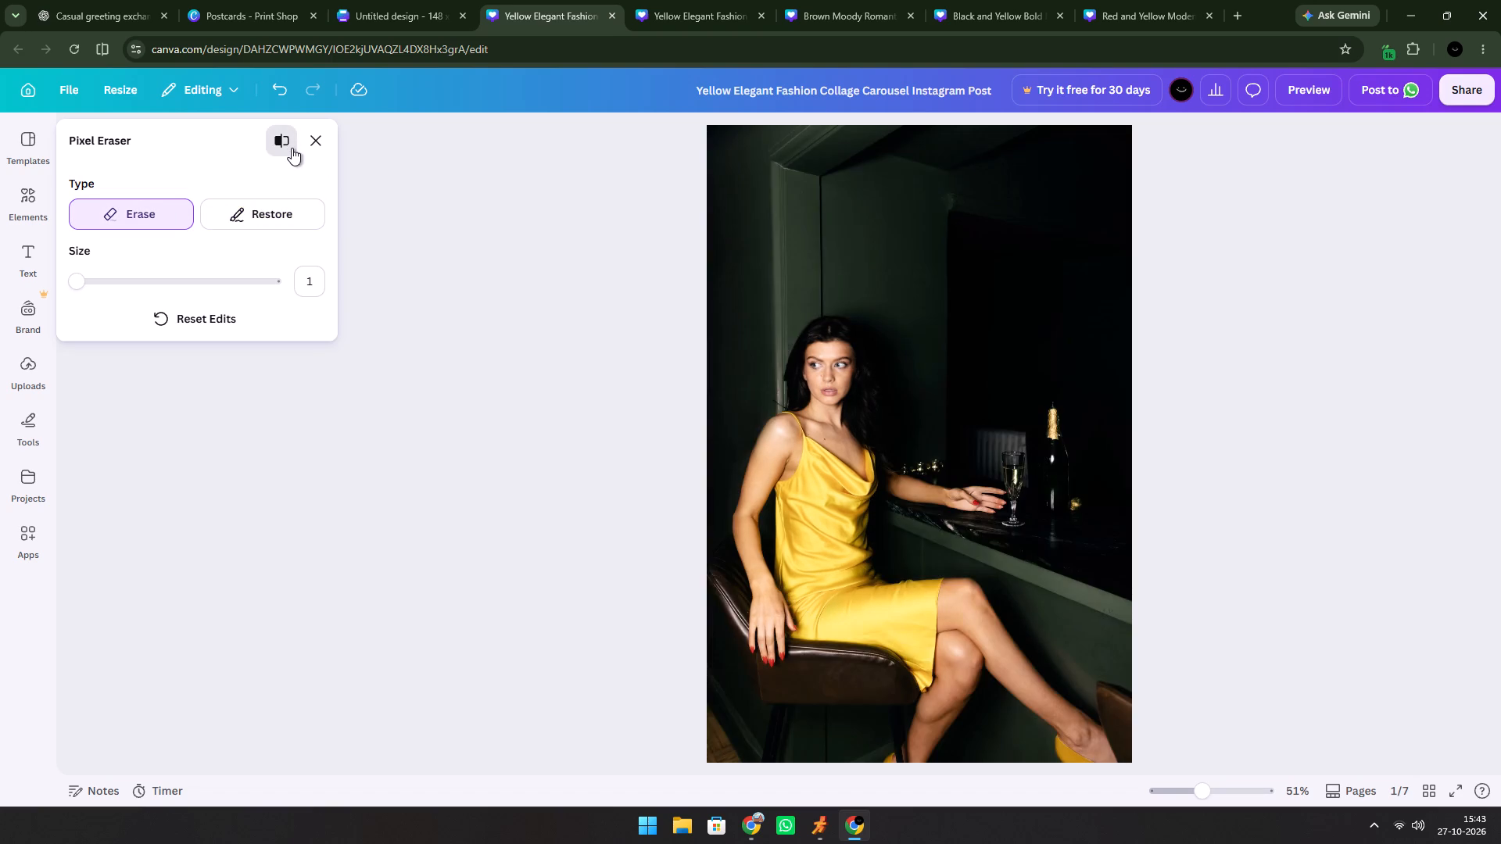
triple_click(292, 148)
click(292, 148)
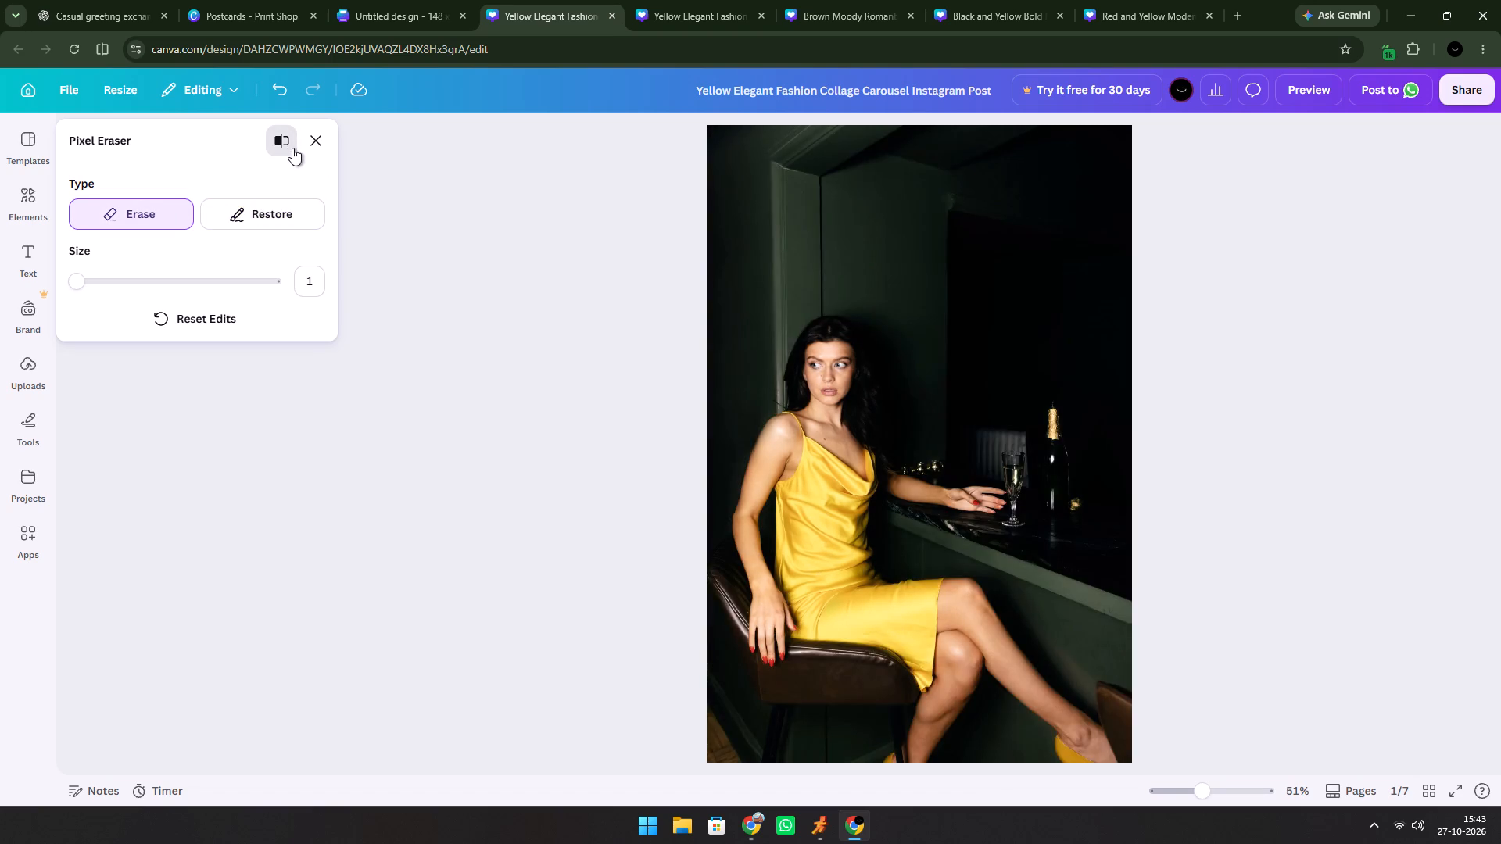
click(295, 150)
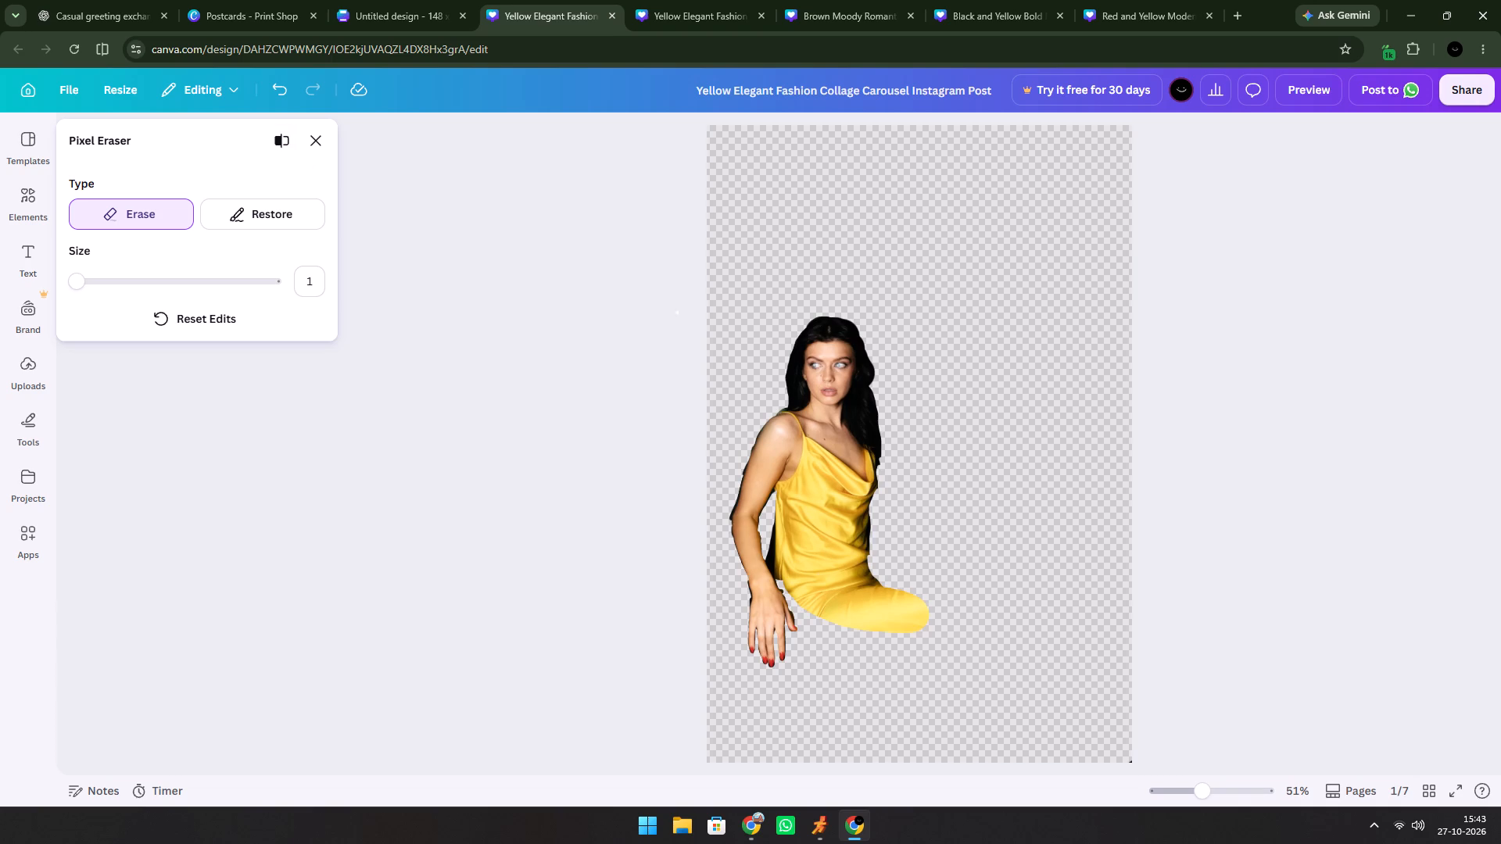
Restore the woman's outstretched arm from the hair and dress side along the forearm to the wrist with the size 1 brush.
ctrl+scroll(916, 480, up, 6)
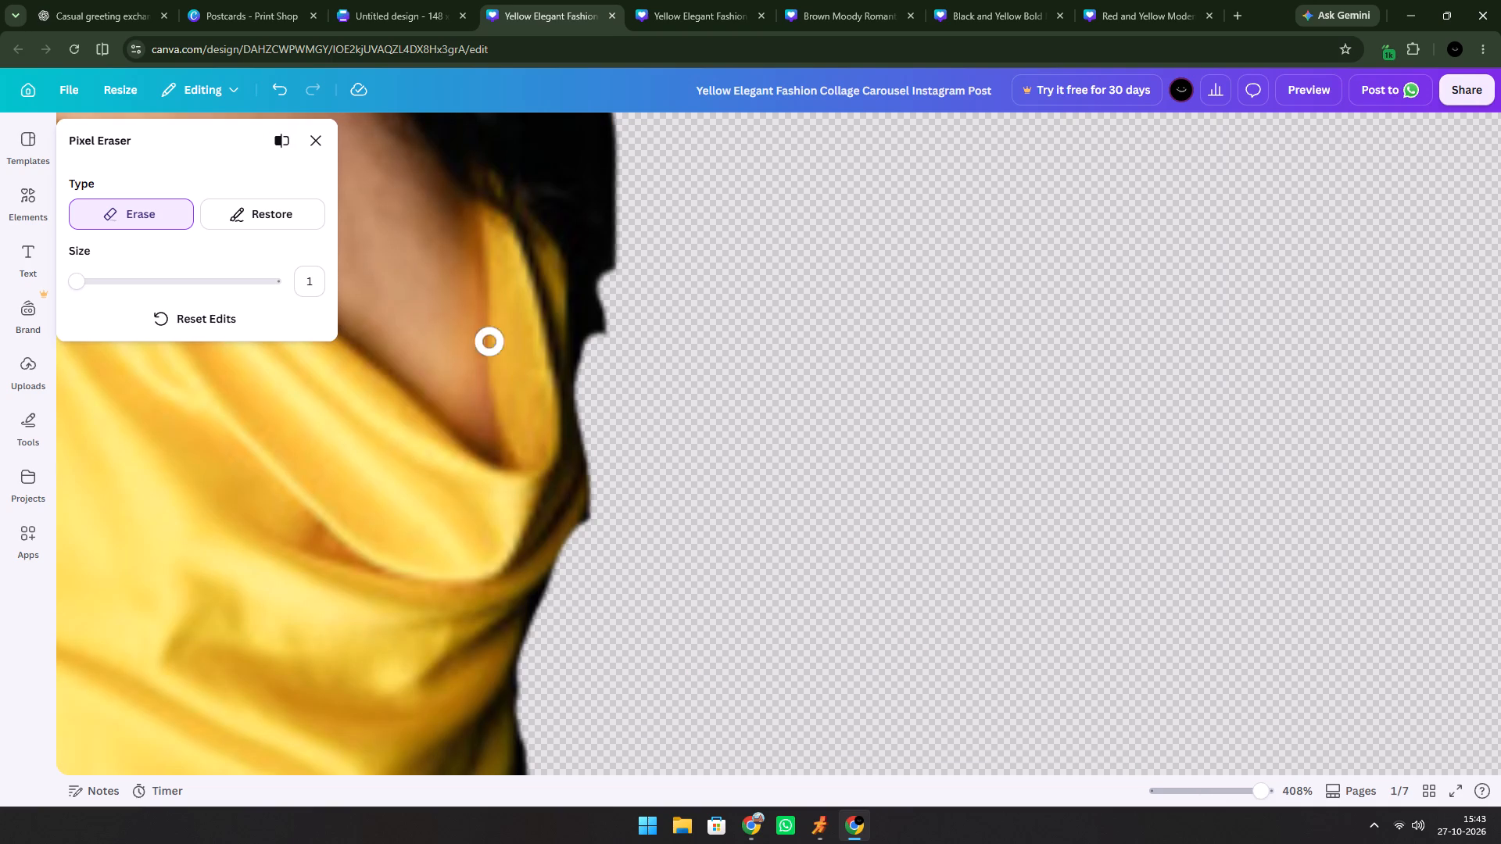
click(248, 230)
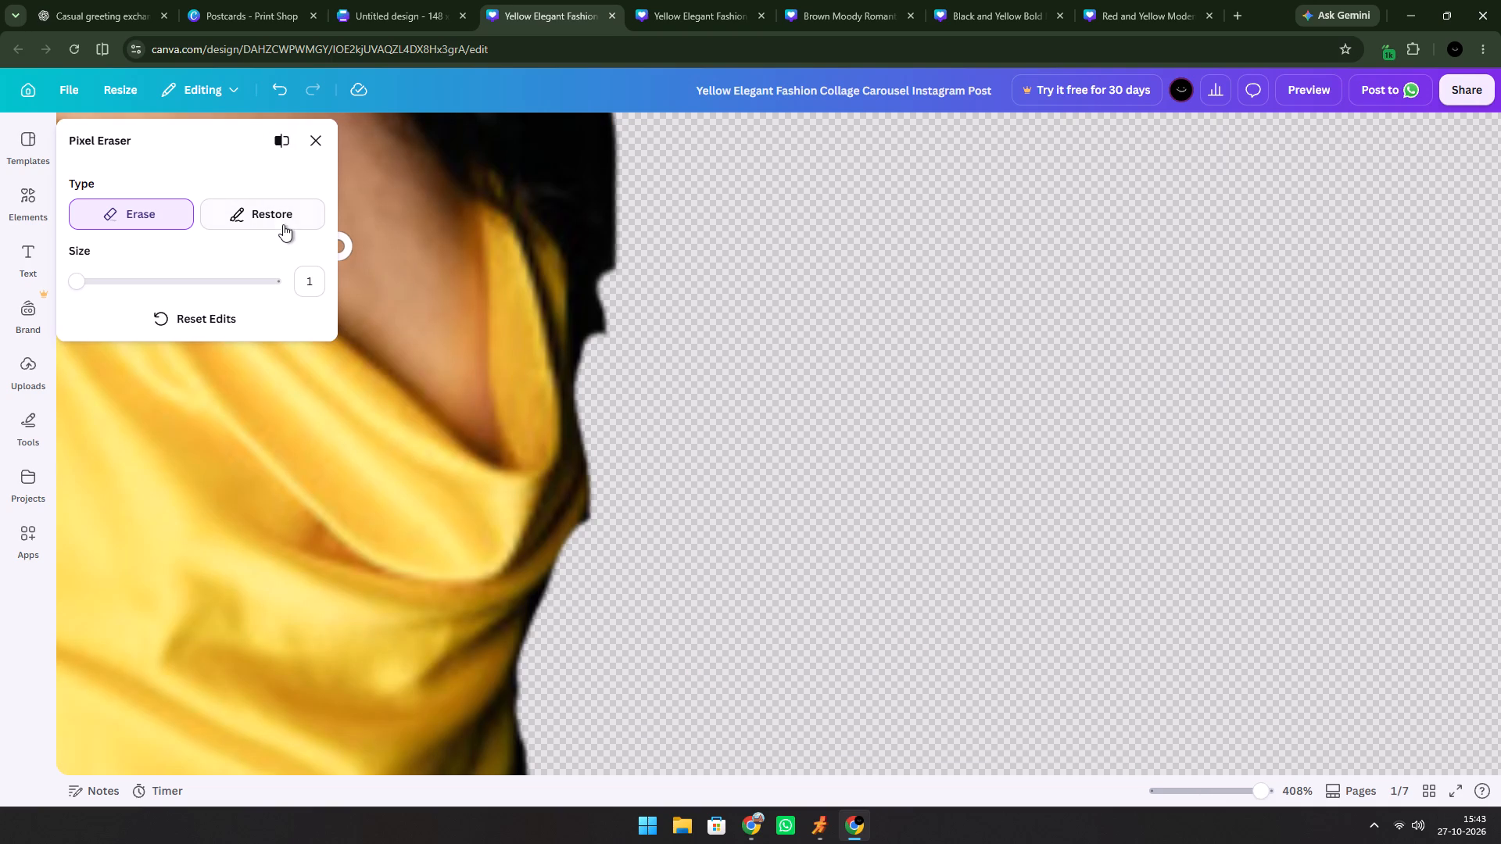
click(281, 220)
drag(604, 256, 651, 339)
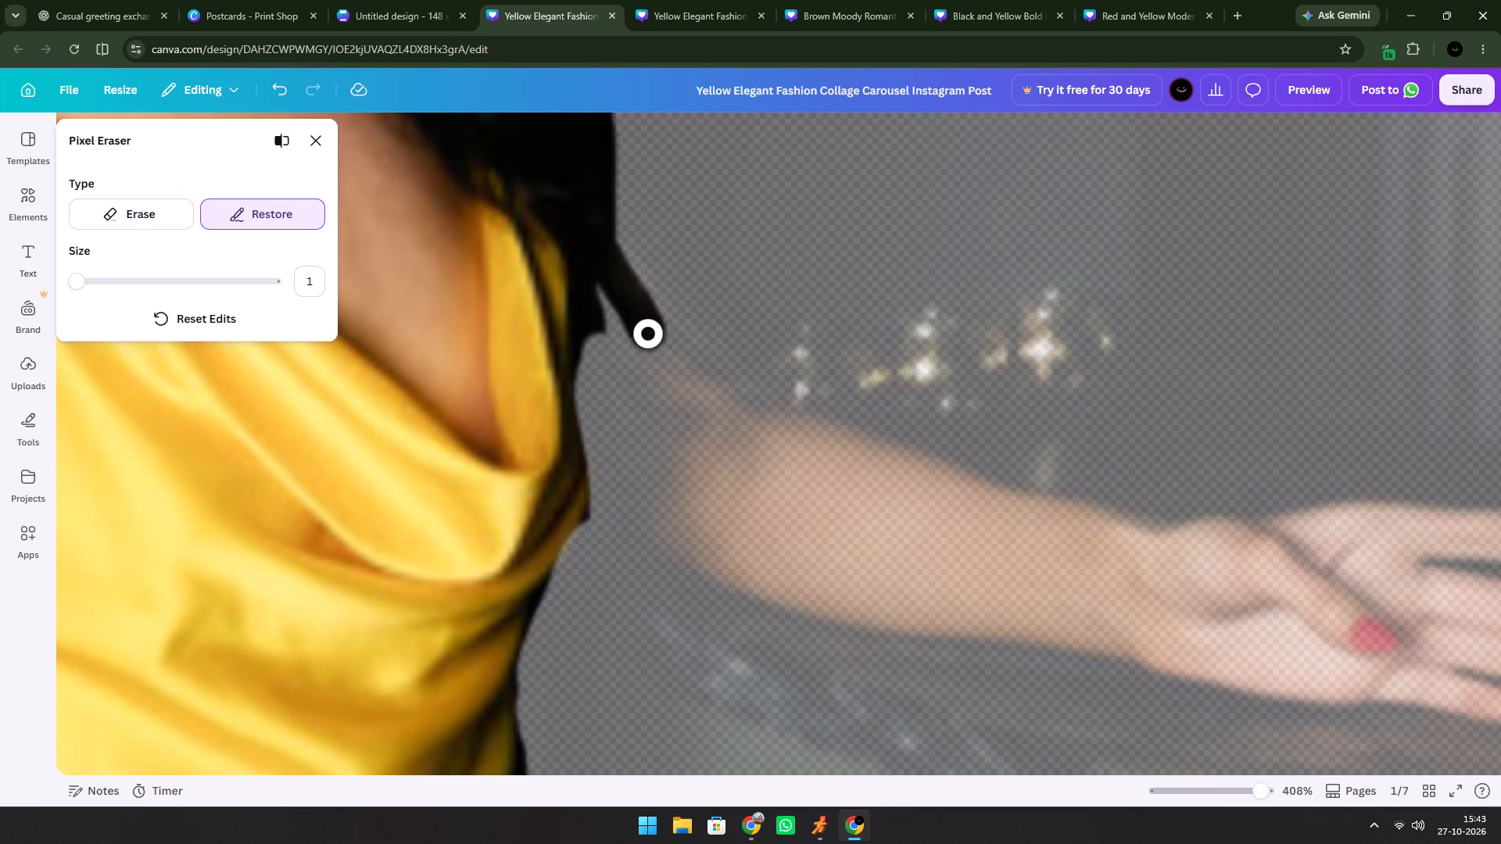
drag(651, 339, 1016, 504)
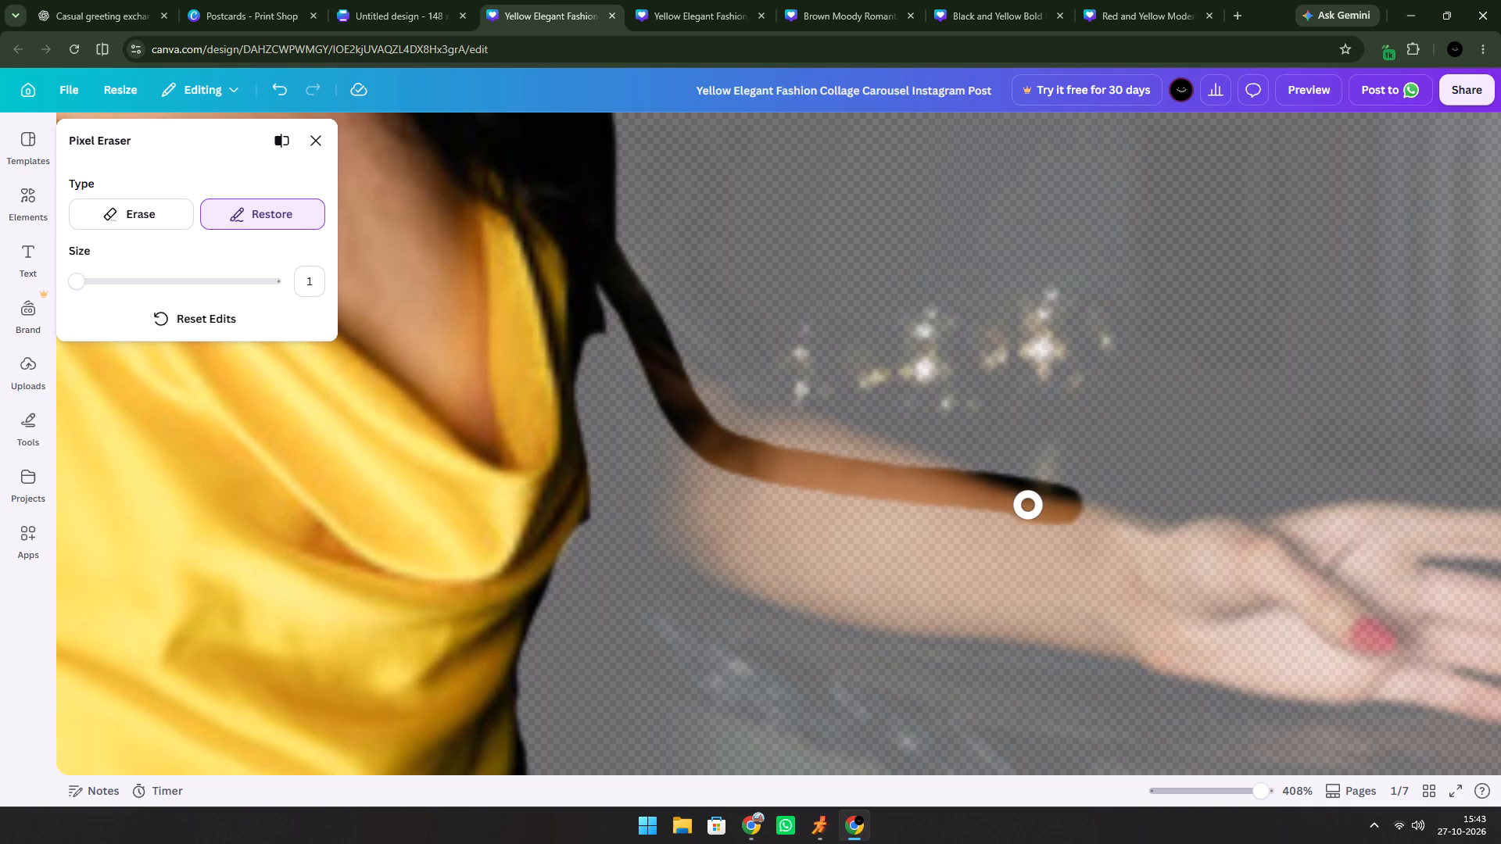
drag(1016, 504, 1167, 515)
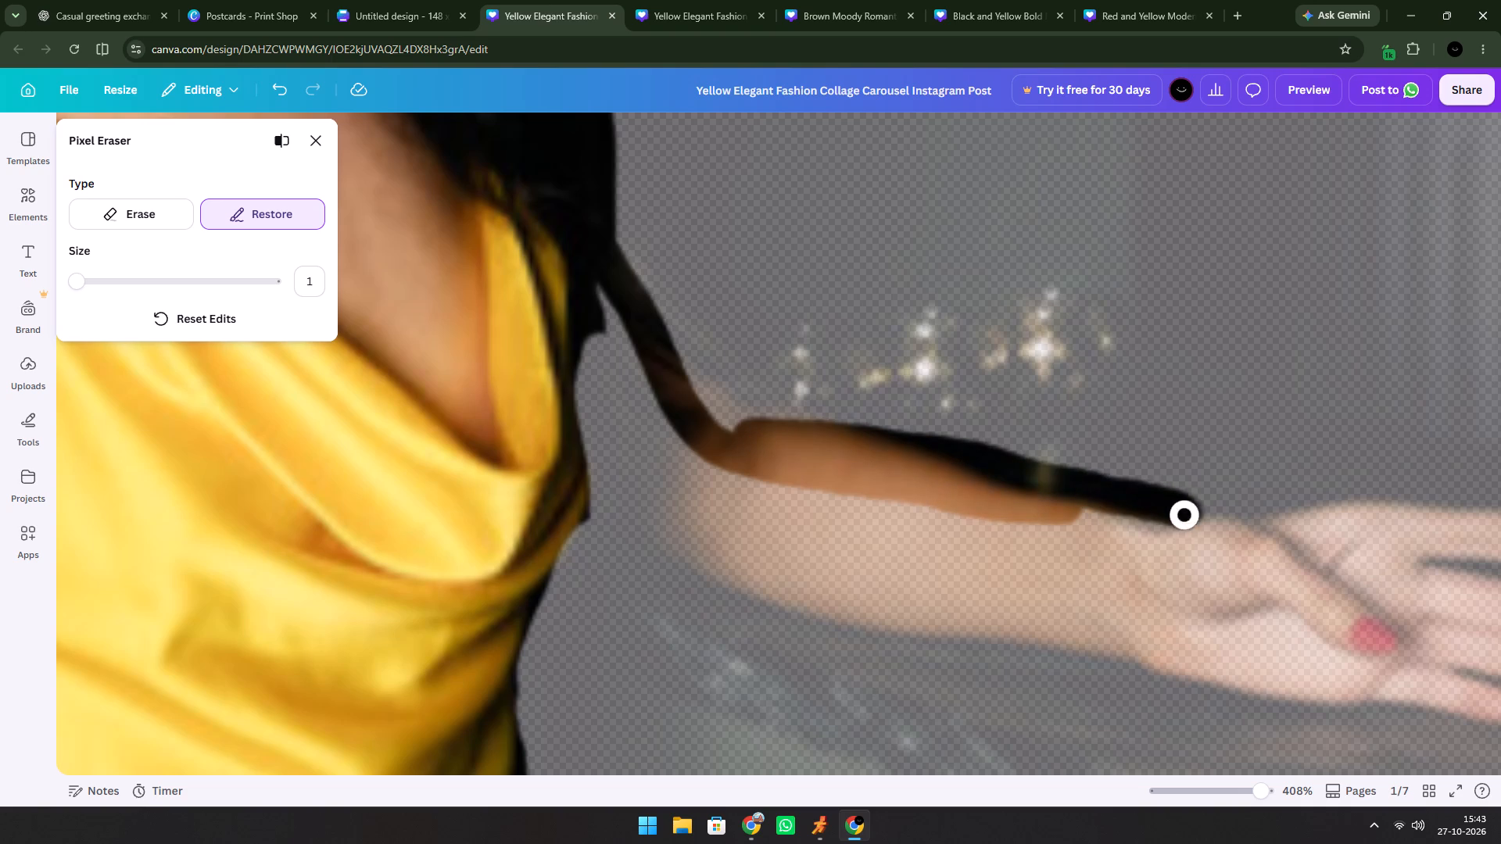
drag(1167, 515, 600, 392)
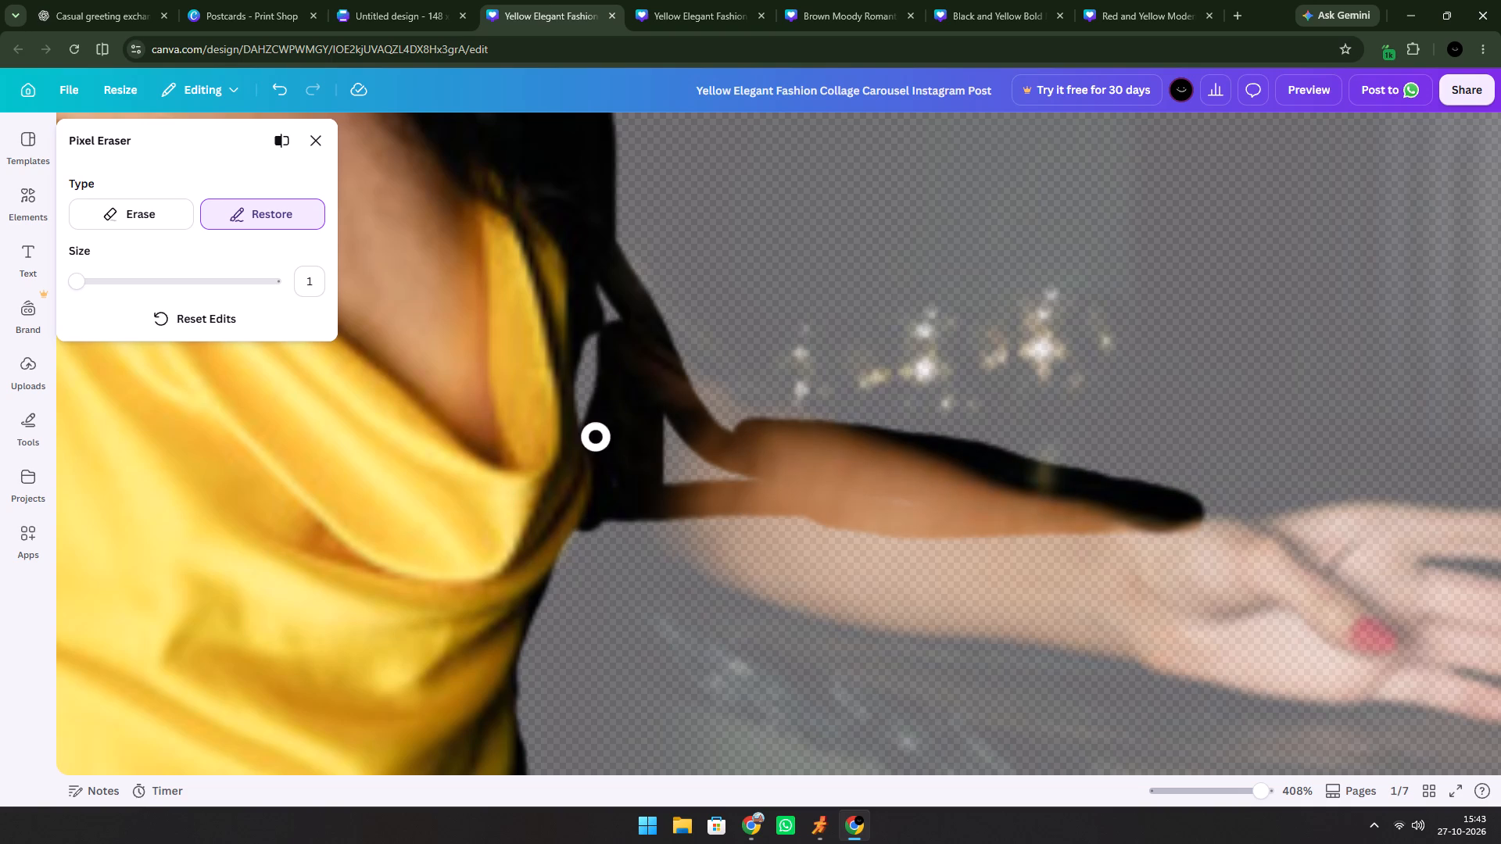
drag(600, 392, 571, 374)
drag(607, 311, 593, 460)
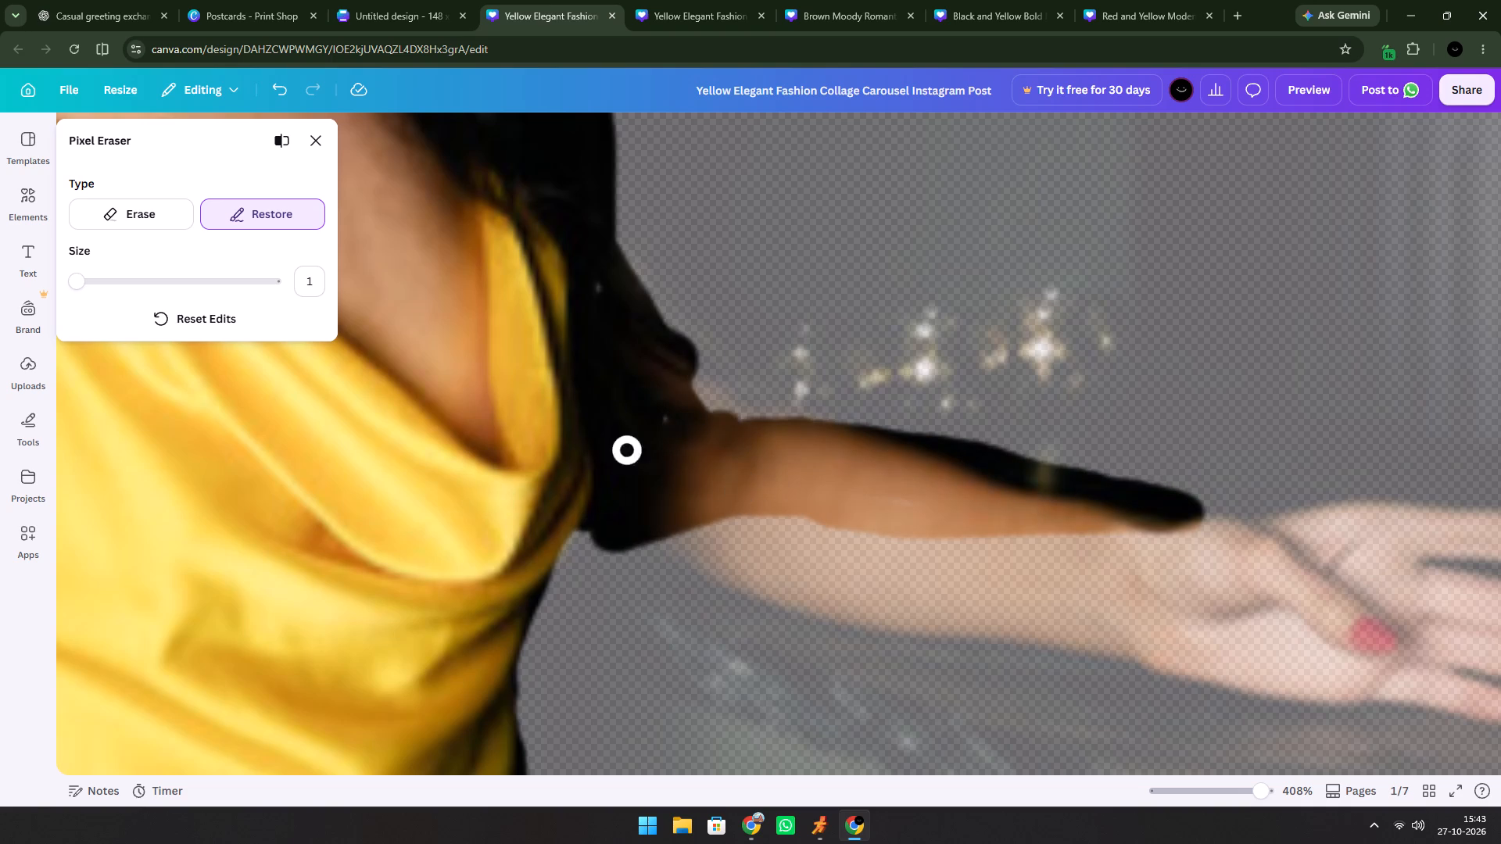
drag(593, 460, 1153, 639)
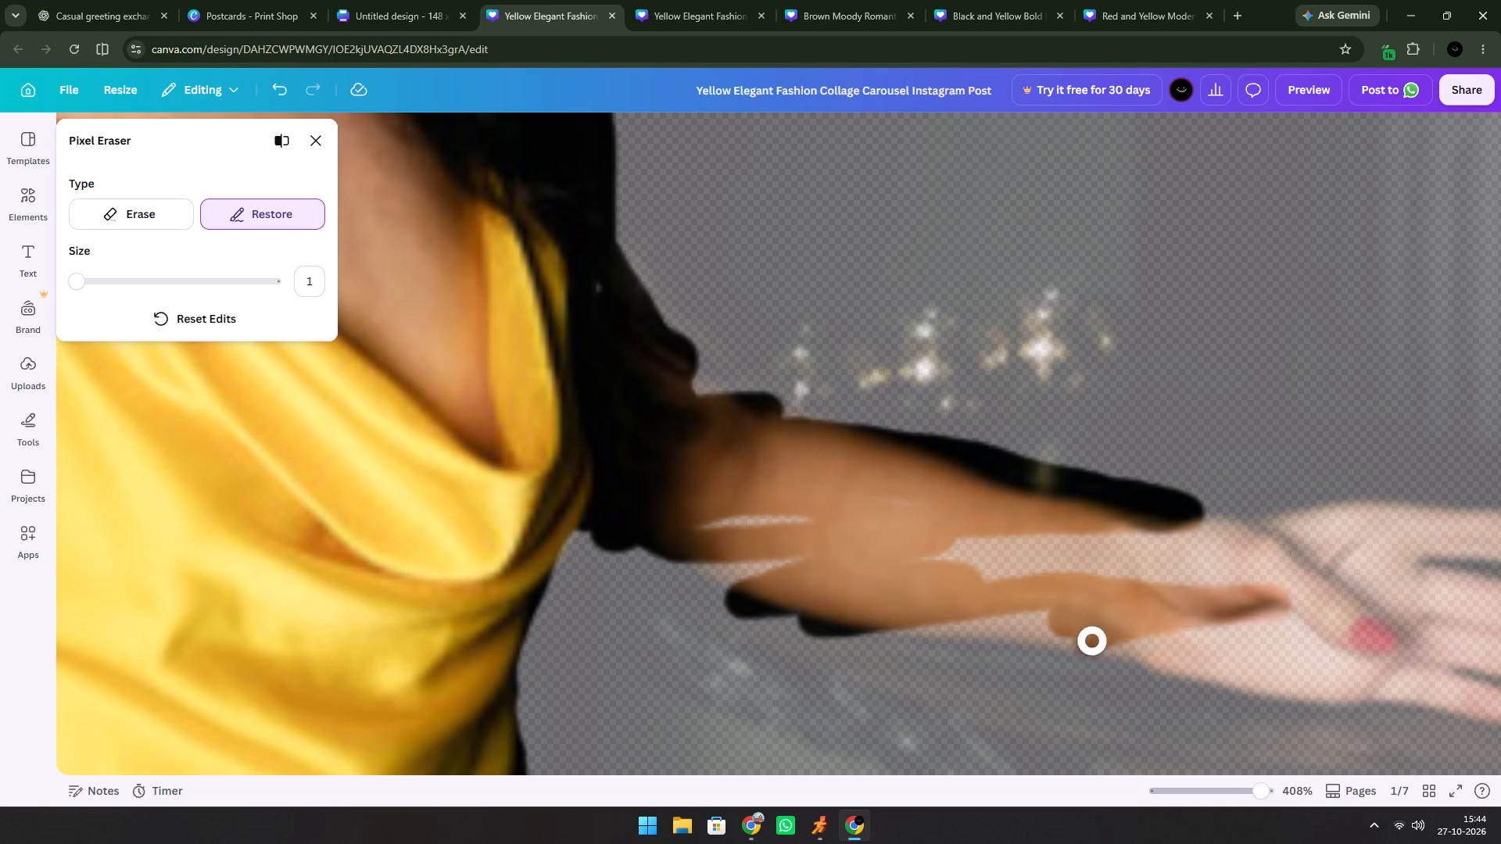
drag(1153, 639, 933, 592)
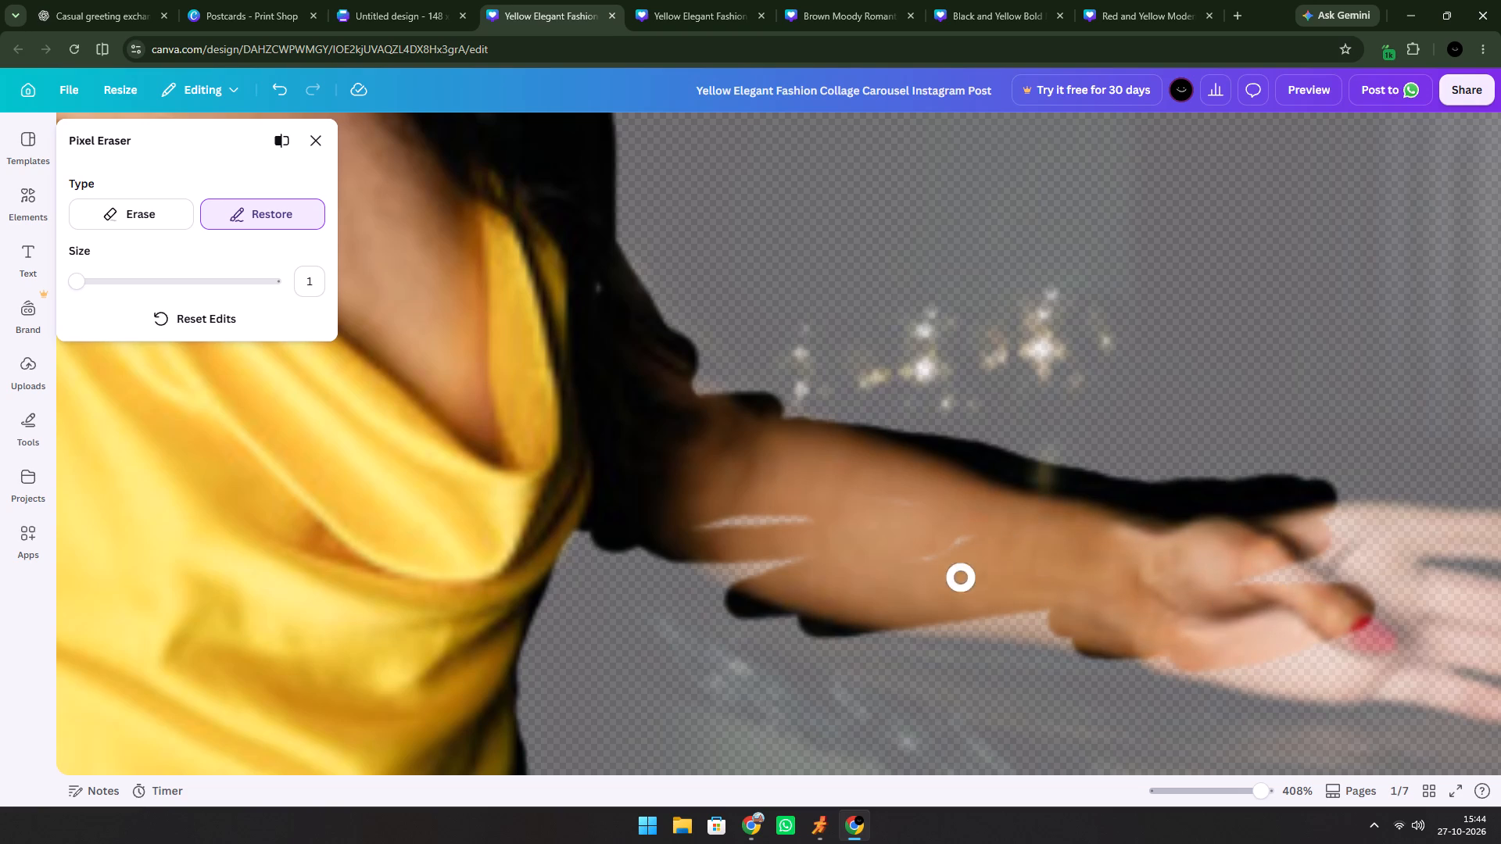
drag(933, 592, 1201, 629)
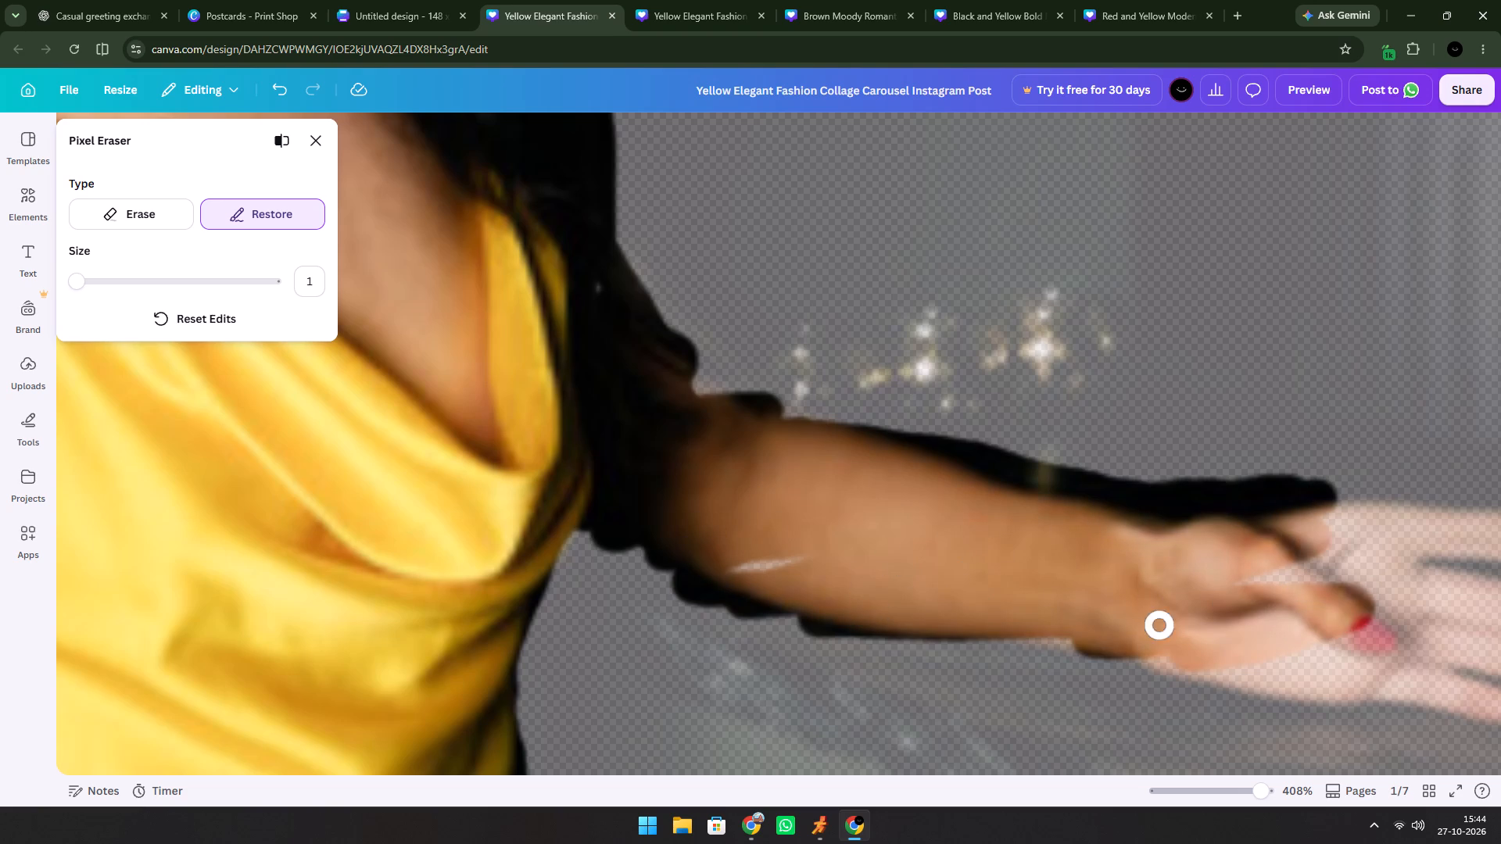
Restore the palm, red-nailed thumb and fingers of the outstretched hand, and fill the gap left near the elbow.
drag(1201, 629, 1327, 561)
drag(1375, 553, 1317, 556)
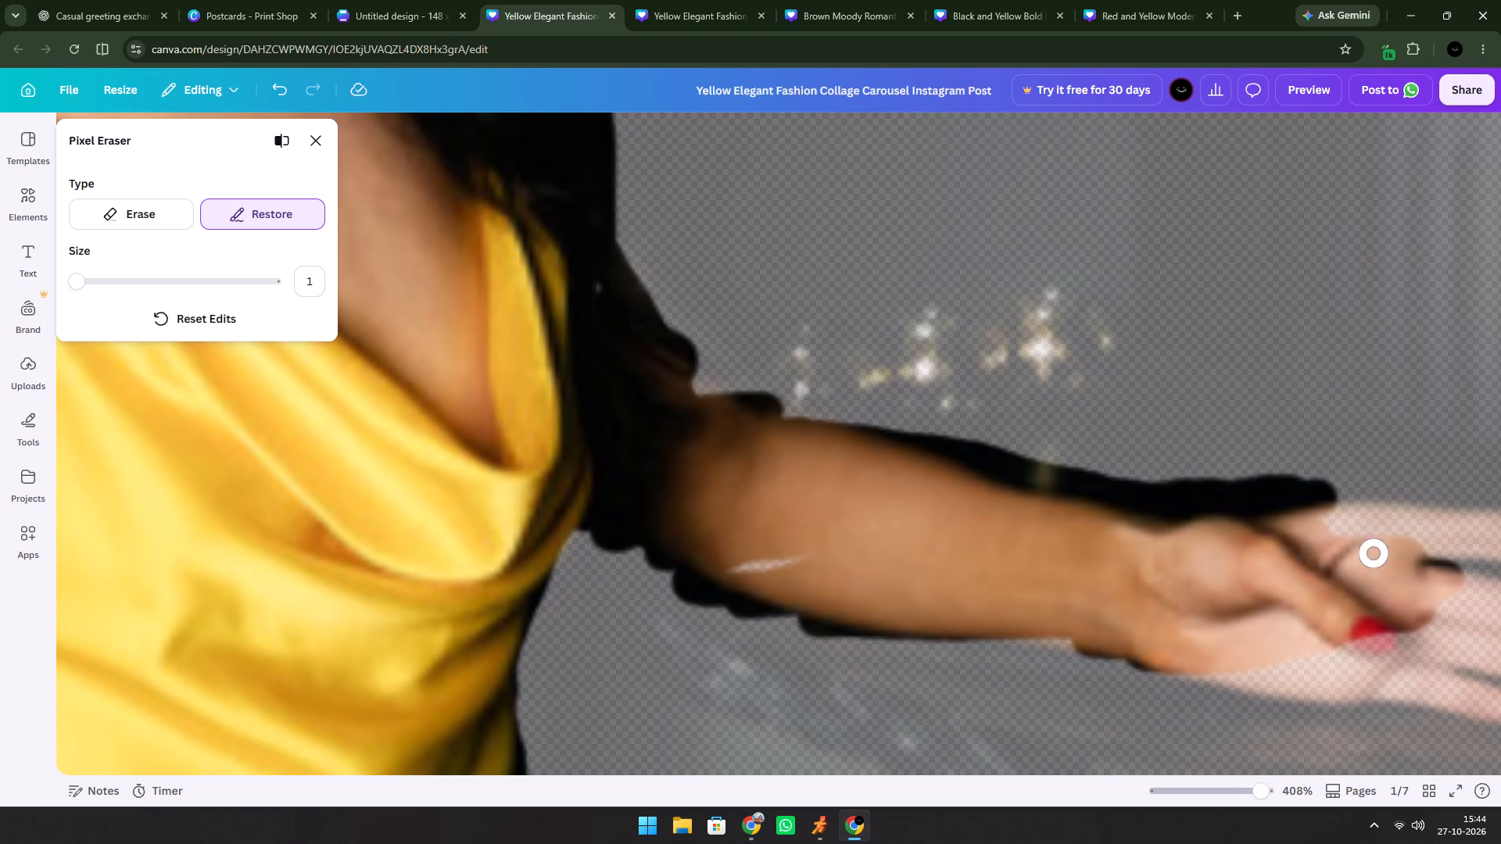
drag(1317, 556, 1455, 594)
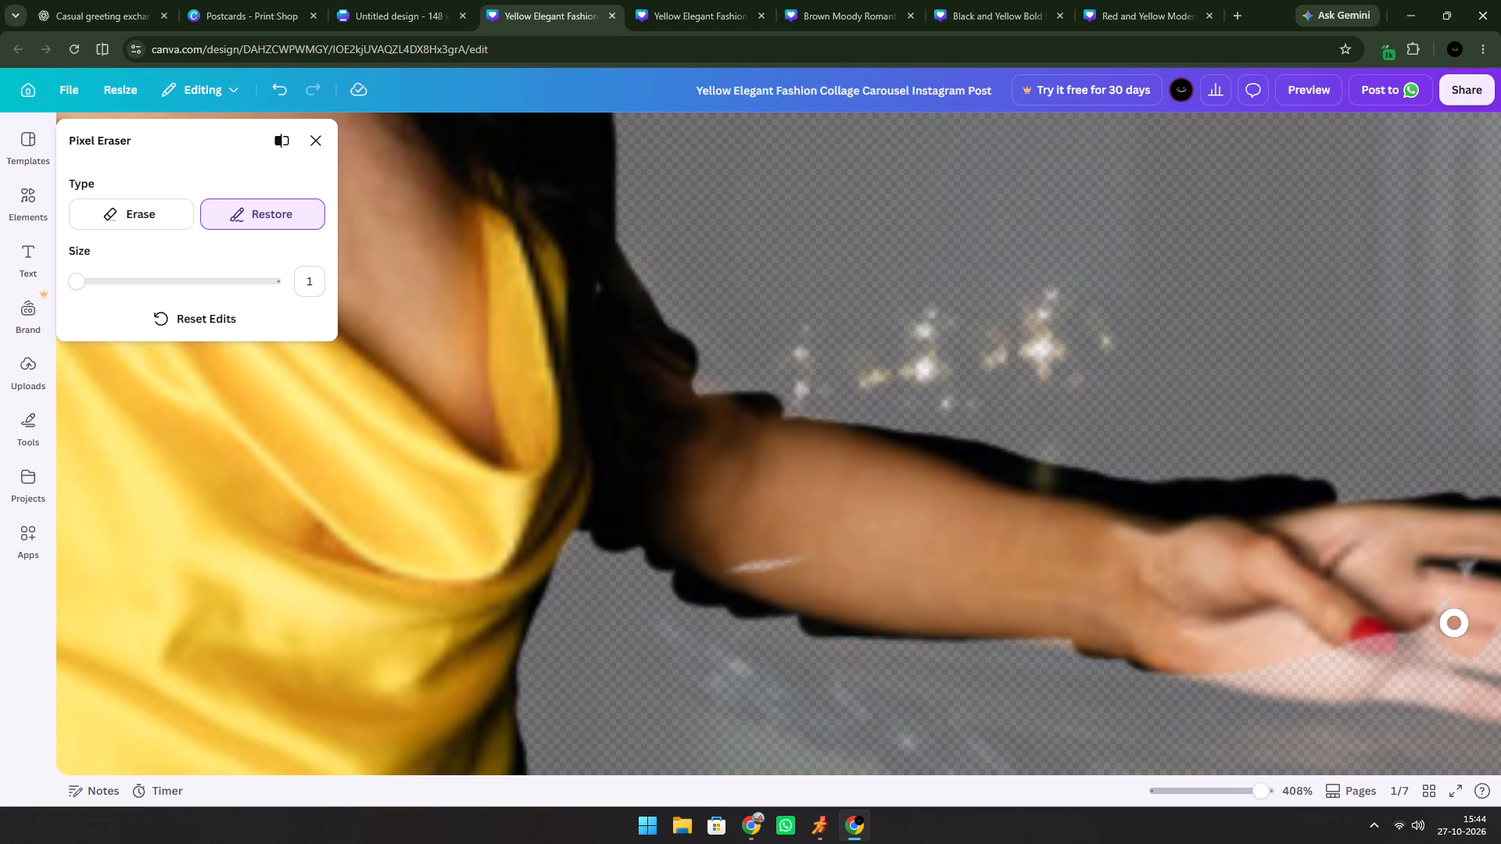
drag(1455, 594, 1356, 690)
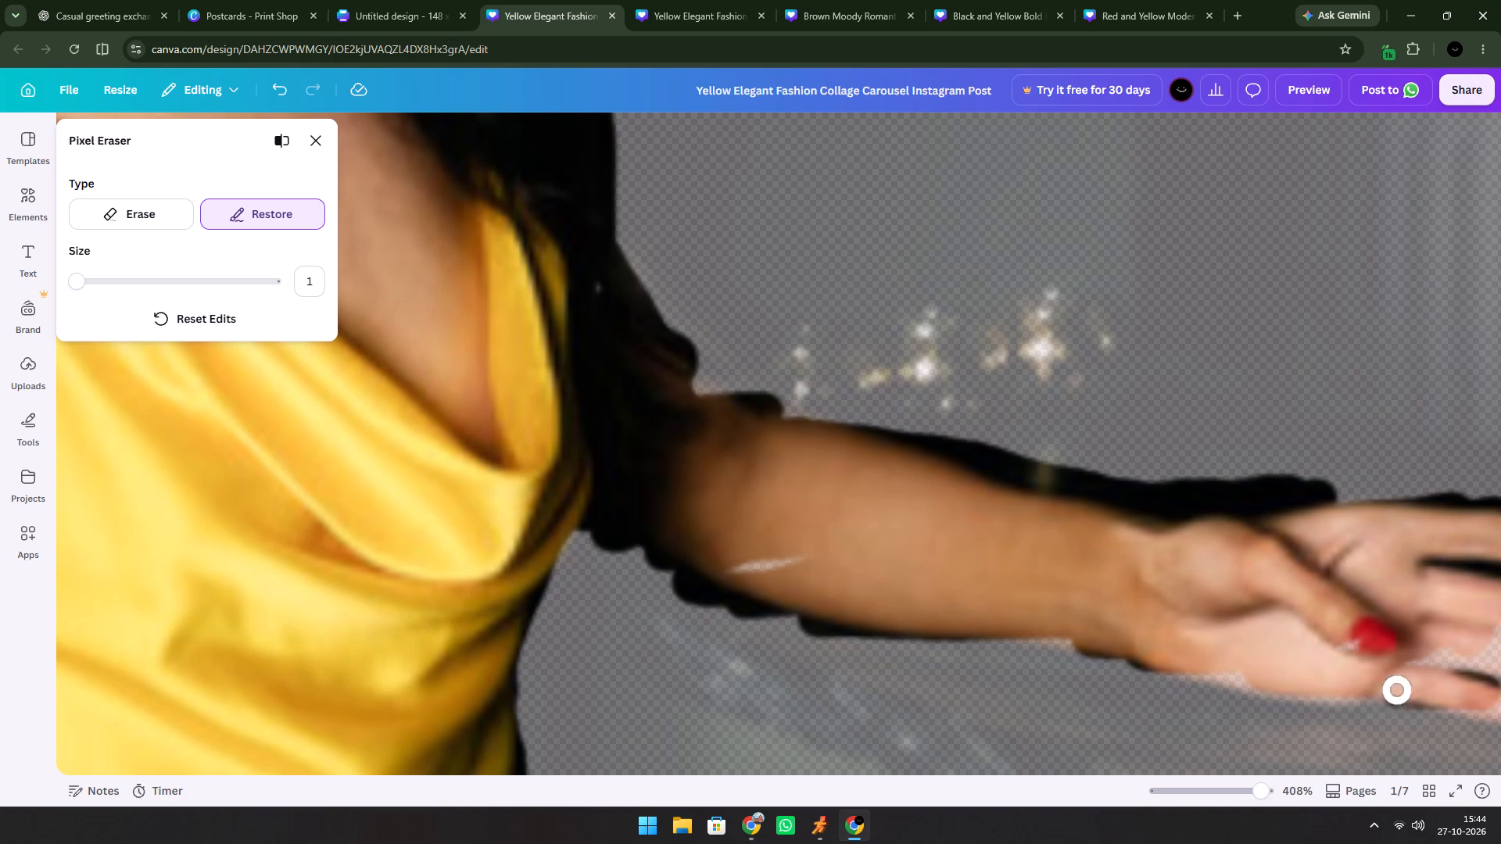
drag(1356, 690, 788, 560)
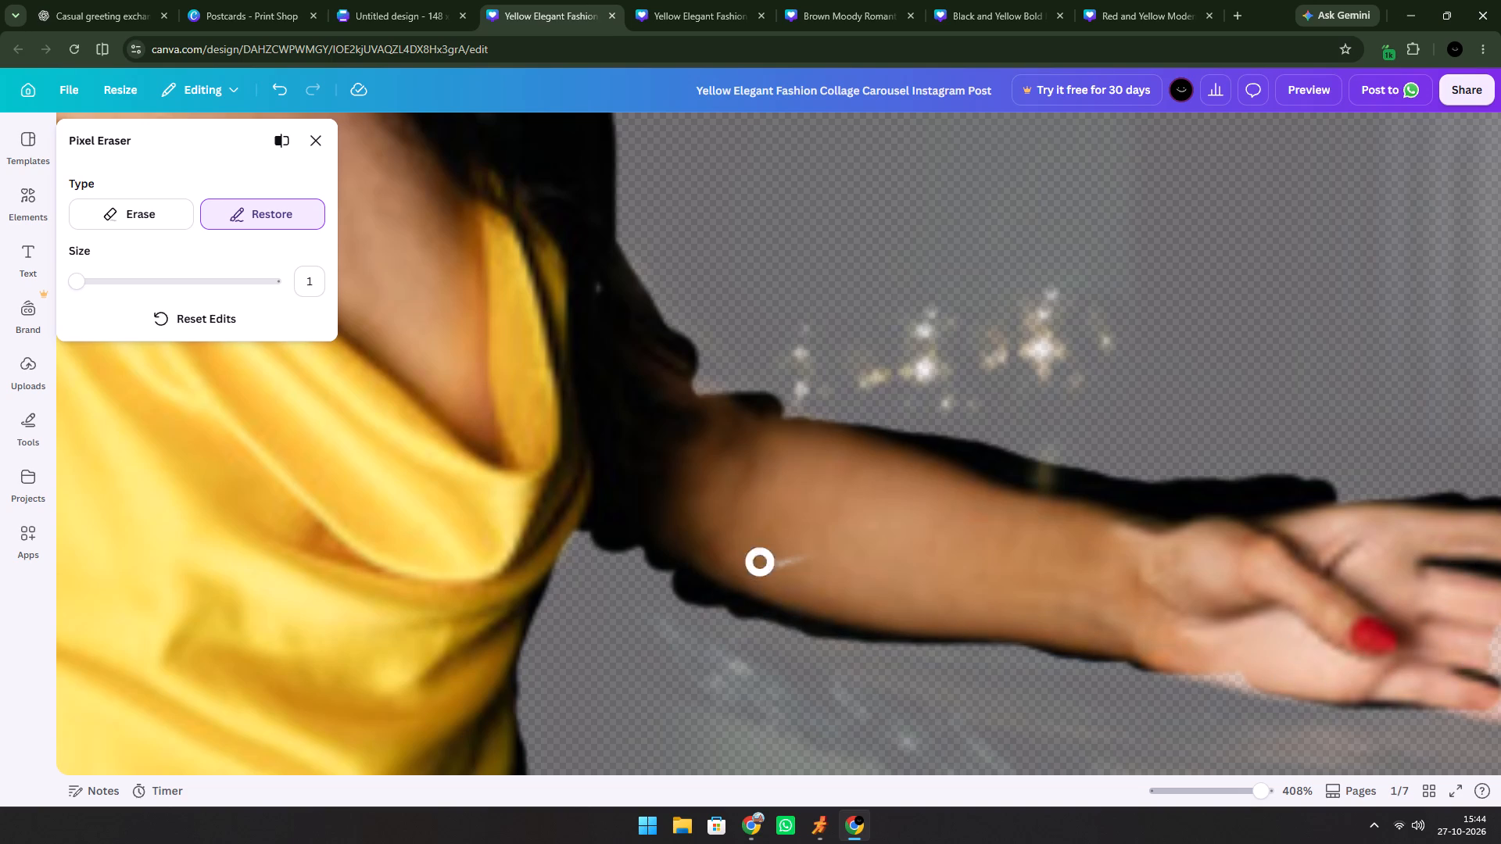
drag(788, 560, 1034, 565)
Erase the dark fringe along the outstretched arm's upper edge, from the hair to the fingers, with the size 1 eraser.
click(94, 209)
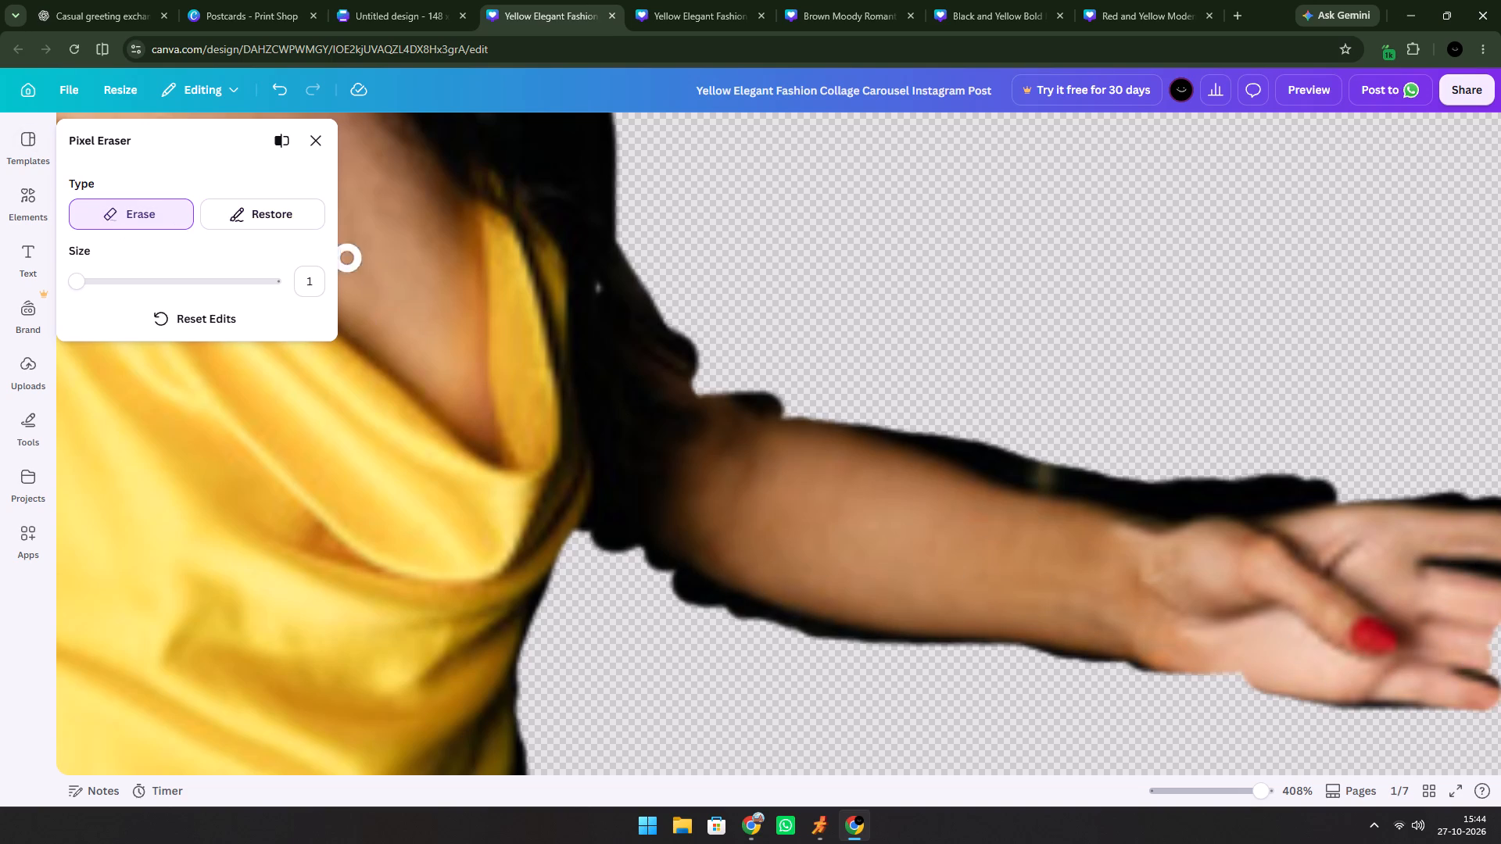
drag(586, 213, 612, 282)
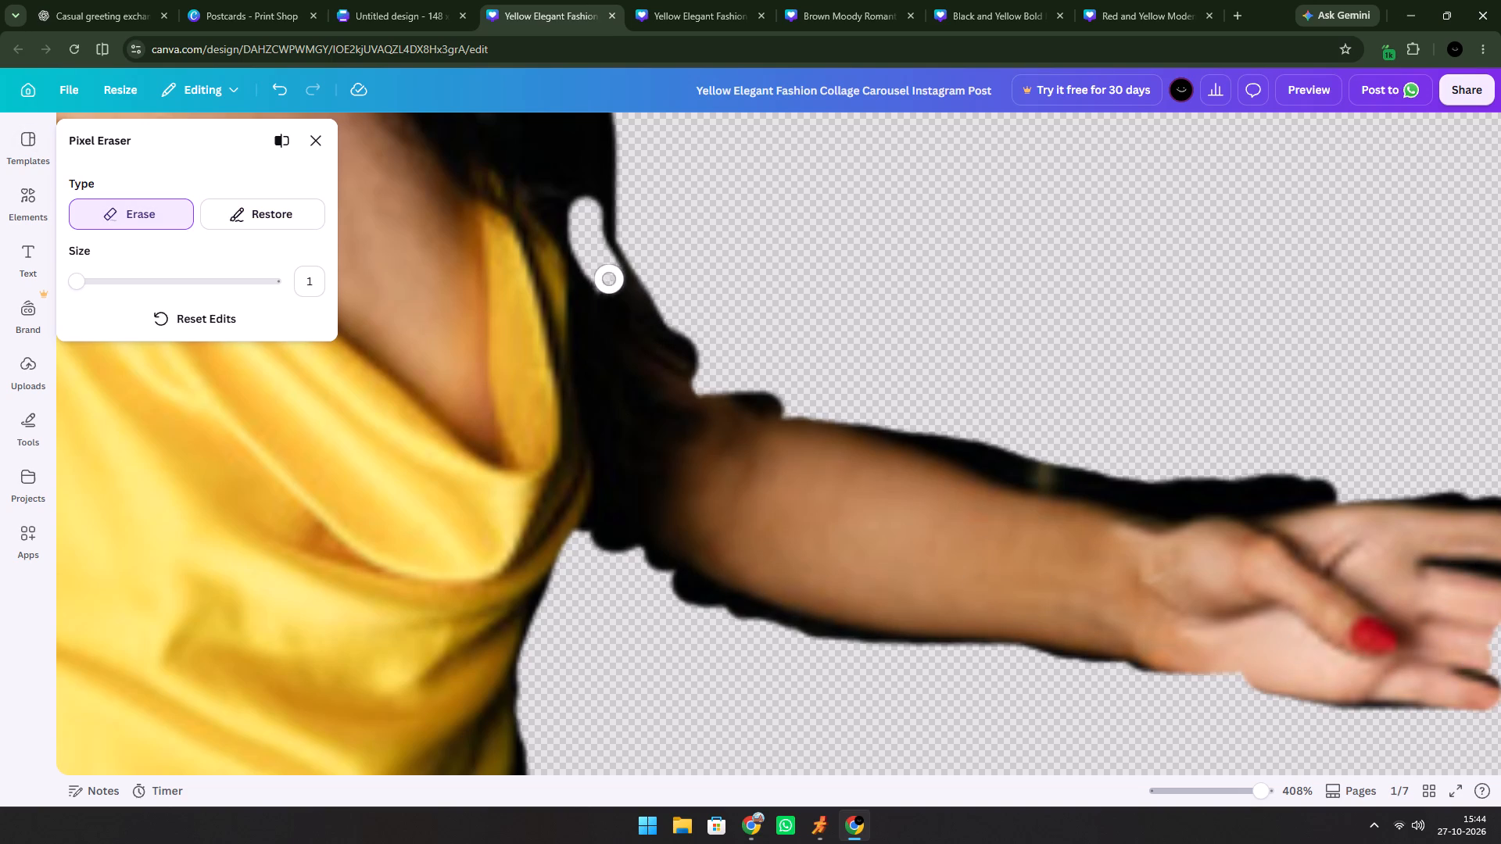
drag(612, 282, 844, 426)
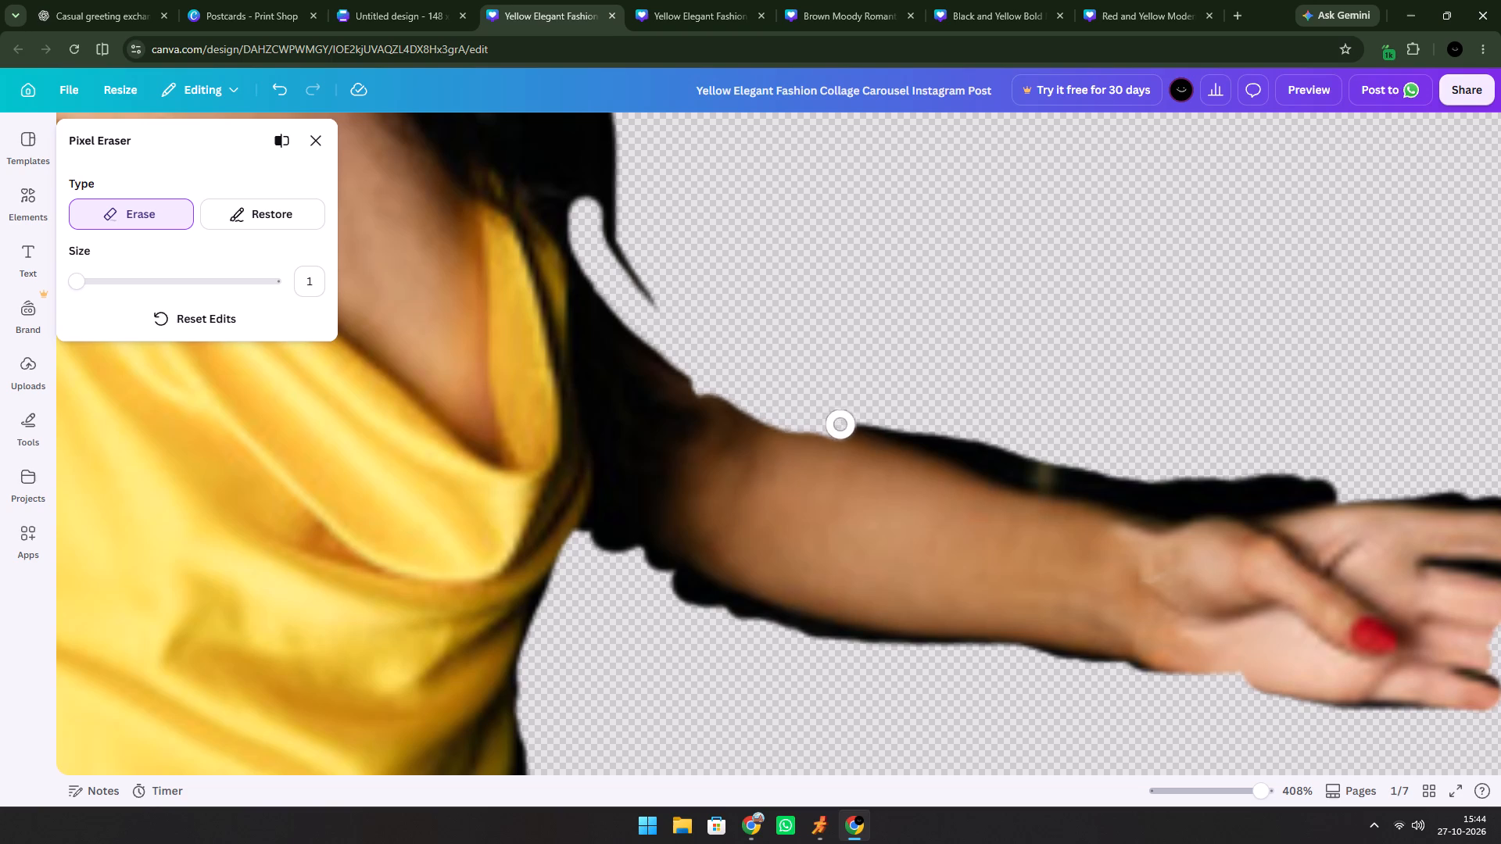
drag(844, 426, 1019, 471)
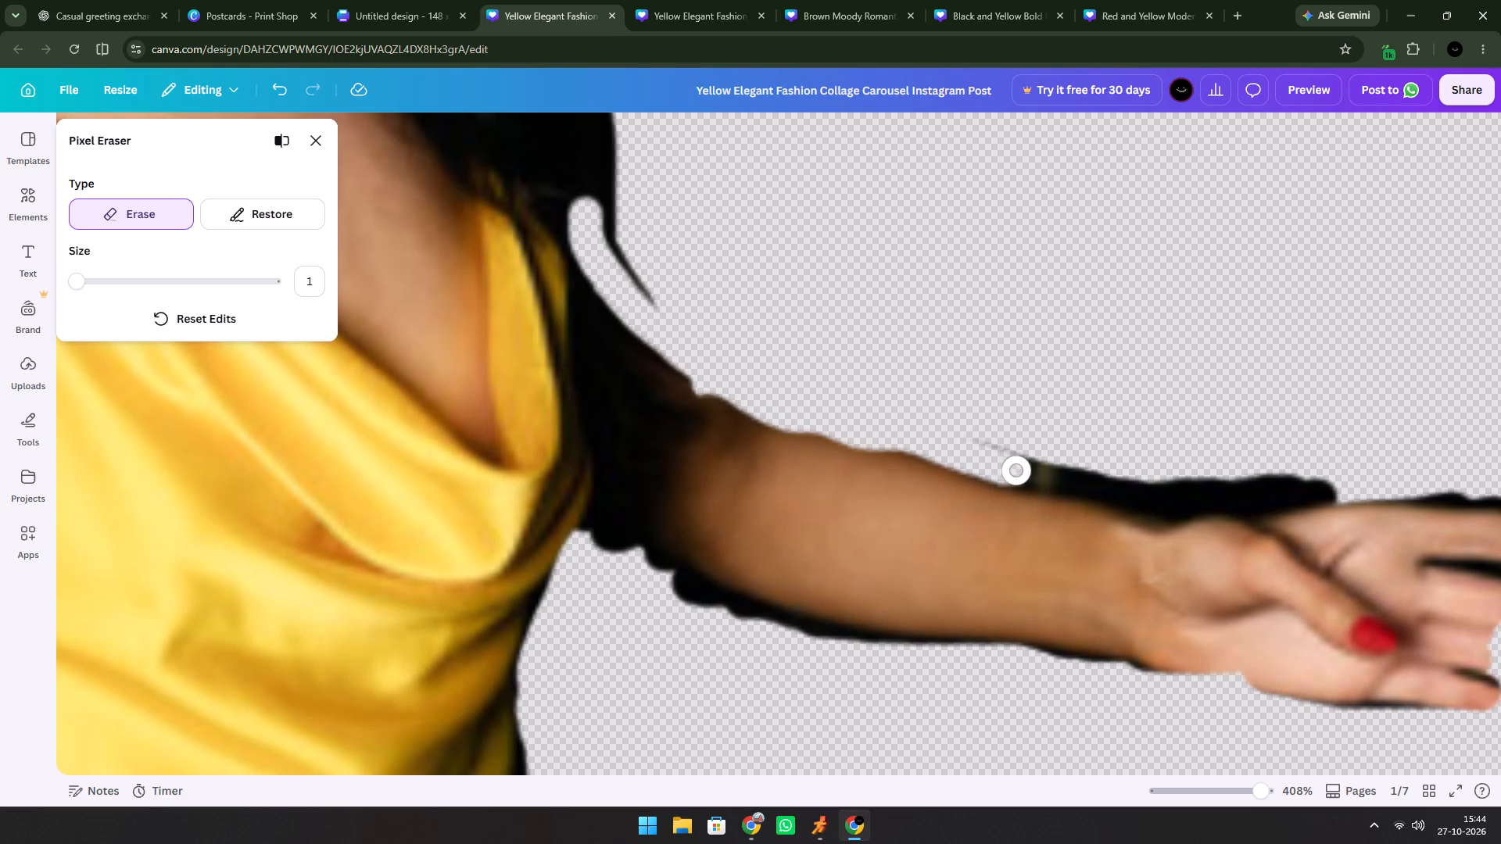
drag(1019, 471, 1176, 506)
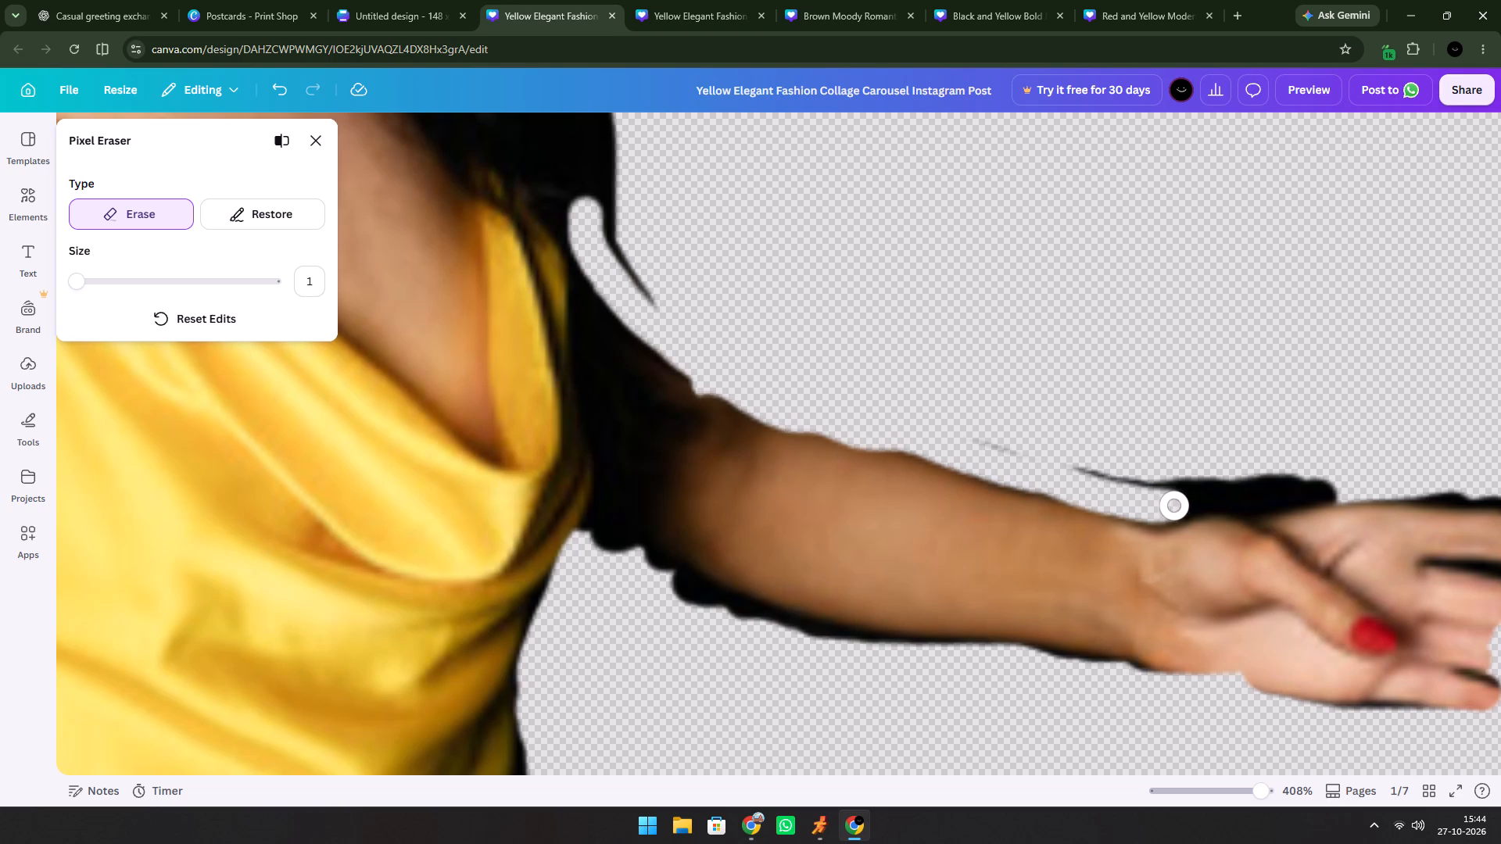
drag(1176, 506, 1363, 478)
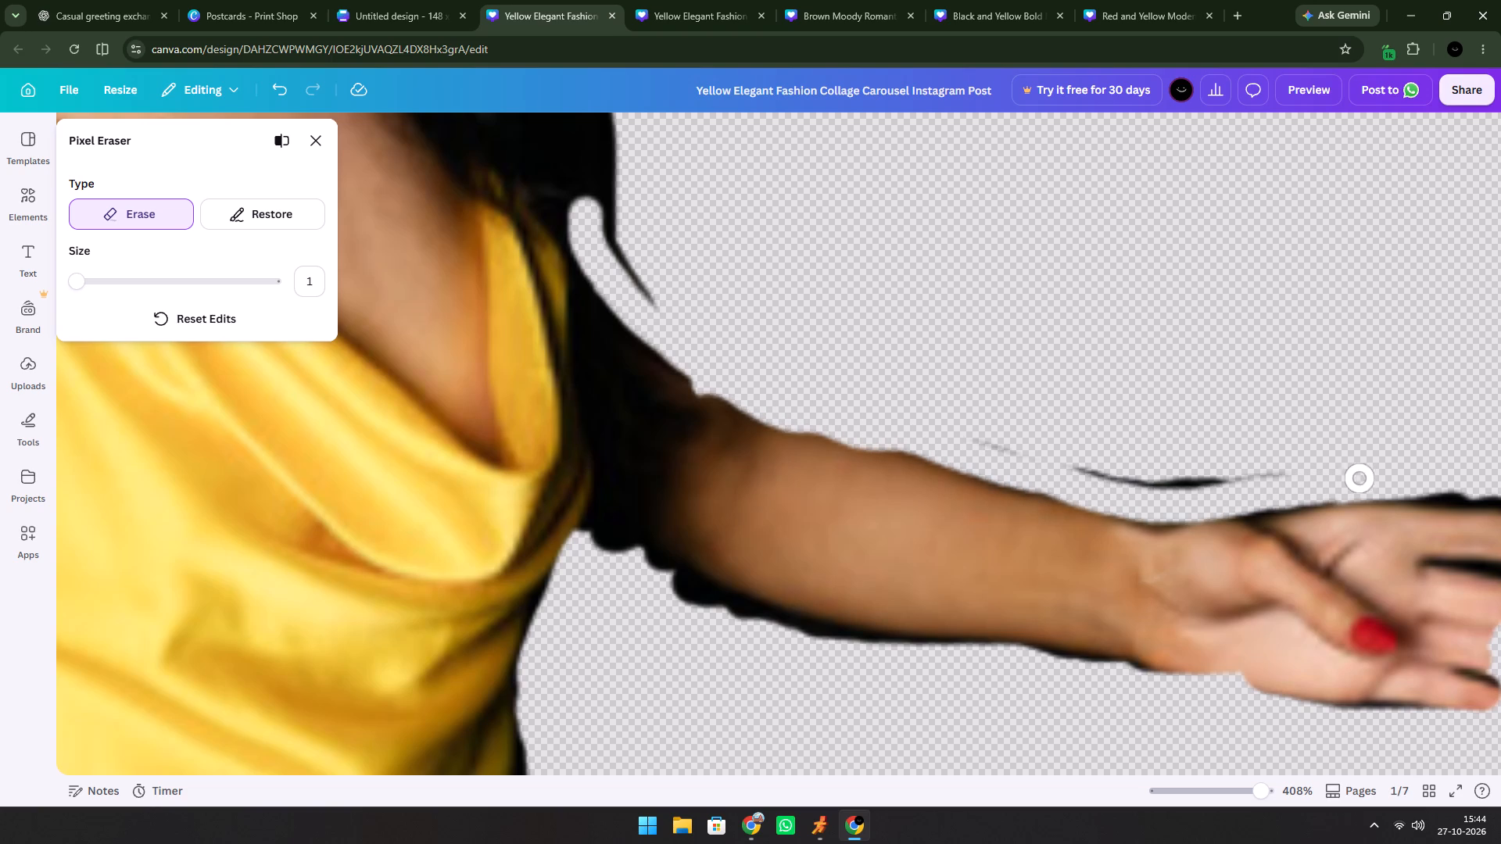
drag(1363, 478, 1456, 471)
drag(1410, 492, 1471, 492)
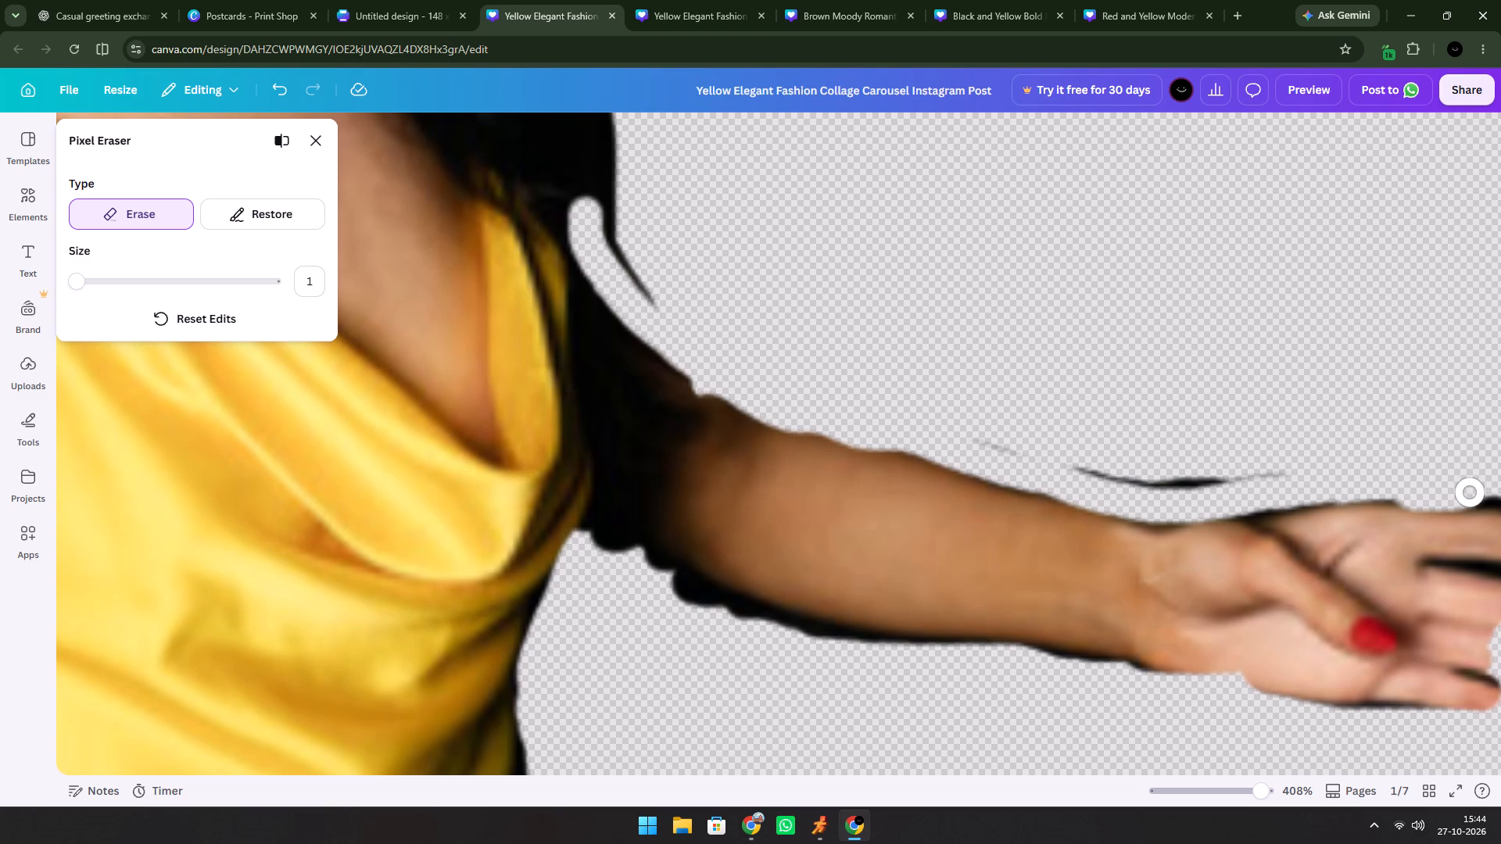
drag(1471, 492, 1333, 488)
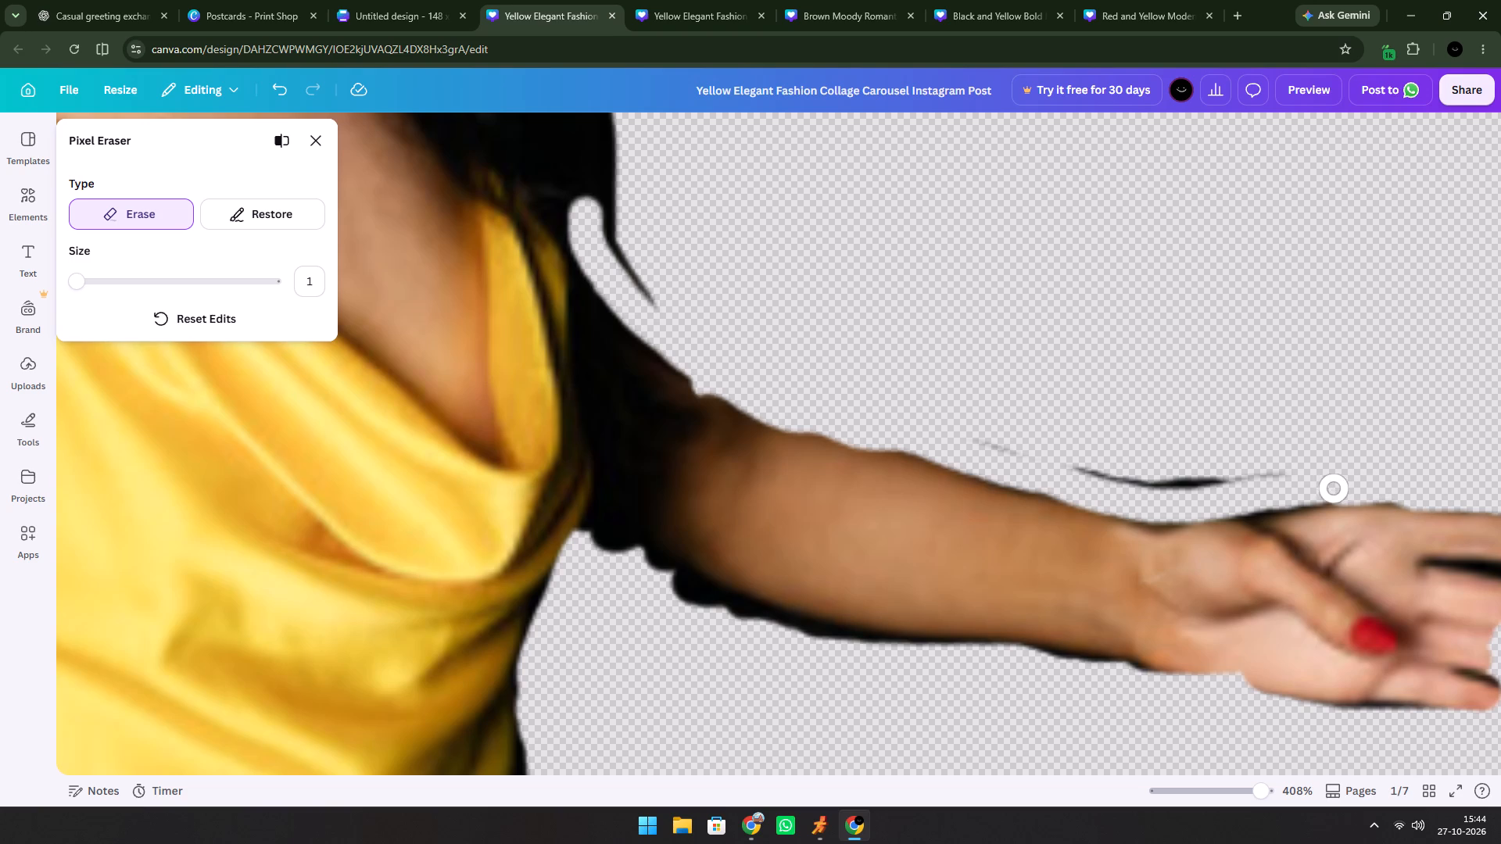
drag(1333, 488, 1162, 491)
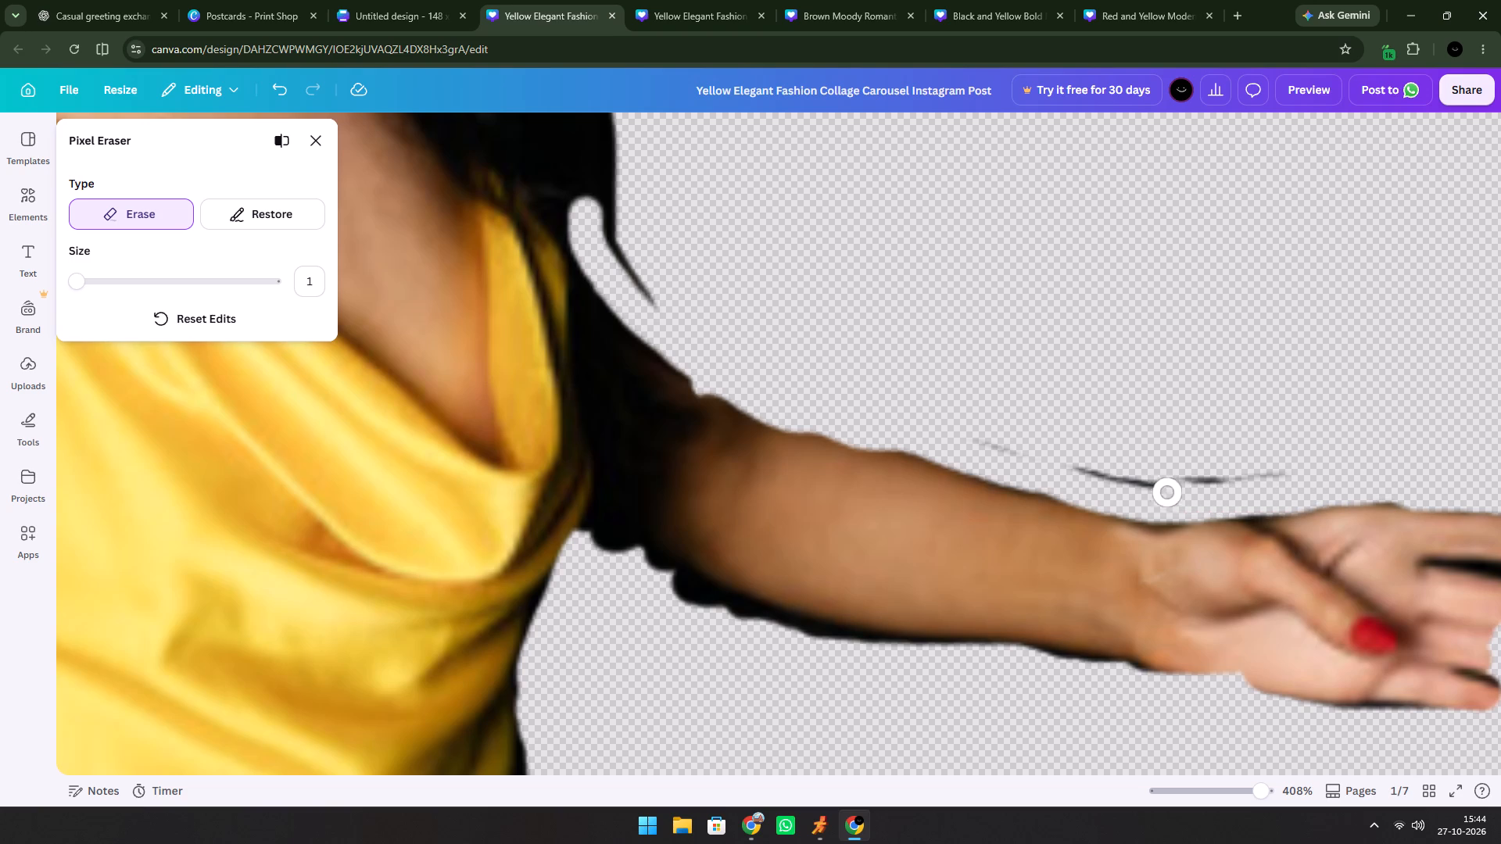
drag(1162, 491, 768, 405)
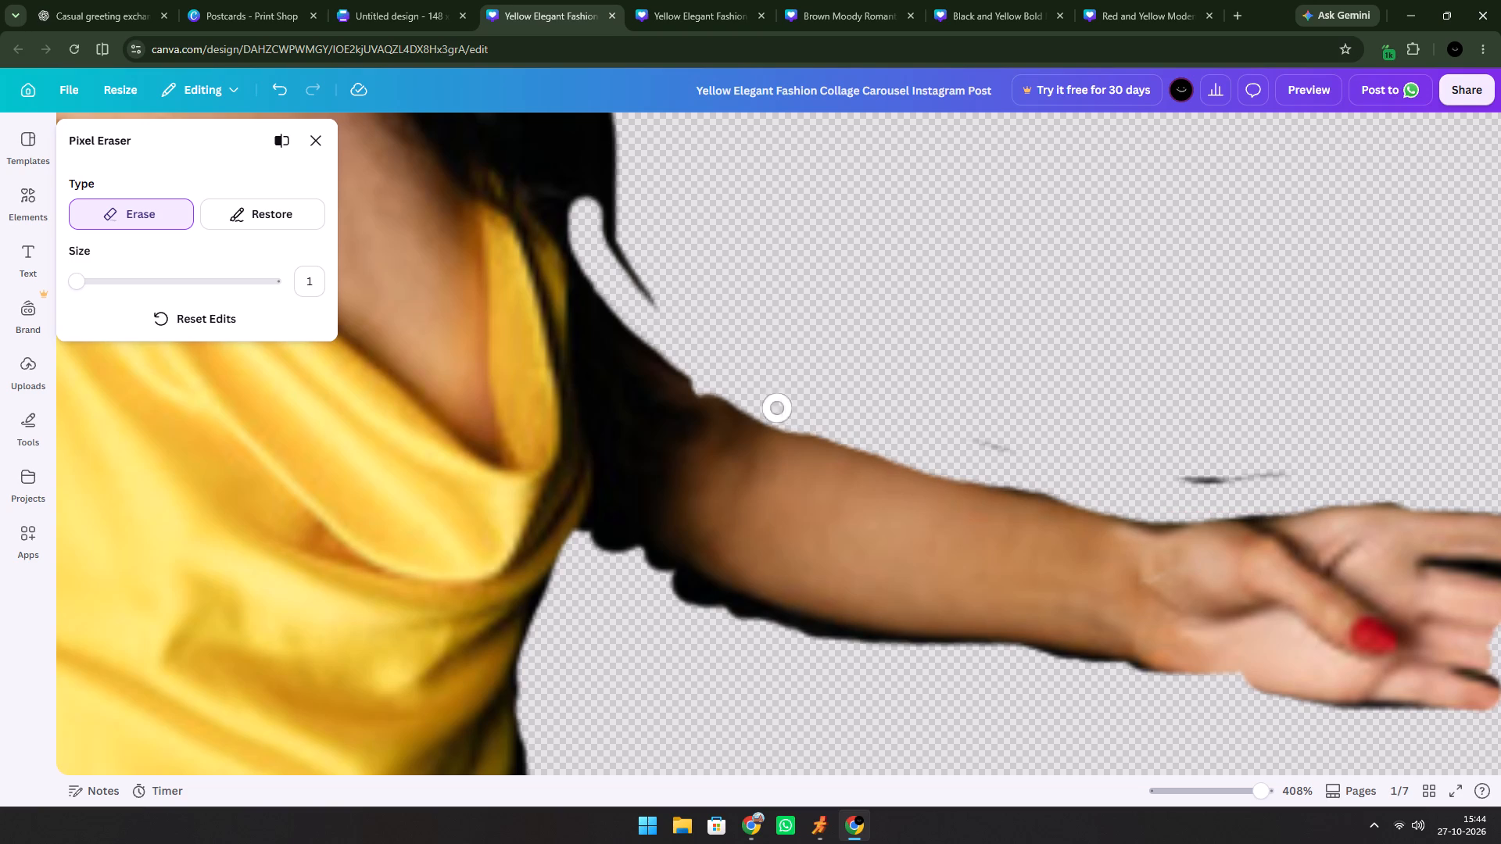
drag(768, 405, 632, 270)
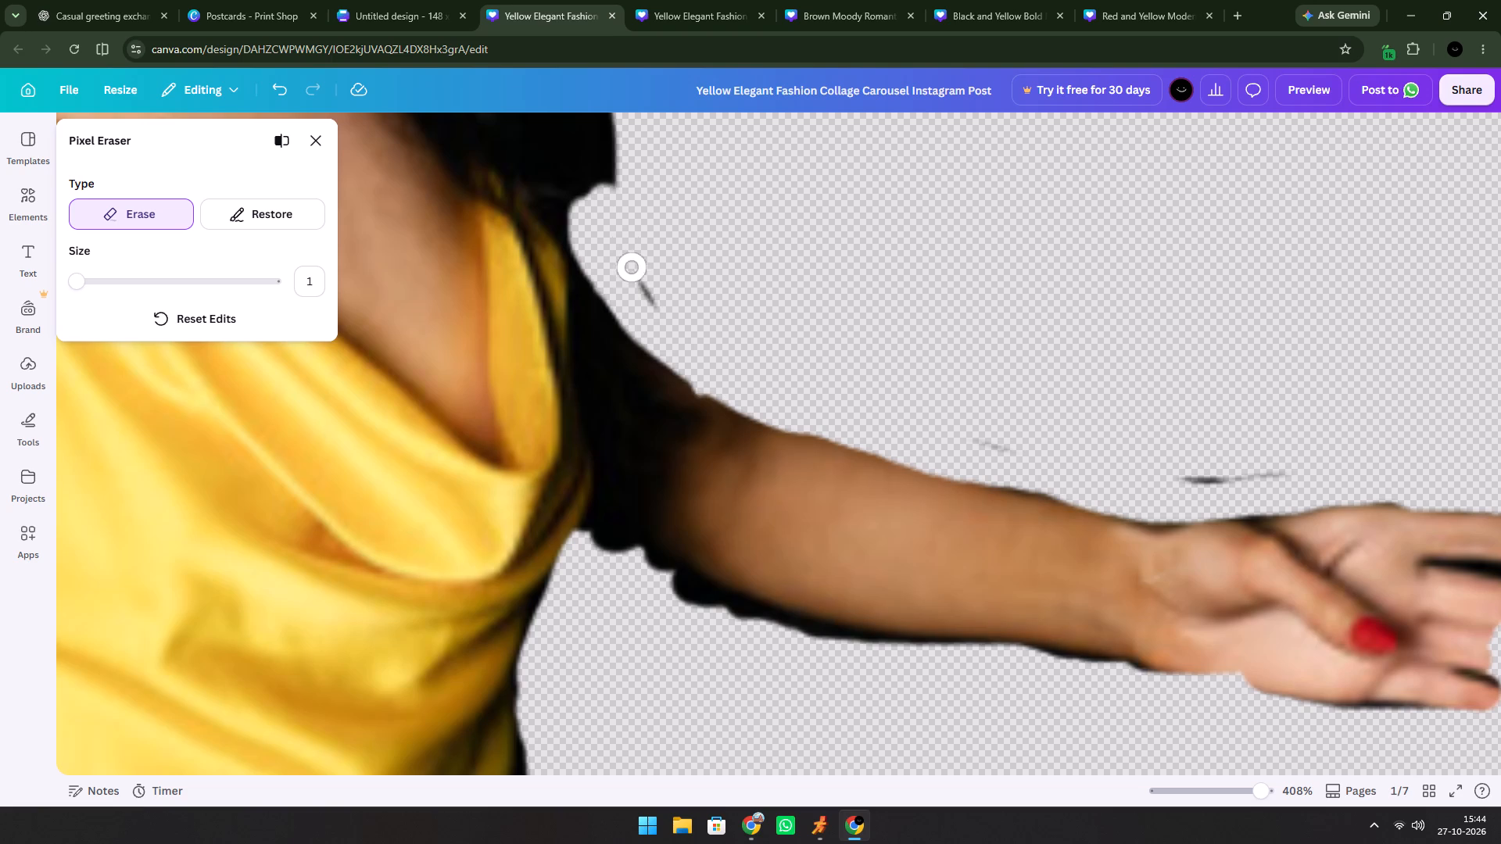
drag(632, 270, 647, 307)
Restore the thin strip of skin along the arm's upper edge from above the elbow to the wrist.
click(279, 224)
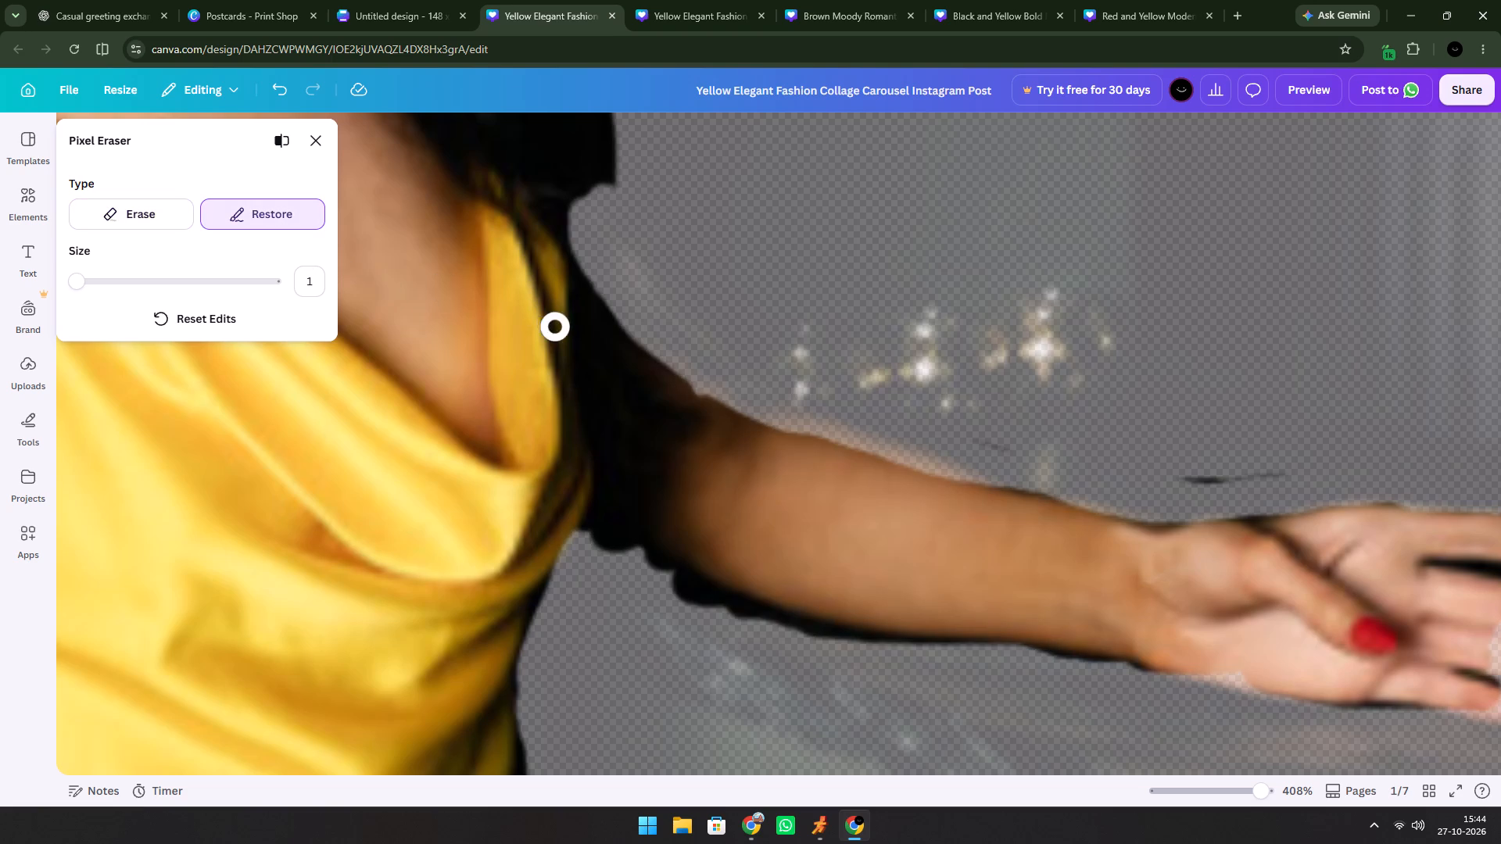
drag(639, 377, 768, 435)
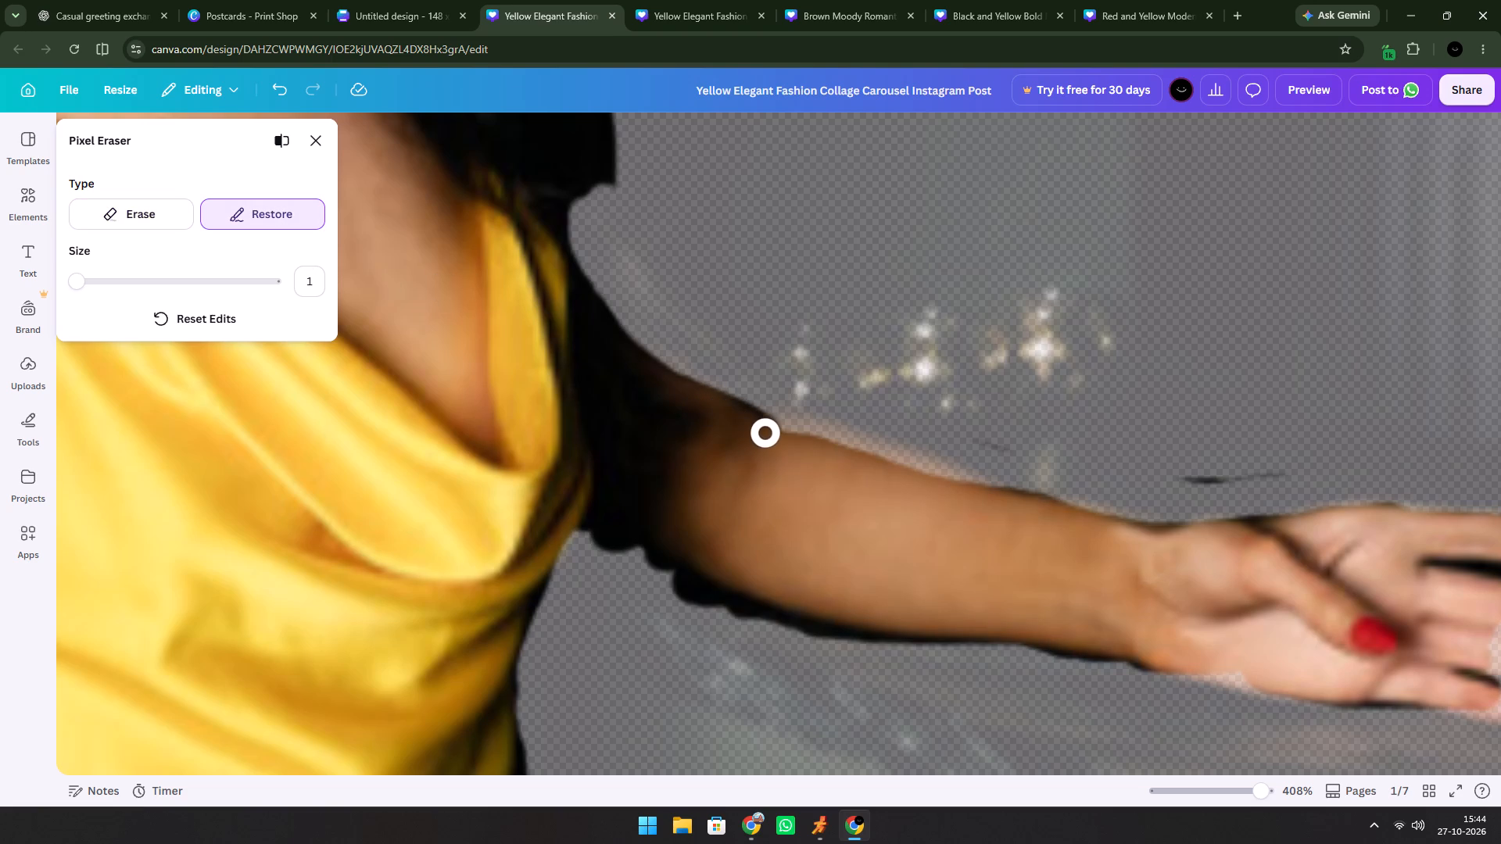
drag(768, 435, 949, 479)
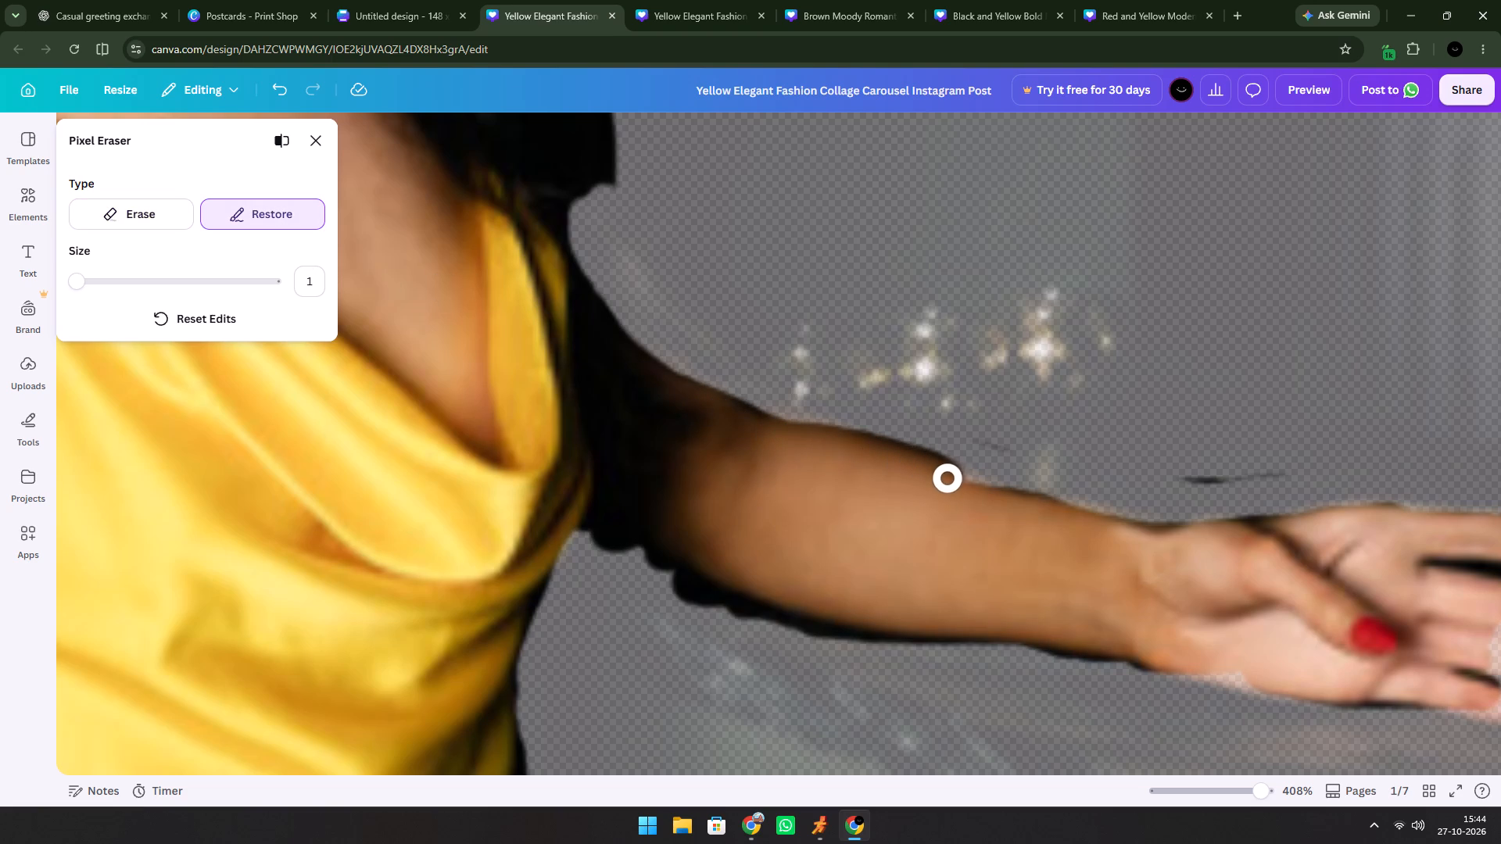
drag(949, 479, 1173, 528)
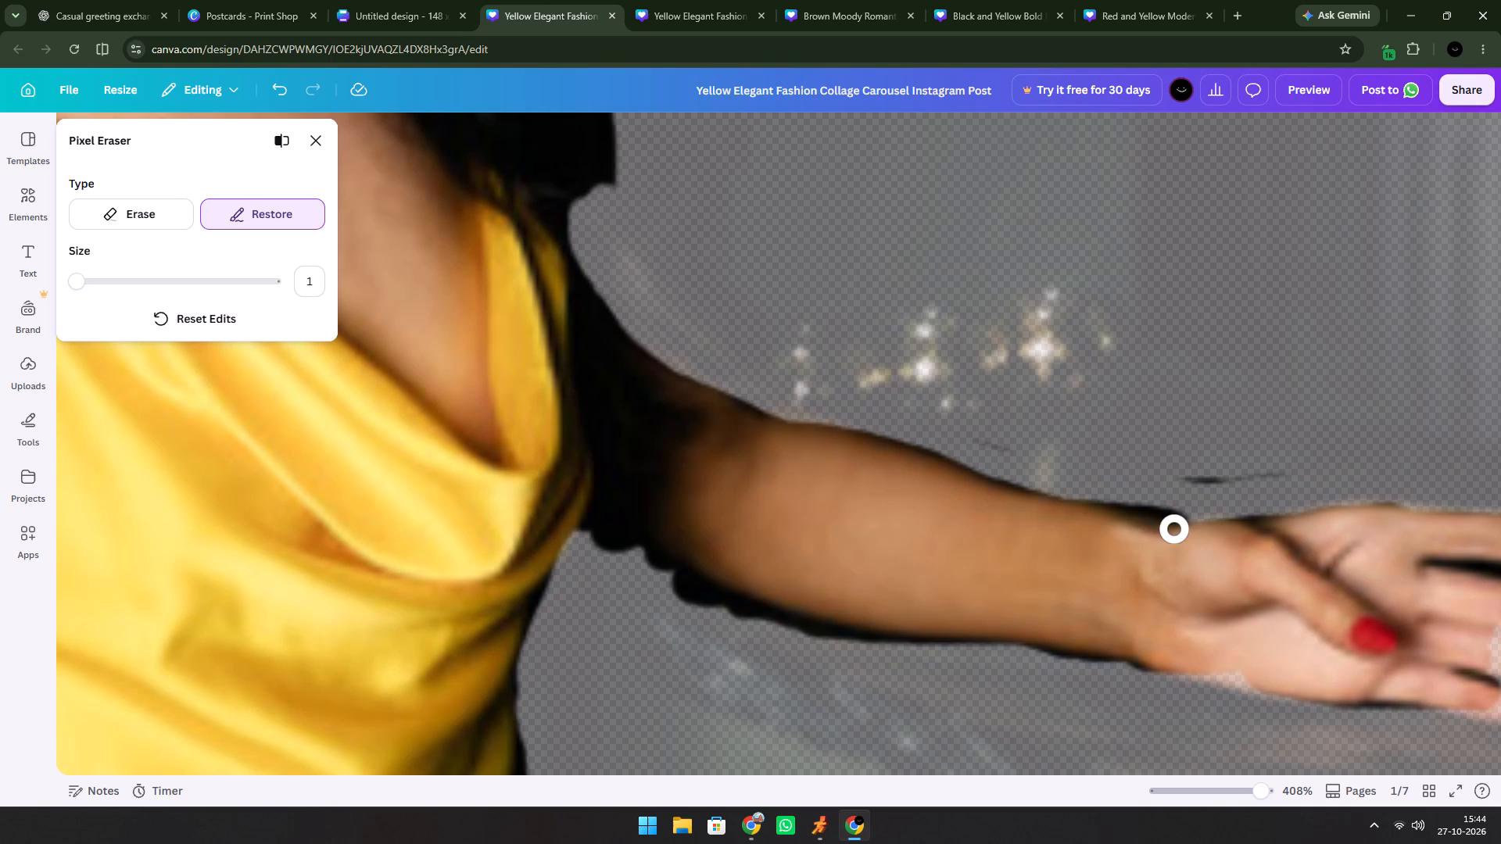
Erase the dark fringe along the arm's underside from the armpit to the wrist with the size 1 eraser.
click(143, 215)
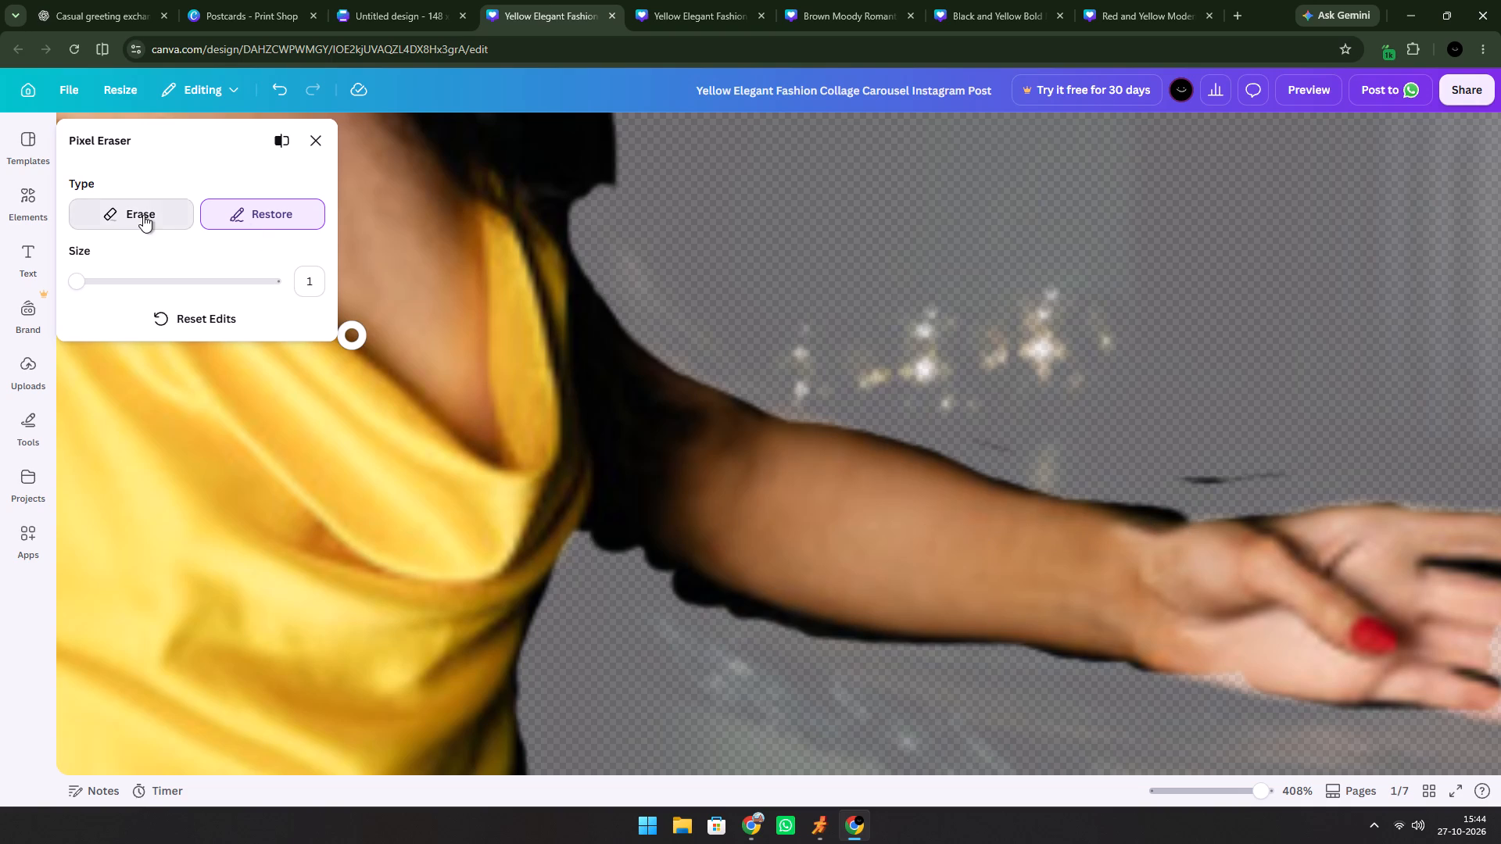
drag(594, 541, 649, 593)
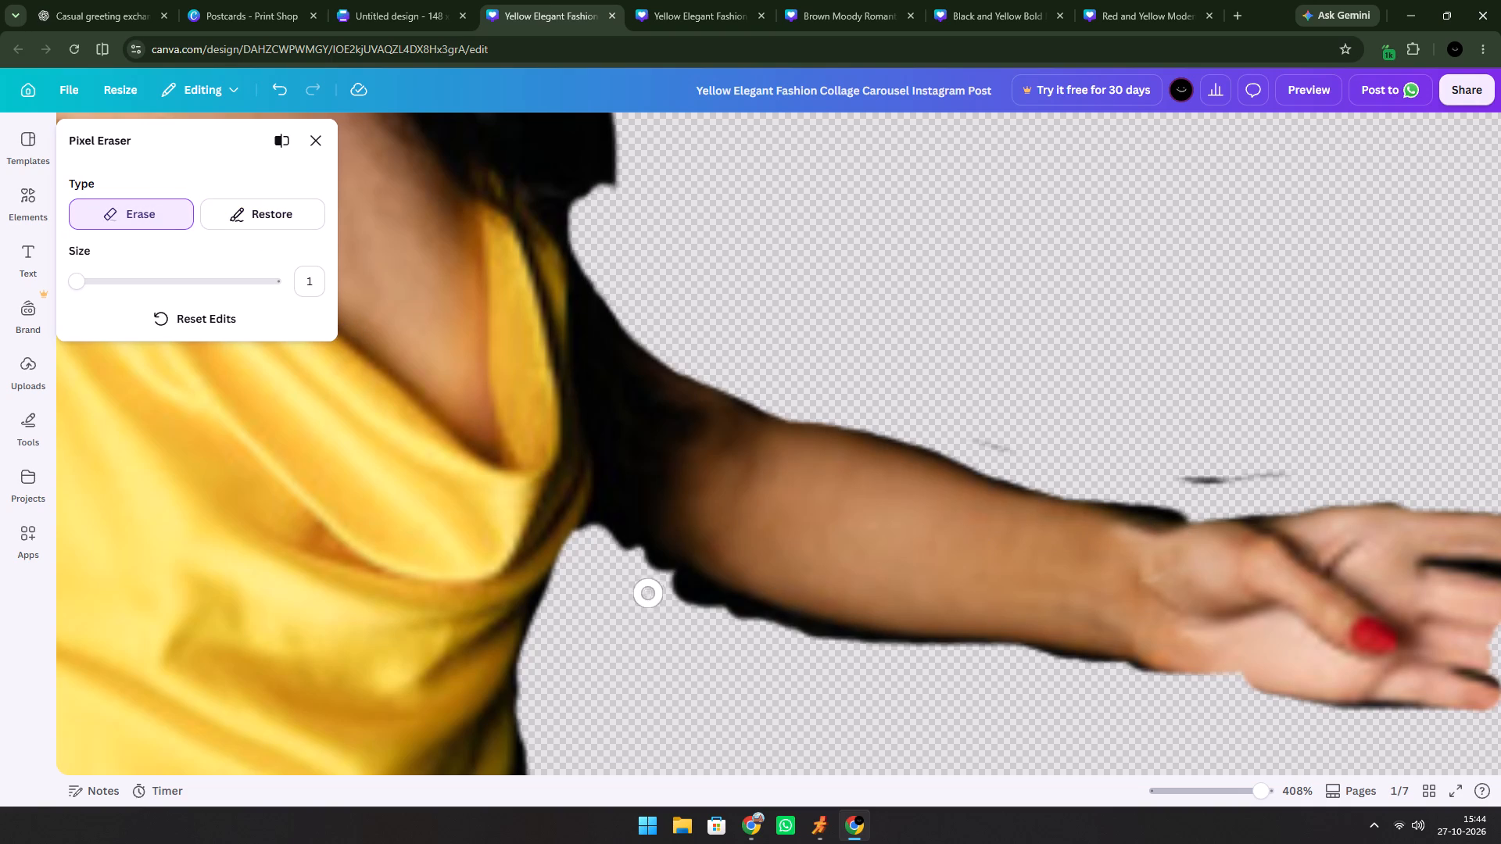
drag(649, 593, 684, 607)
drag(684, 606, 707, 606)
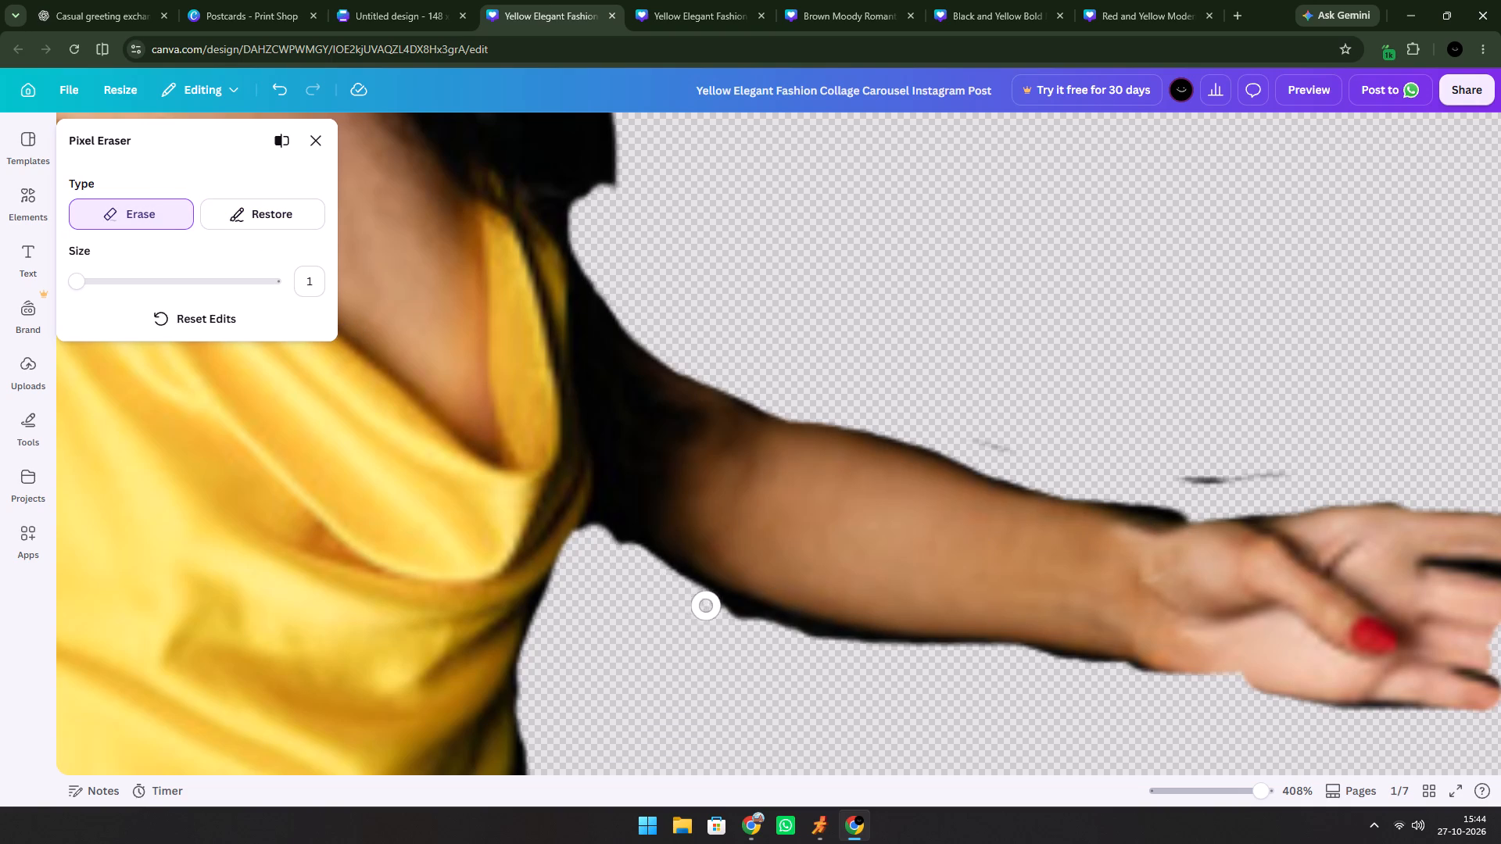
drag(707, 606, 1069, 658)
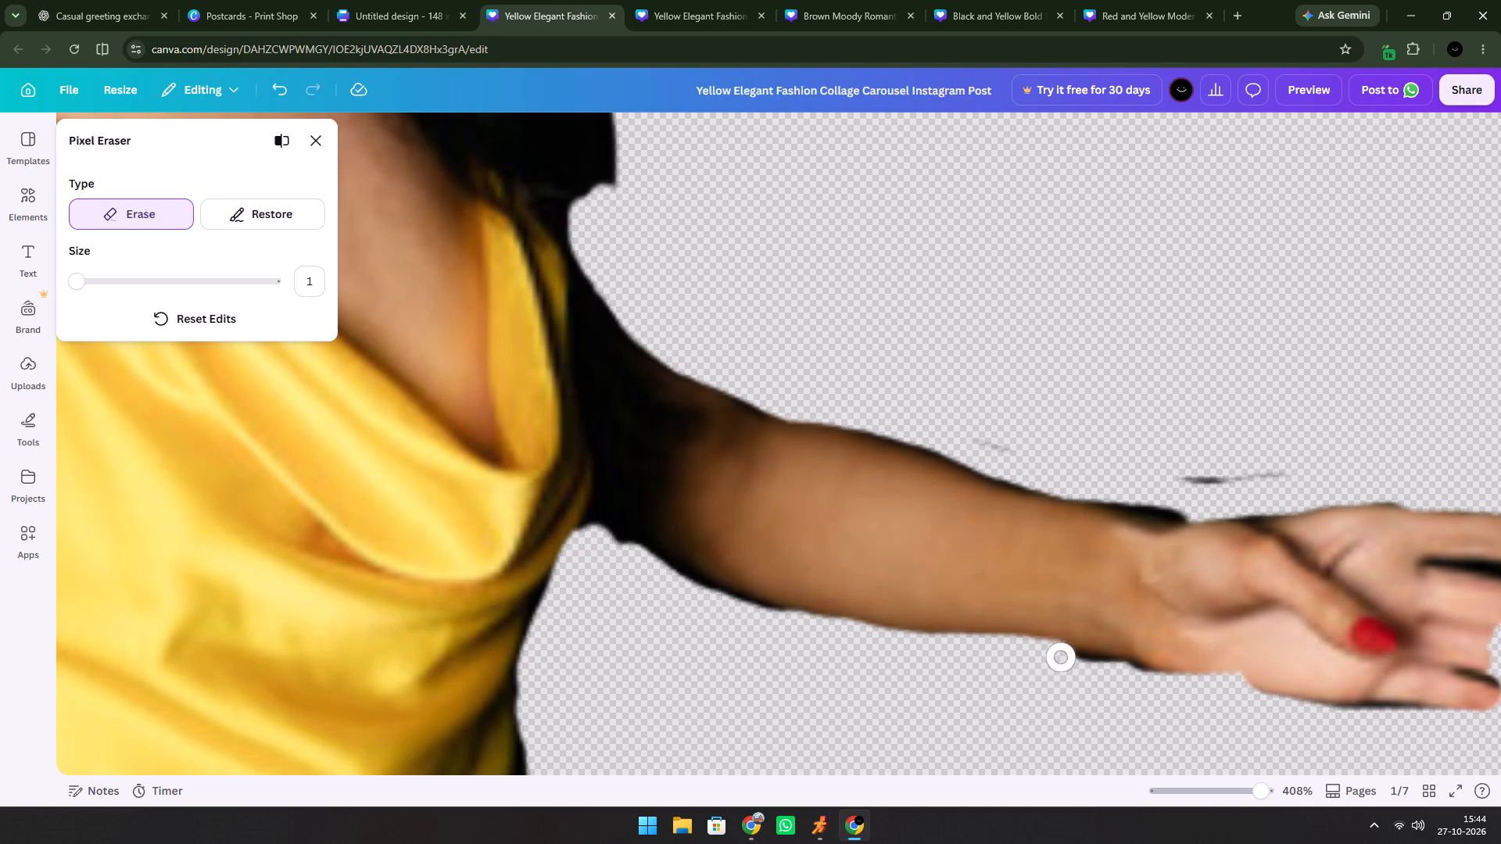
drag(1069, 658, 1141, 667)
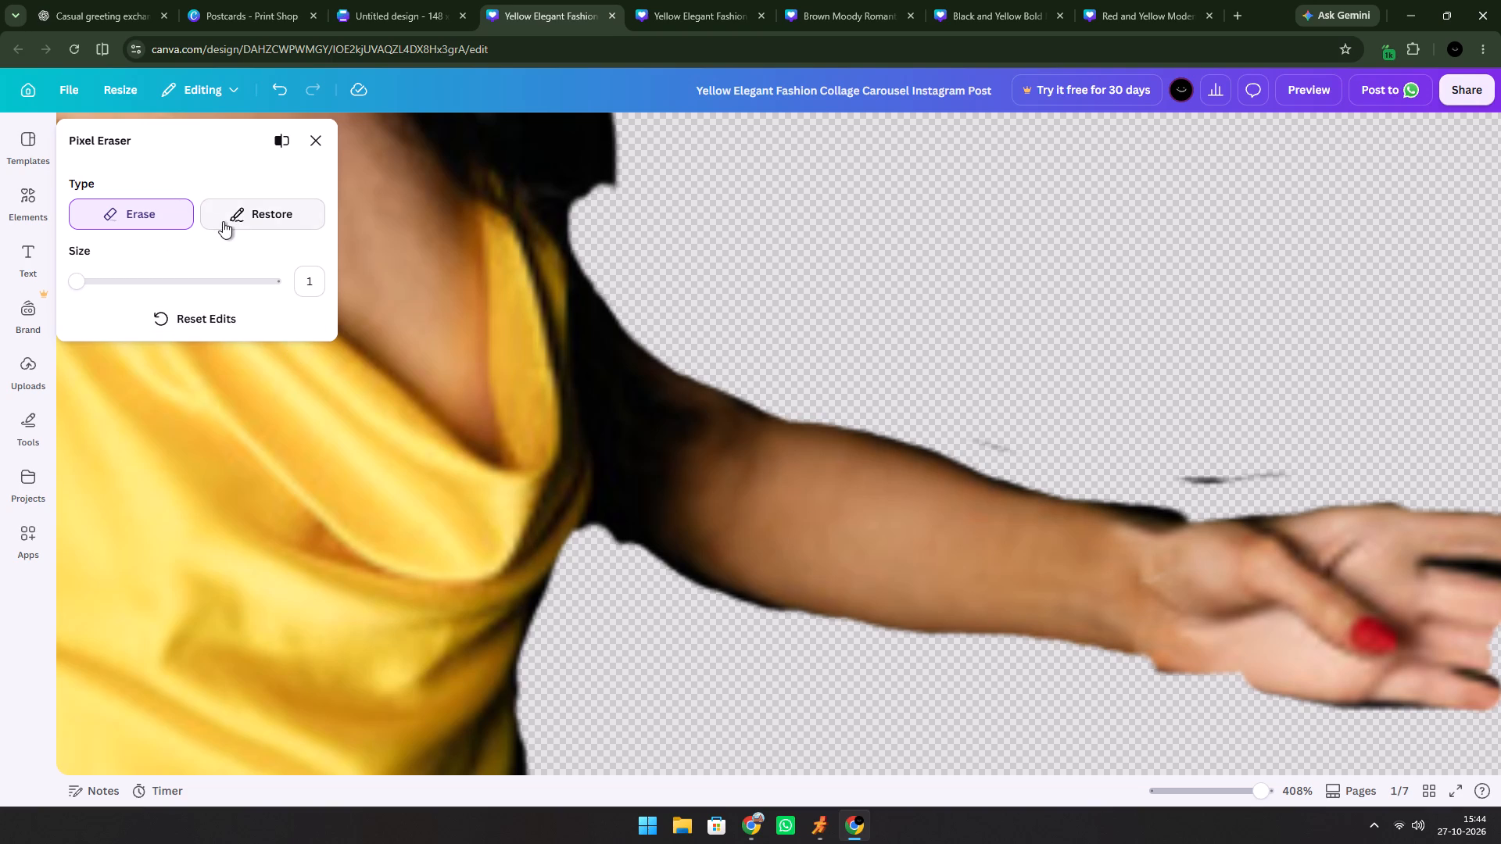
Set the eraser size to 59 and erase the dress, outstretched arm and hand across the whole zoomed-in area.
click(192, 284)
drag(213, 180, 1079, 688)
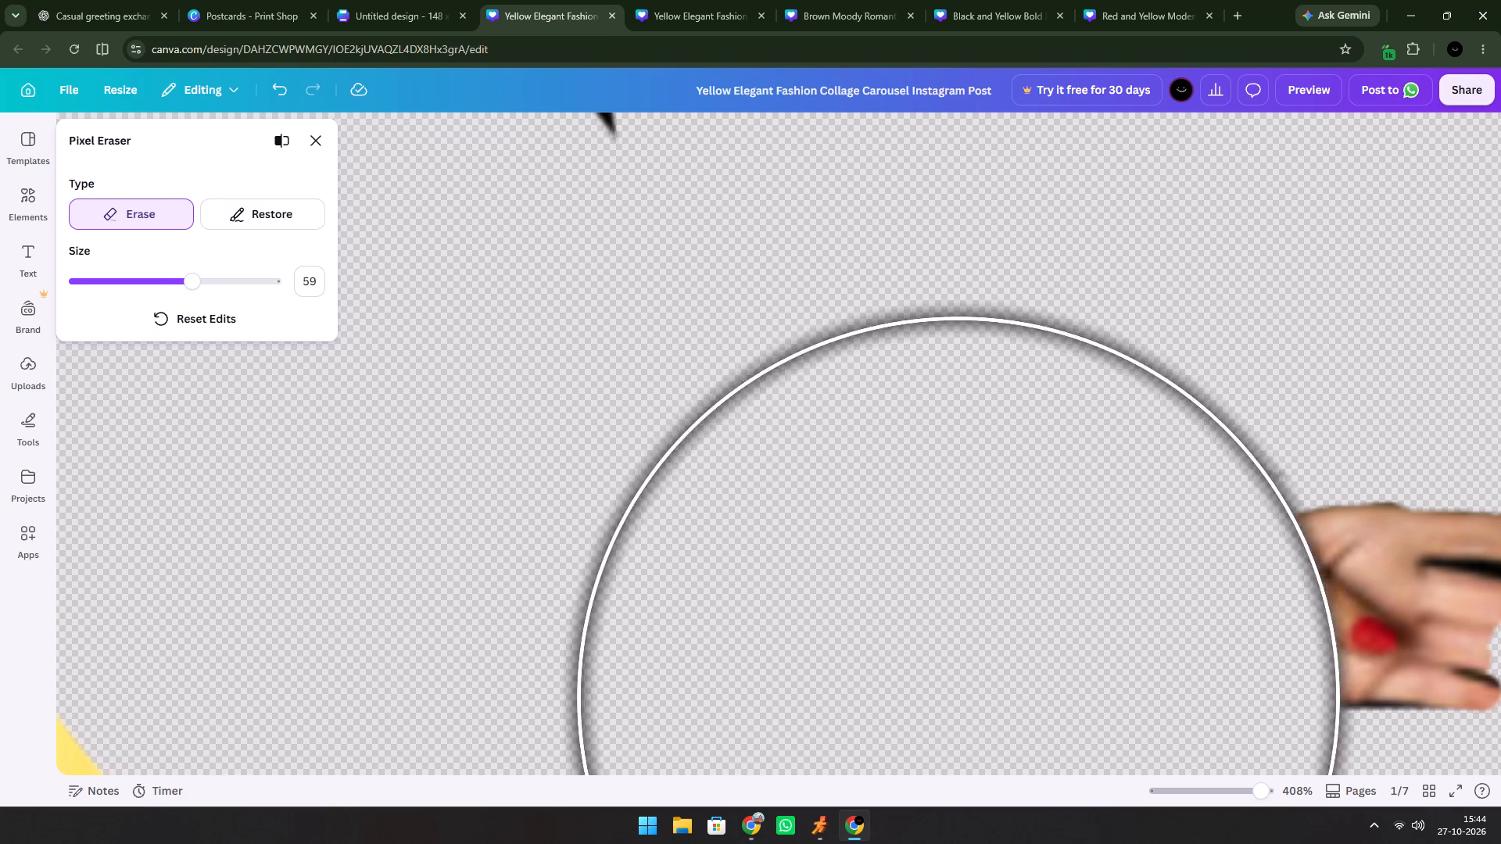
drag(1079, 688, 1188, 651)
drag(1221, 620, 612, 424)
drag(590, 408, 436, 326)
drag(249, 522, 125, 731)
drag(117, 656, 0, 773)
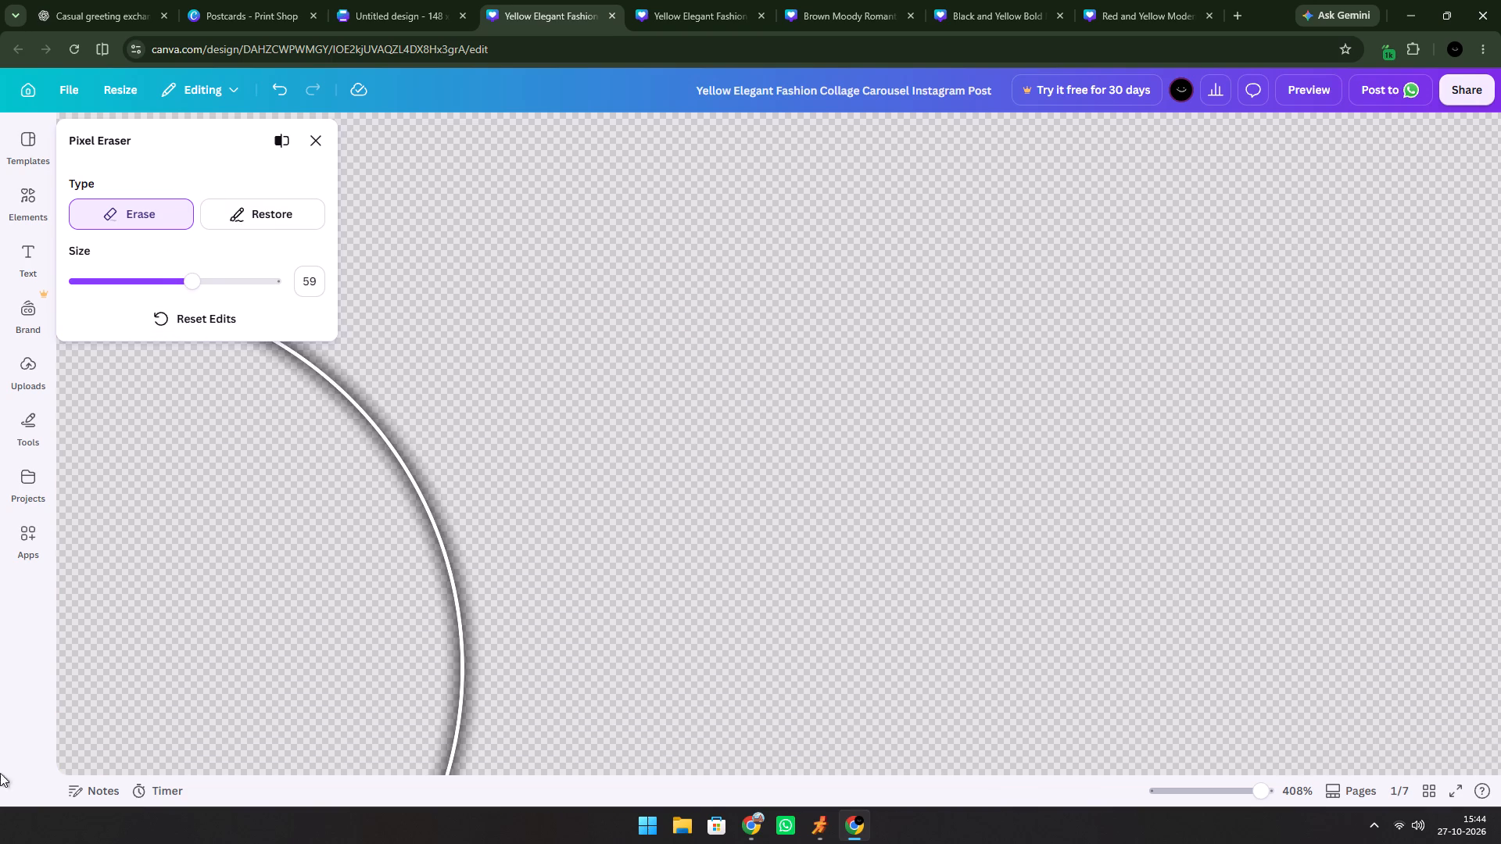
drag(0, 773, 0, 843)
drag(227, 604, 857, 458)
drag(1035, 424, 779, 500)
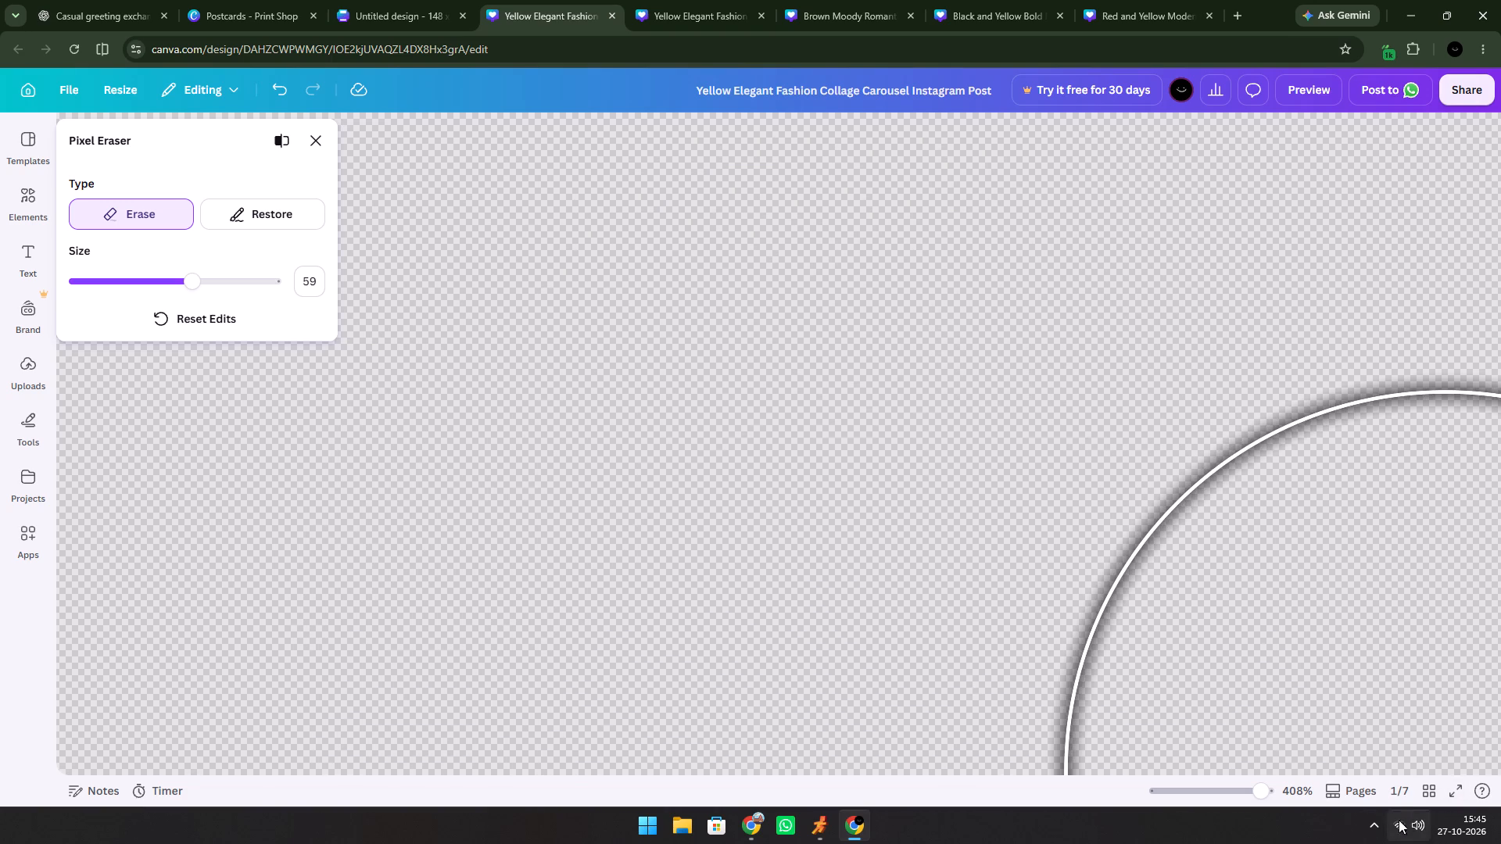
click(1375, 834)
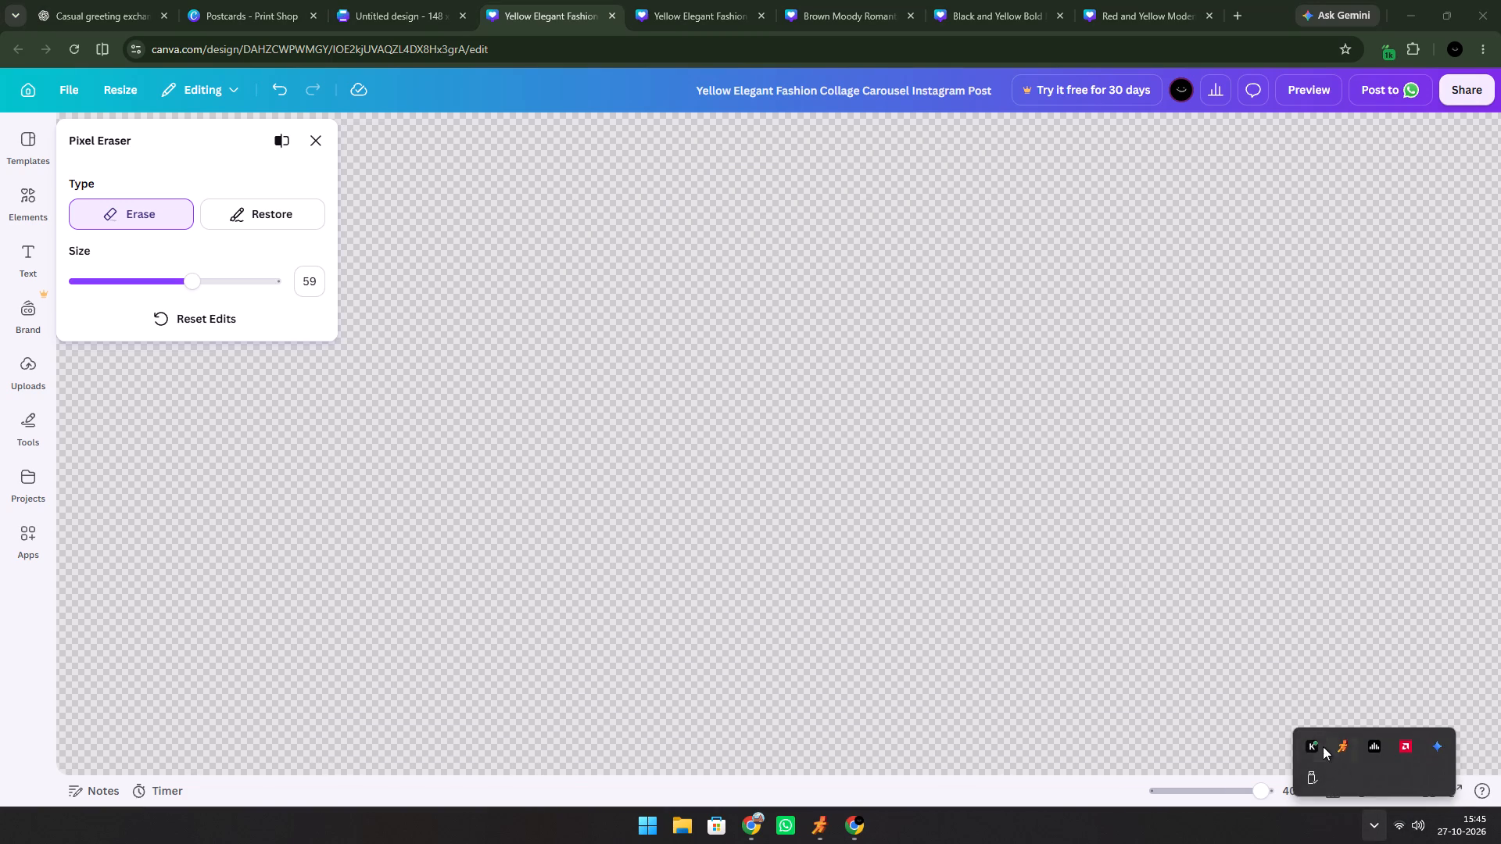